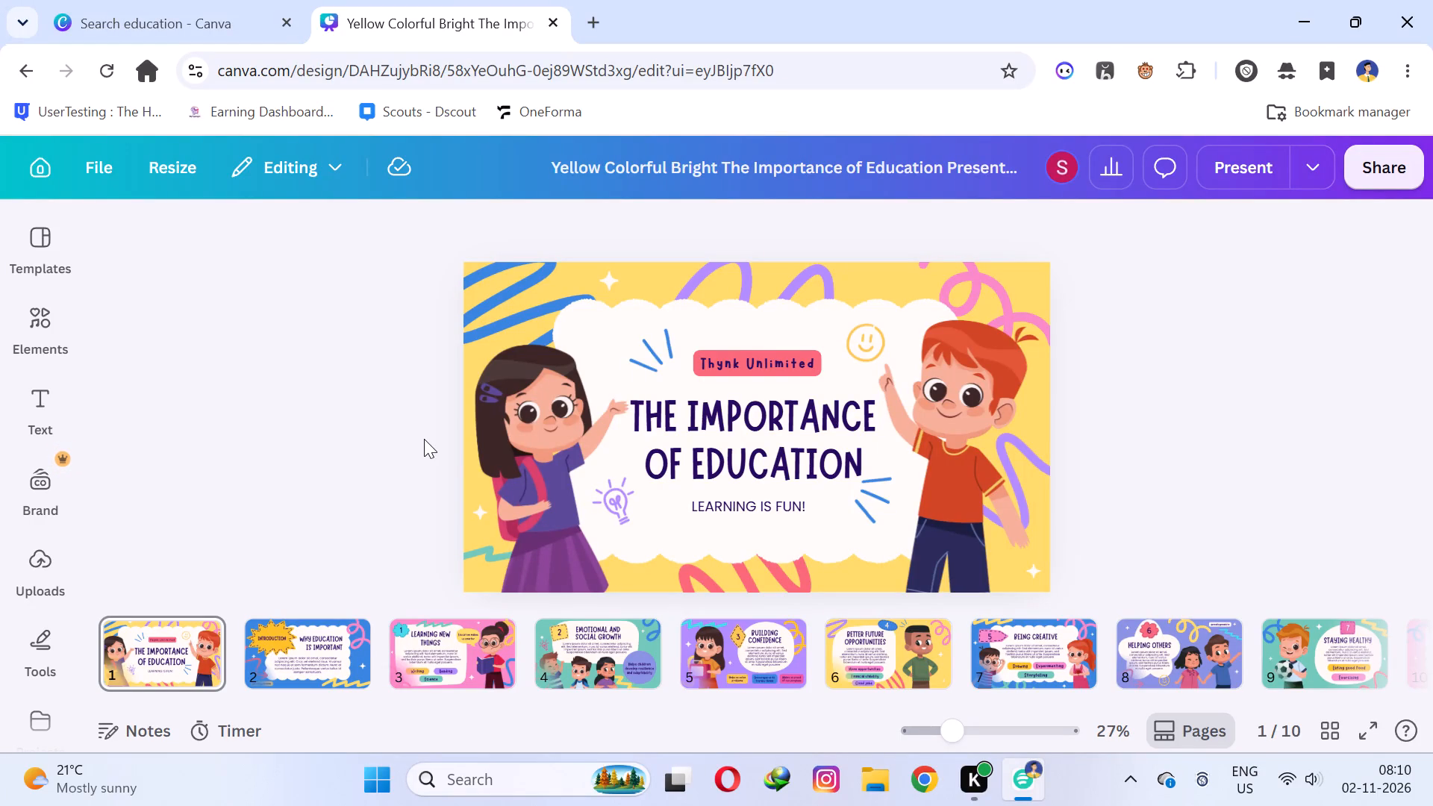
Recolour the scalloped background shape on slide 1 with the yellow-green Citrus Treats swatch, searching colours for "soft yellow".
click(762, 434)
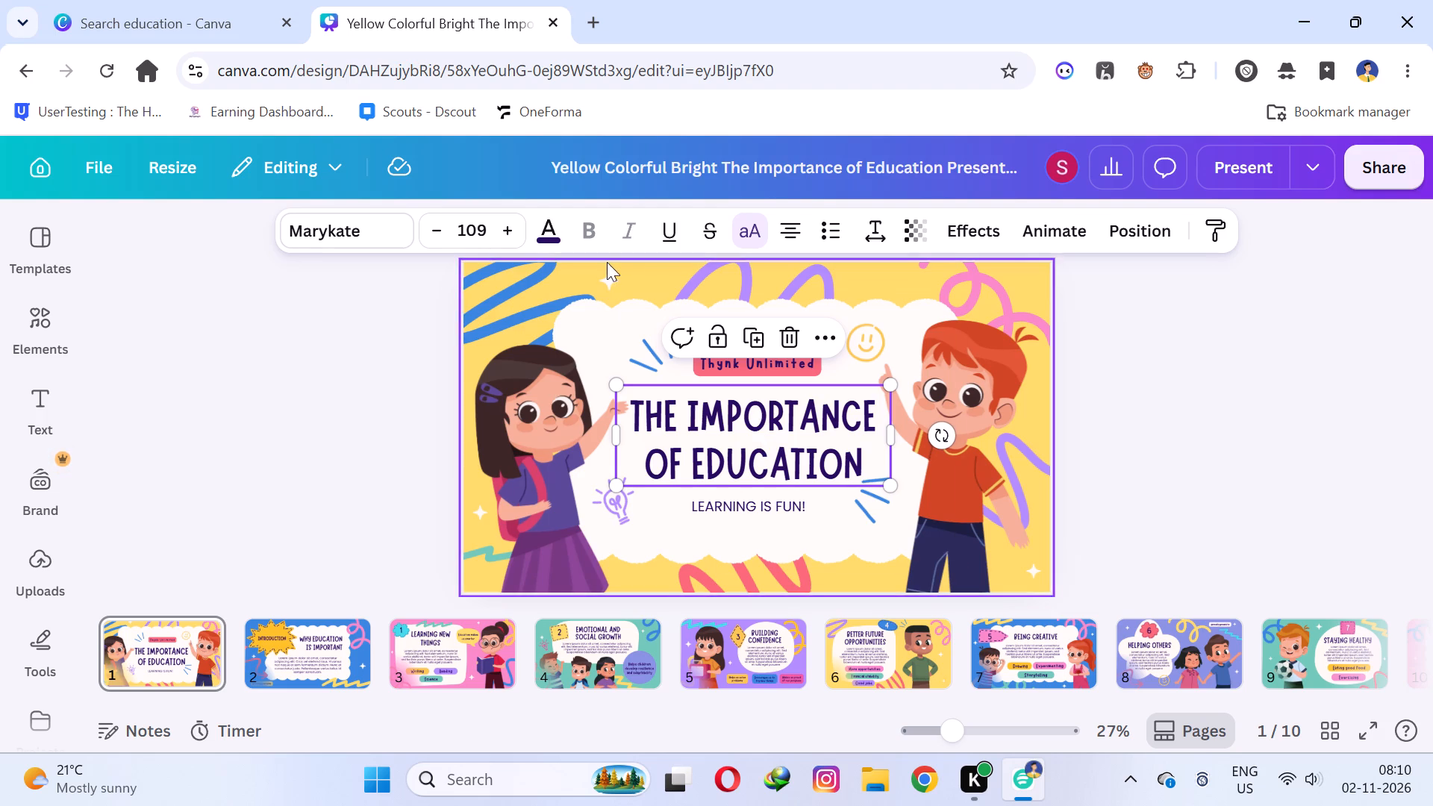
click(614, 320)
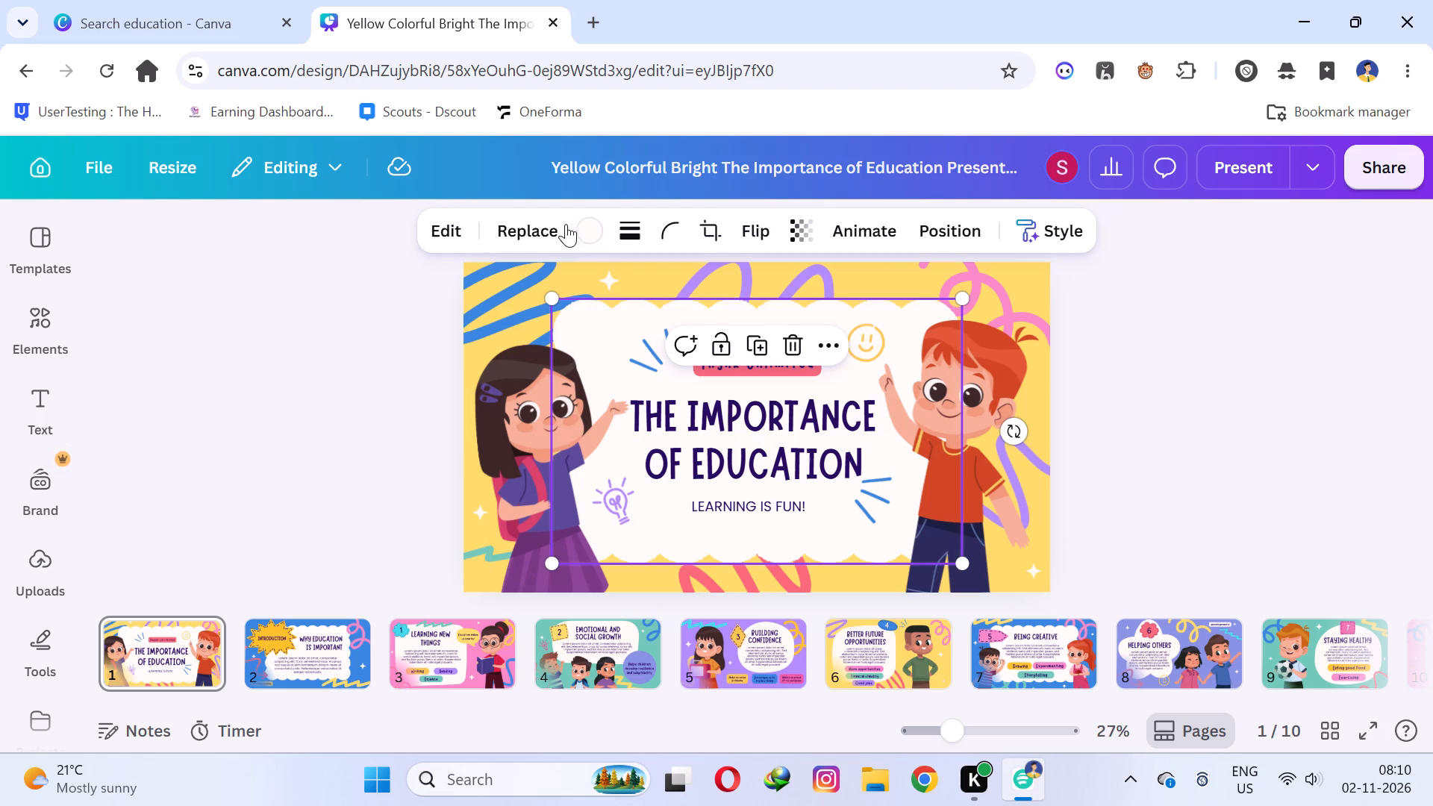
click(593, 224)
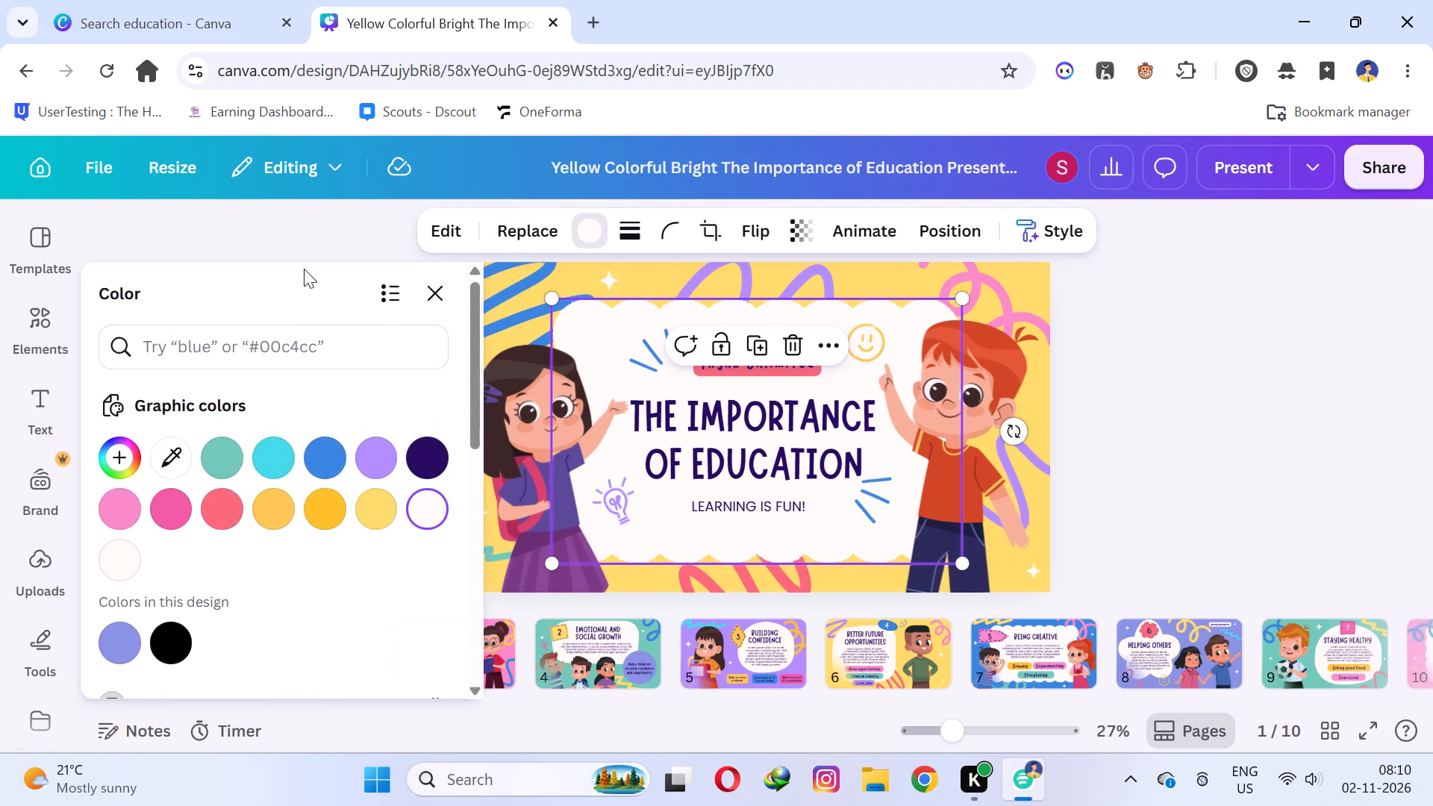
click(240, 337)
text(soft yellow)
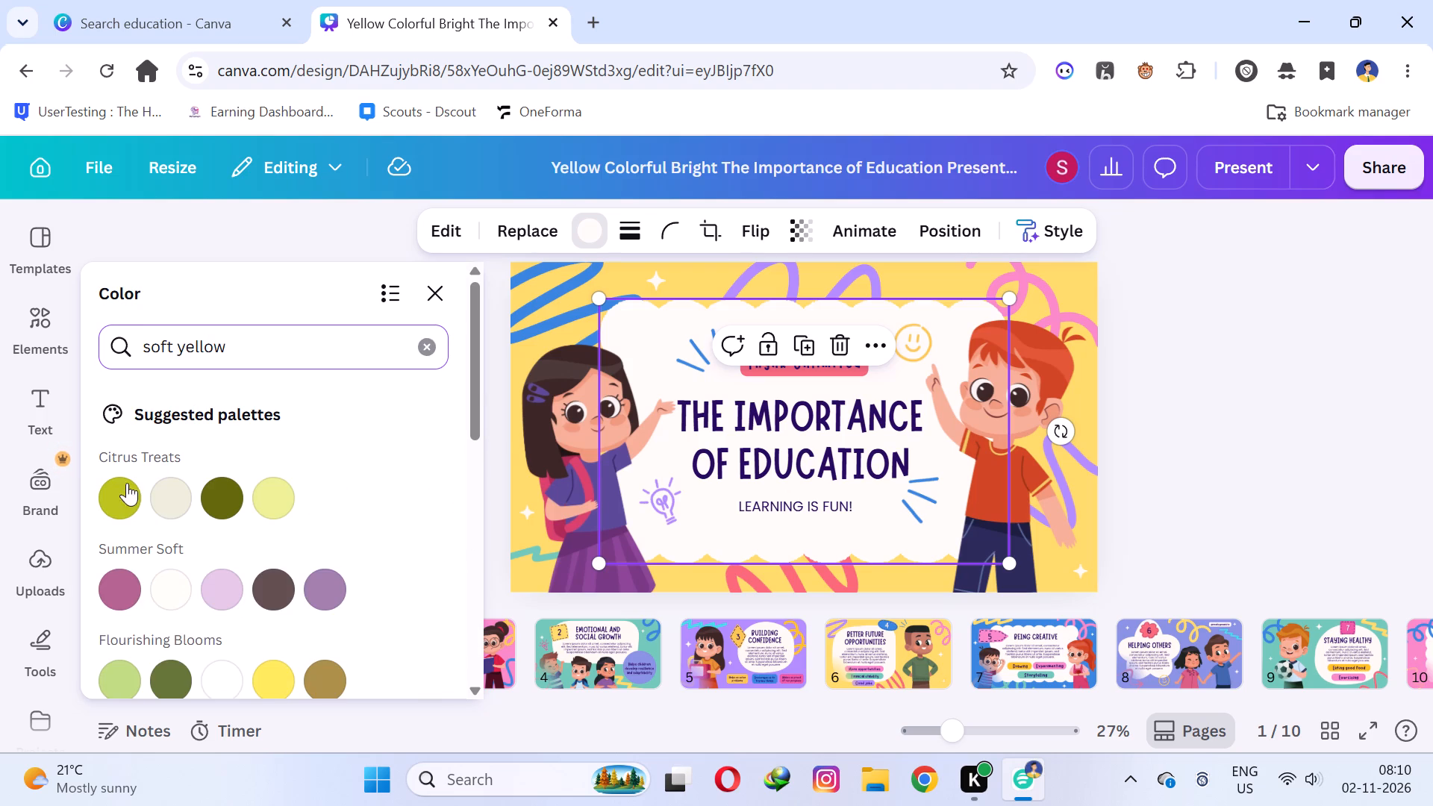
click(111, 498)
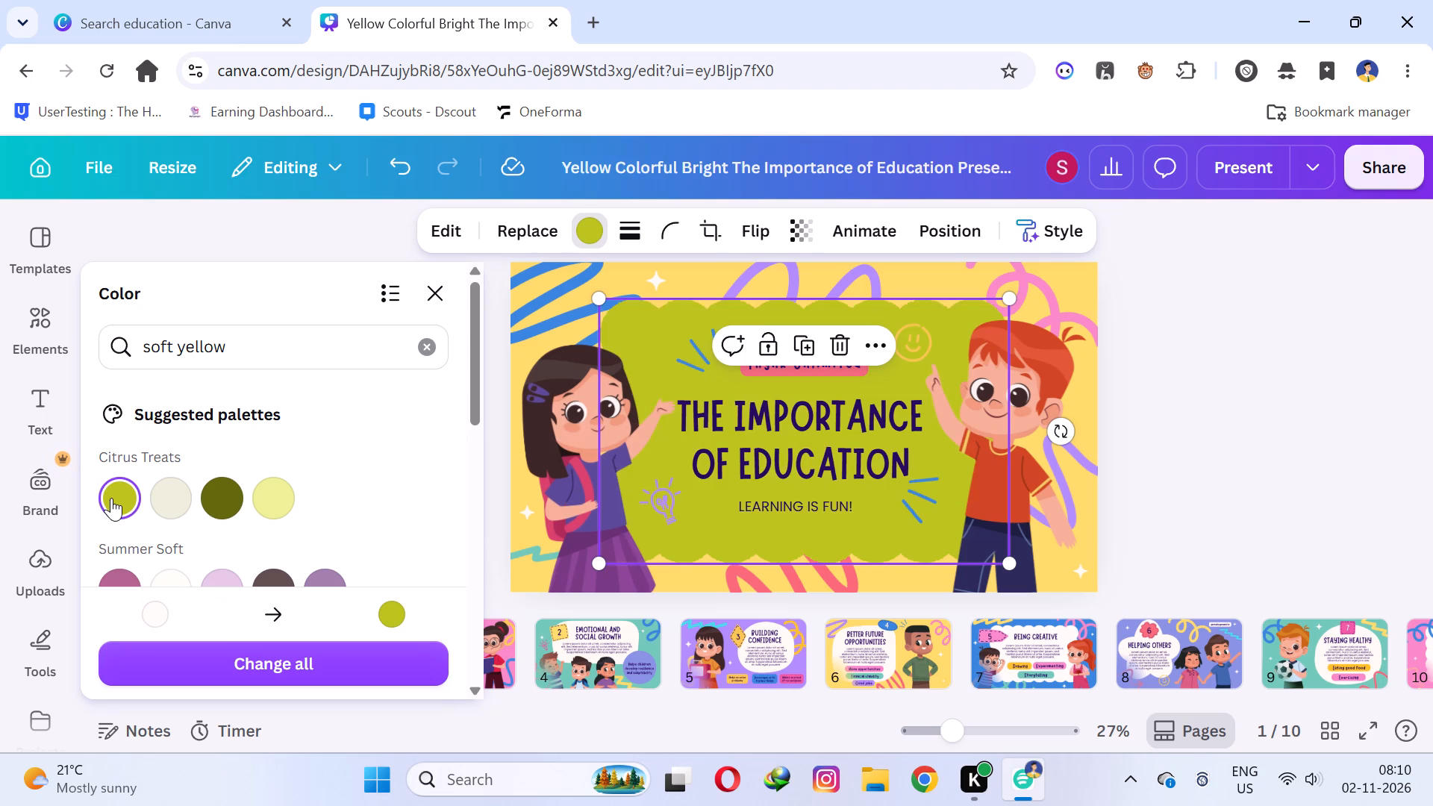
click(1317, 394)
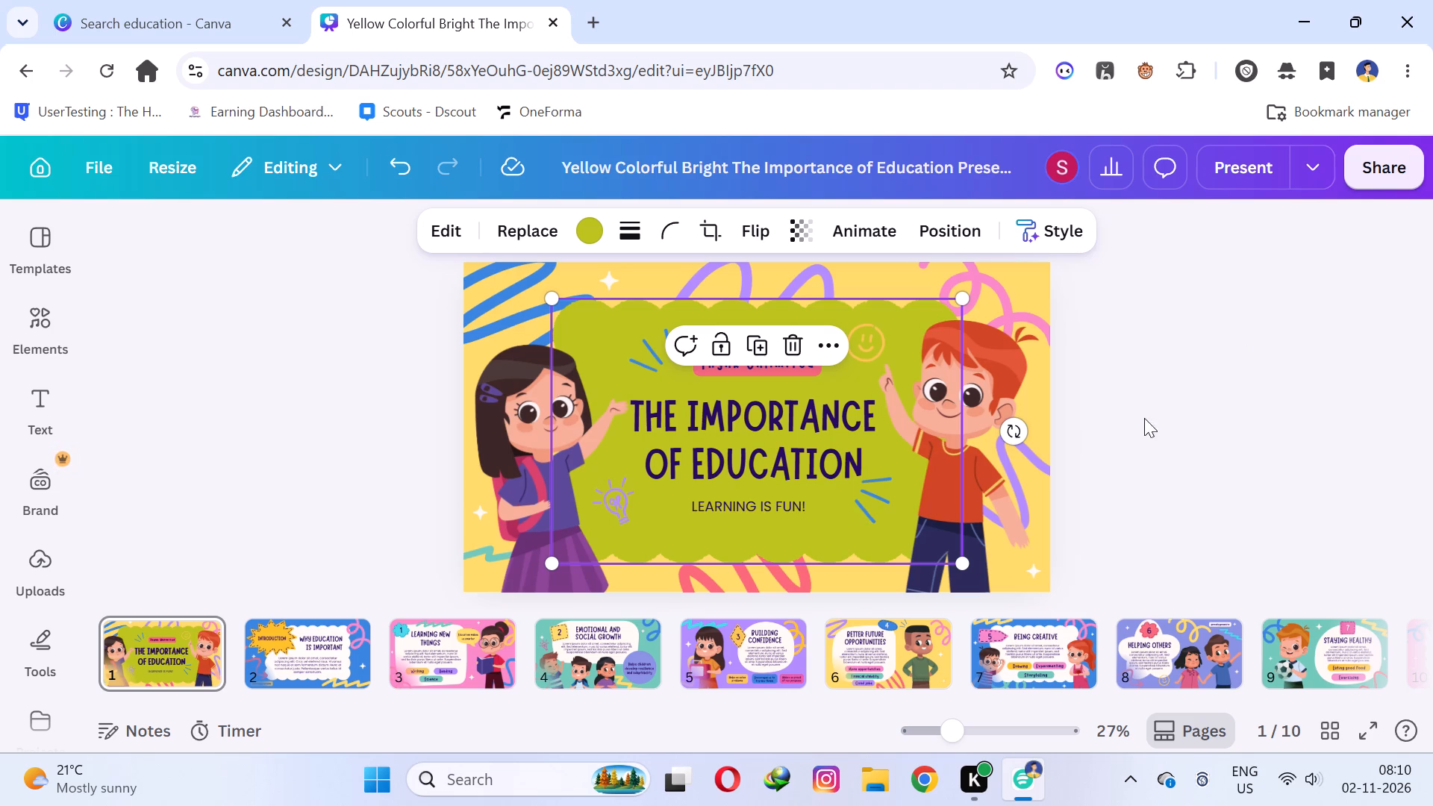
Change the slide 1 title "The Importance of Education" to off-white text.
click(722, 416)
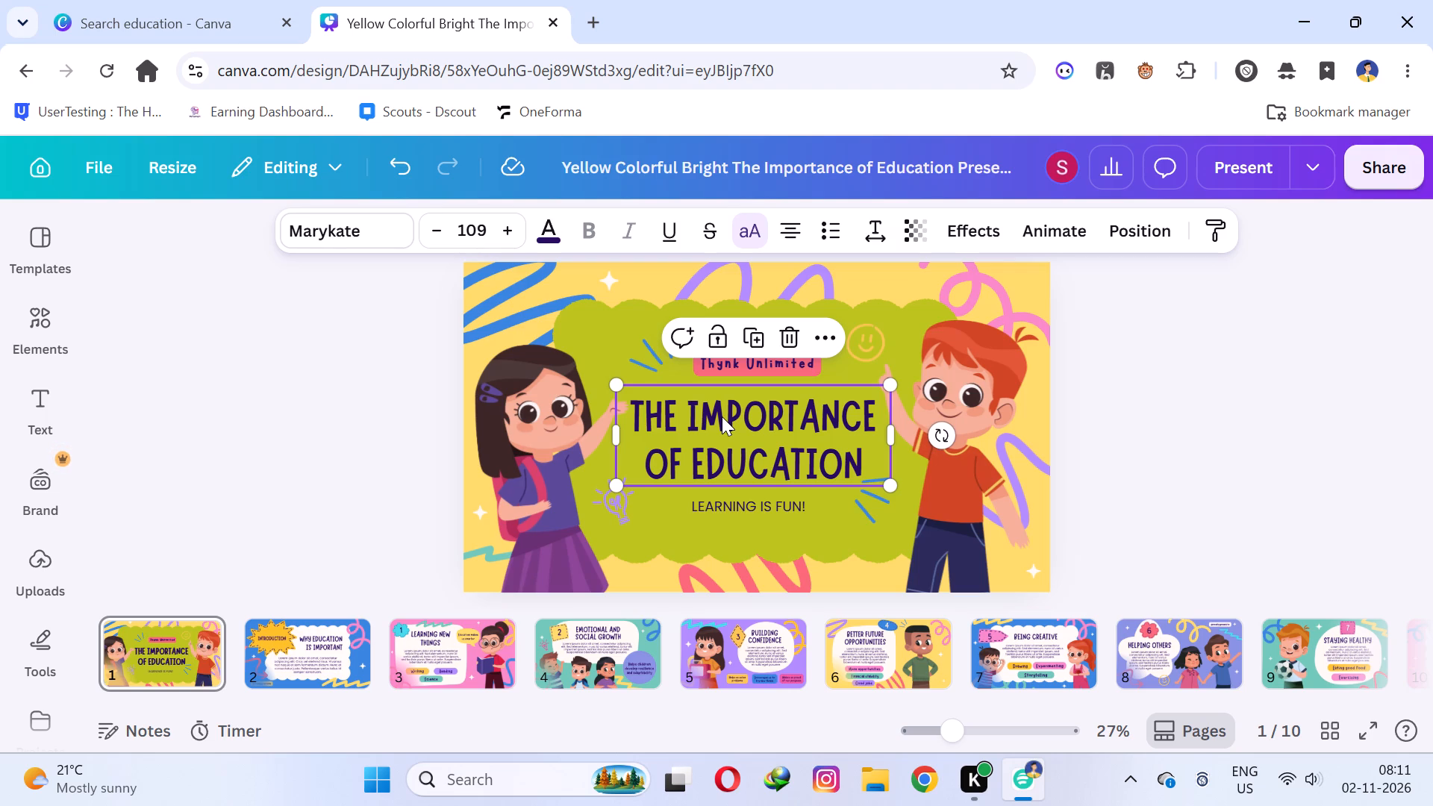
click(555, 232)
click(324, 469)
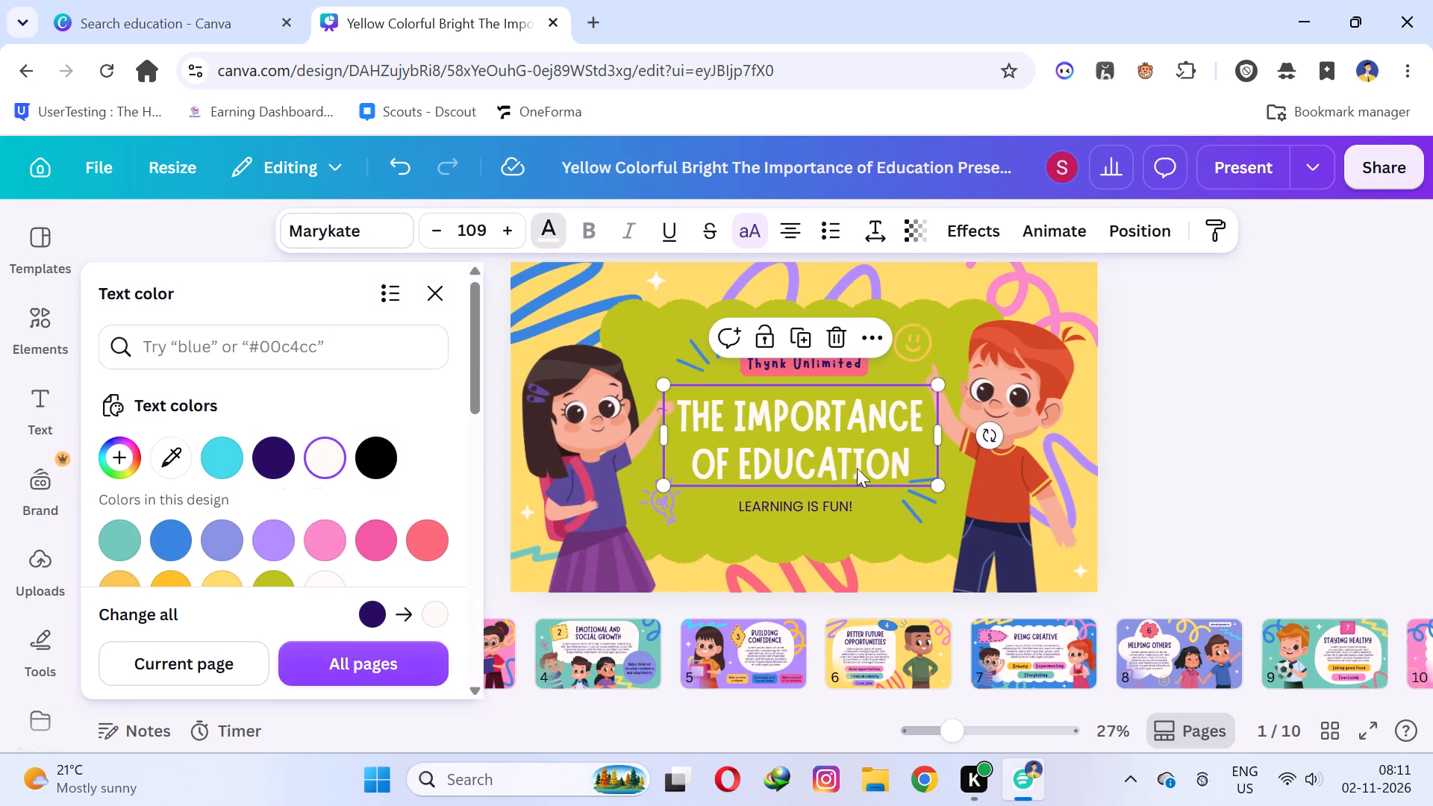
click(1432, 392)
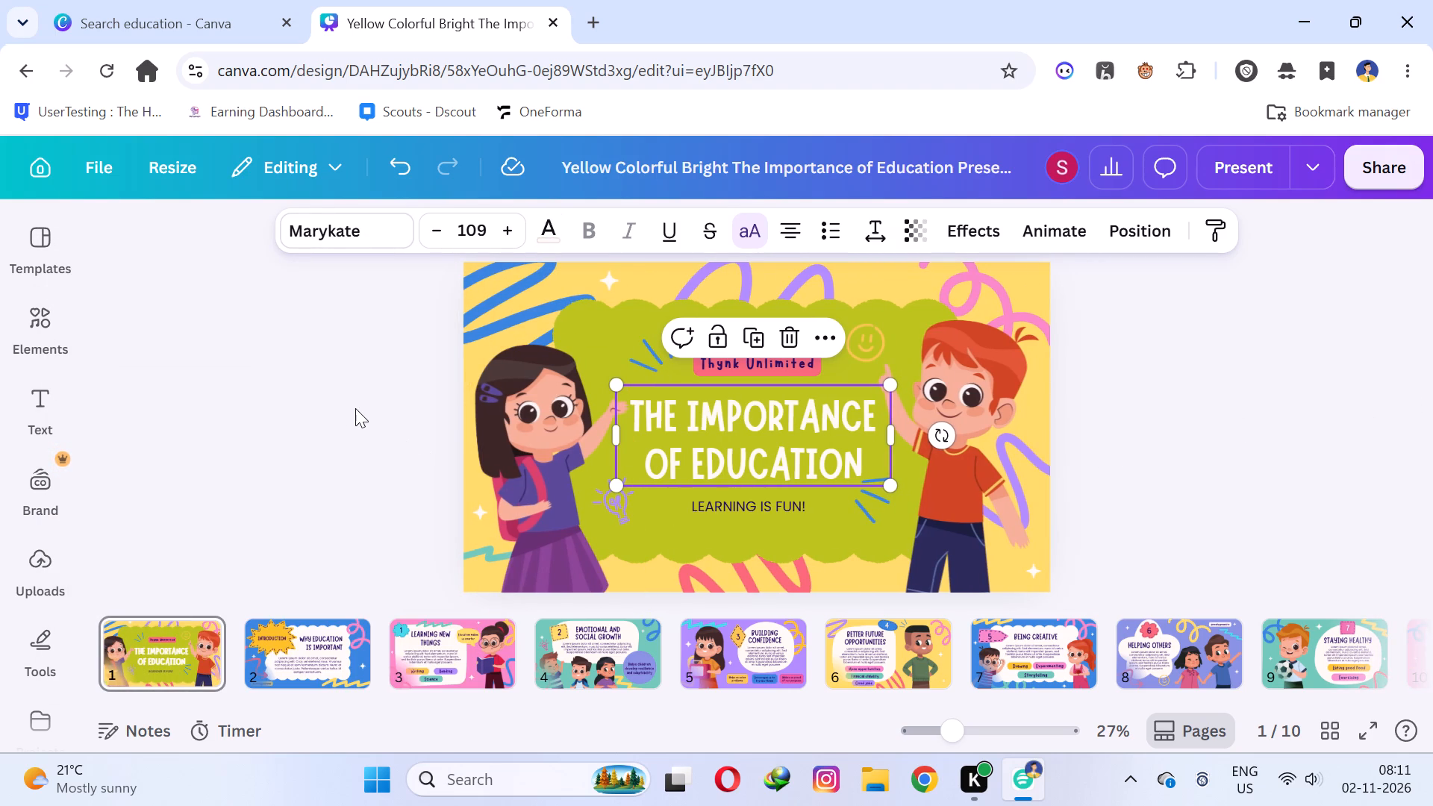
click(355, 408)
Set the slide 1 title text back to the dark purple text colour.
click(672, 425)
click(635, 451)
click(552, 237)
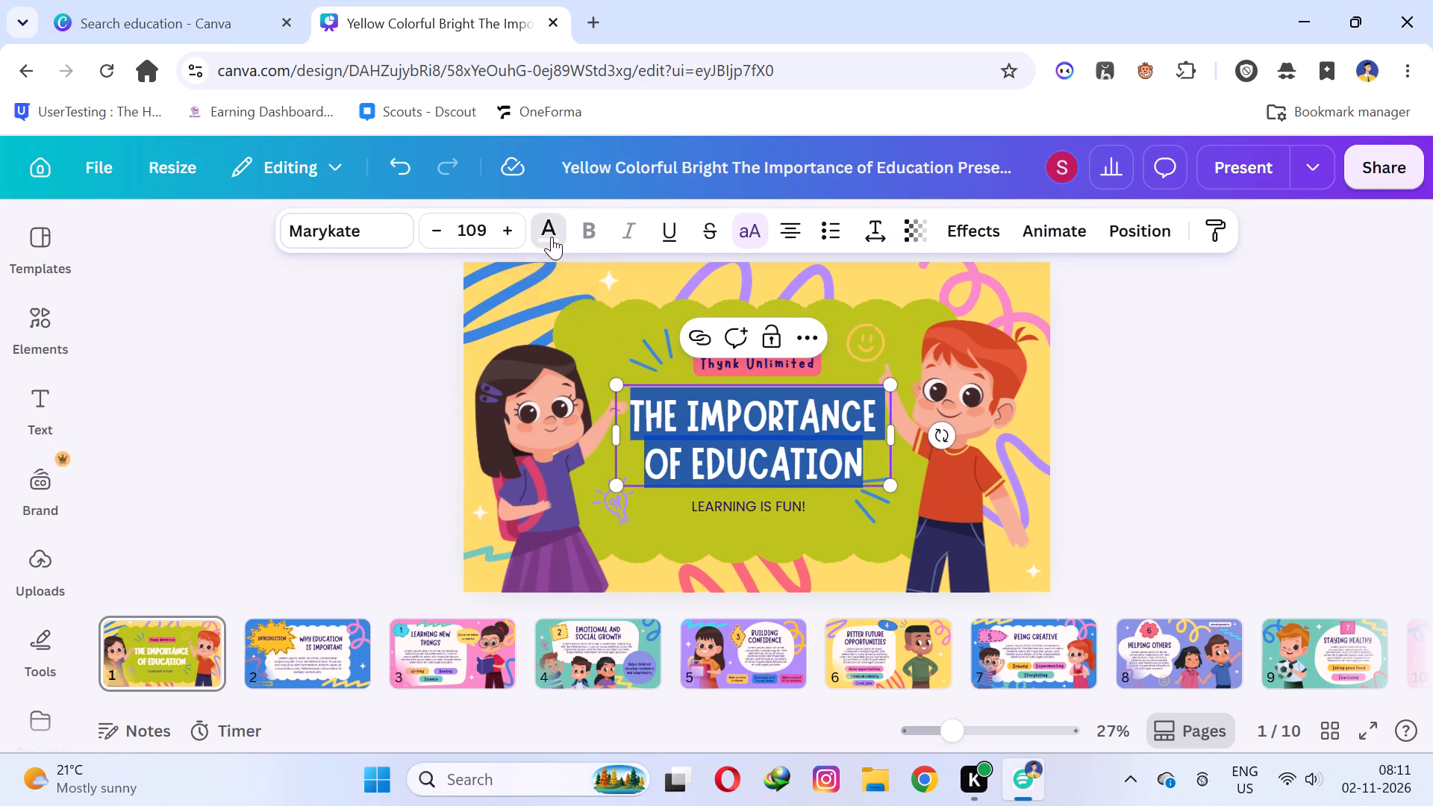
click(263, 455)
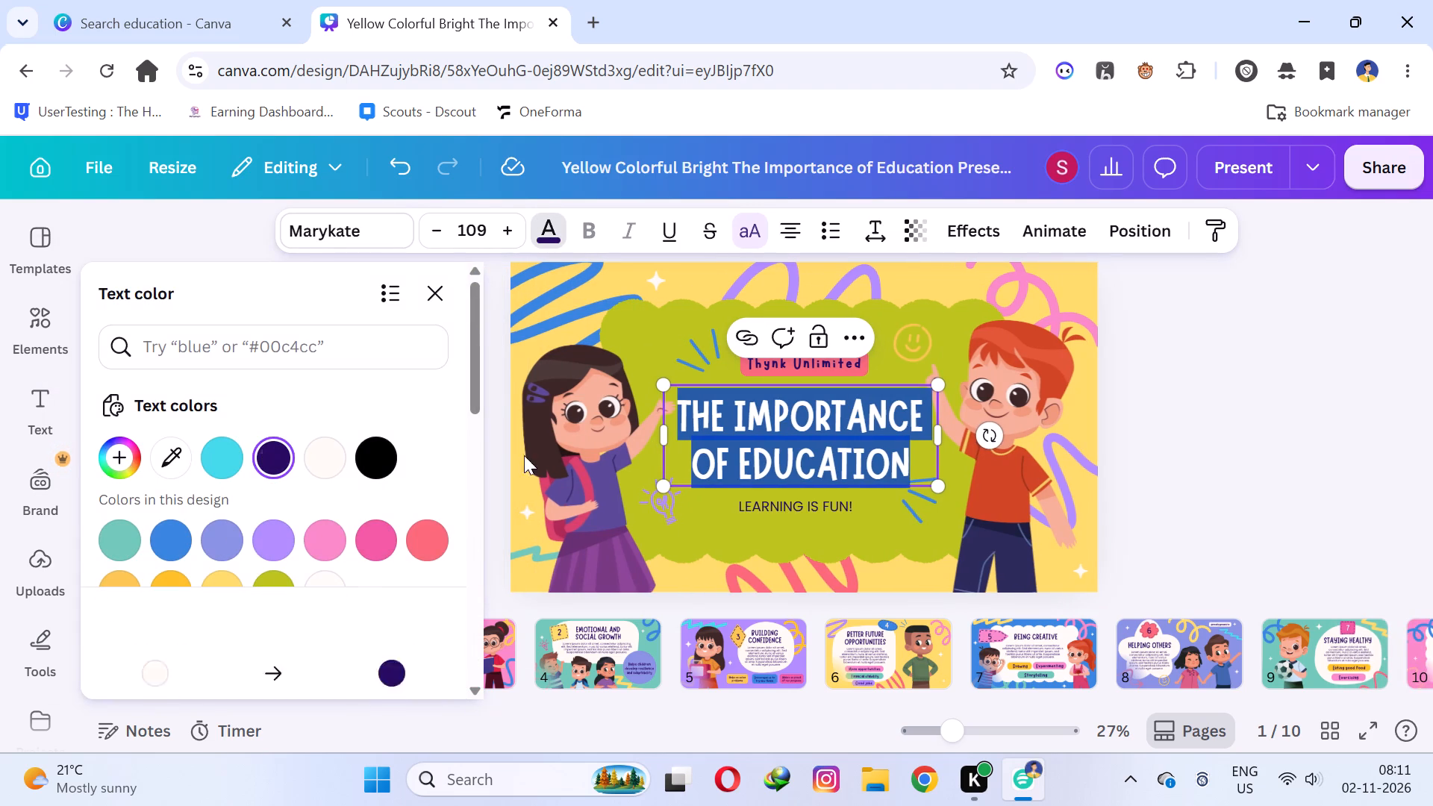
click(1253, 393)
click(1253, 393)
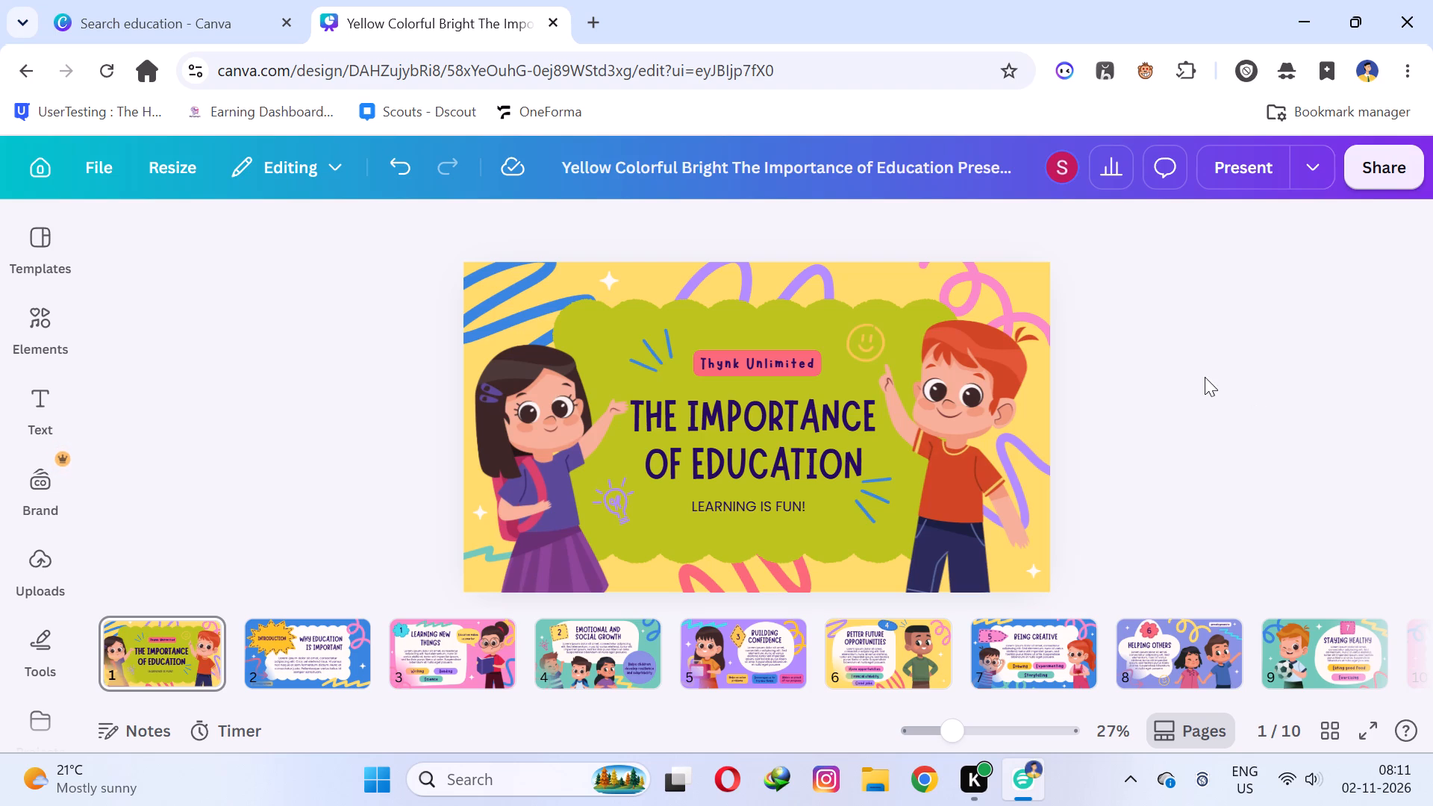
Nudge the girl illustration slightly inward and move the boy illustration slightly lower on slide 1.
click(797, 408)
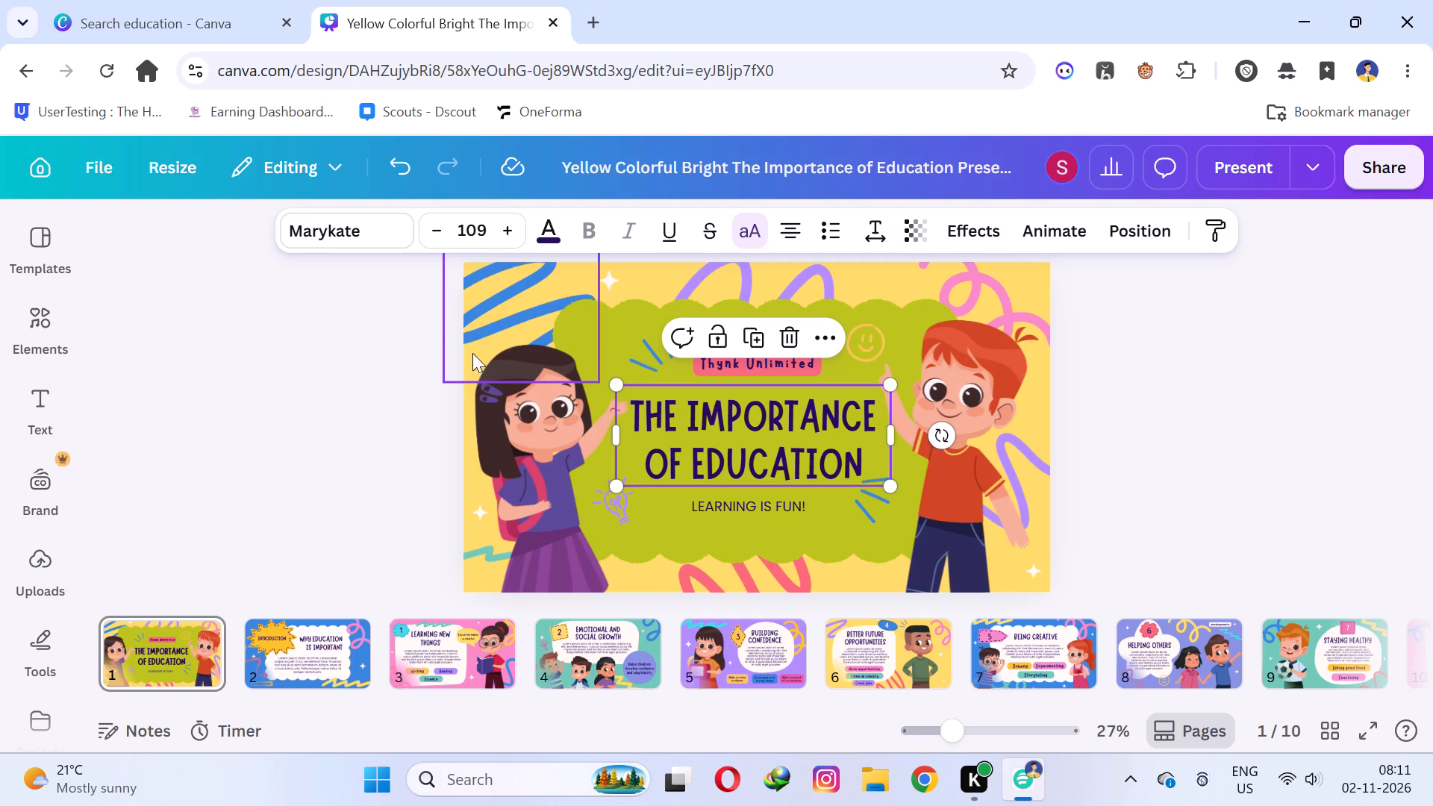
click(488, 403)
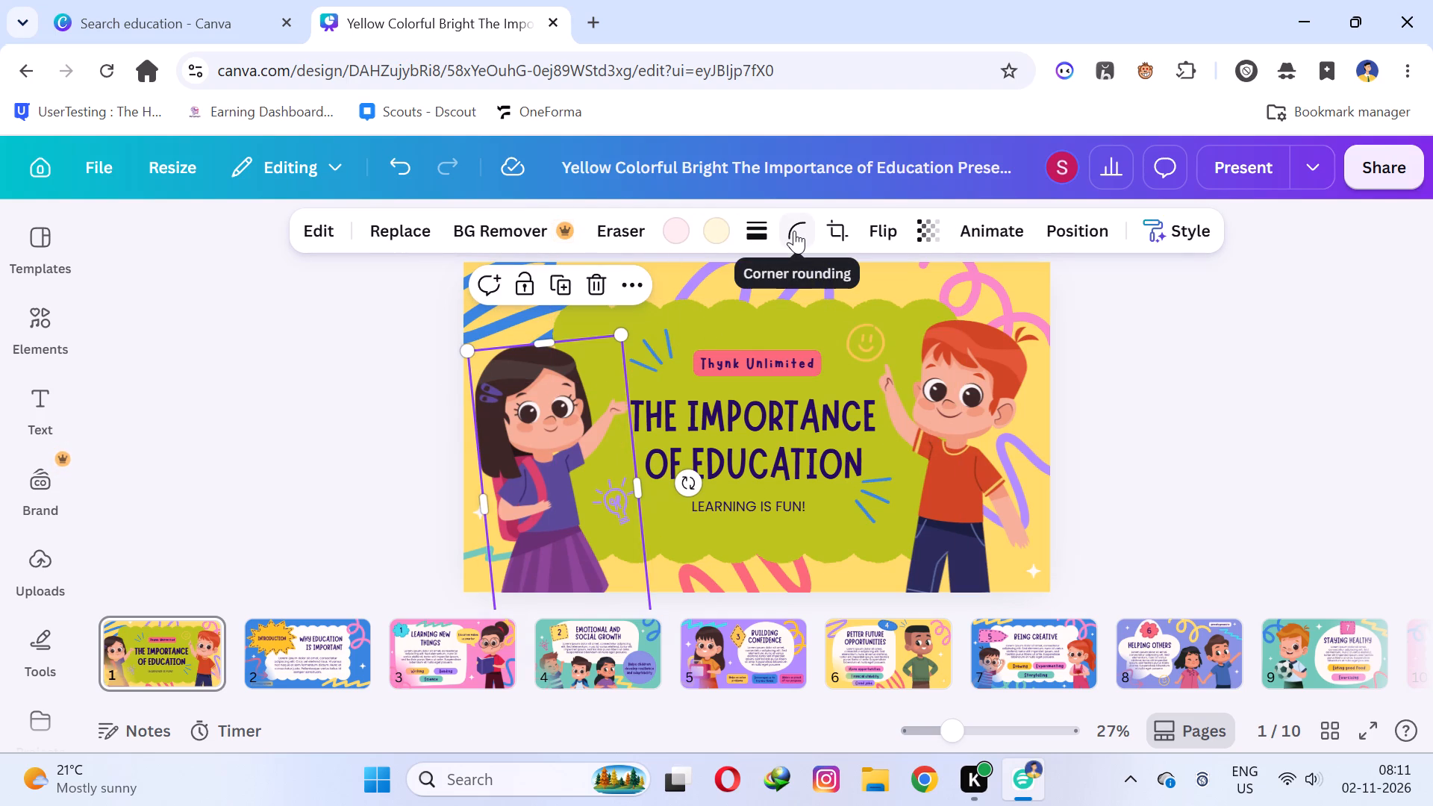
drag(543, 410, 549, 407)
drag(960, 396, 954, 417)
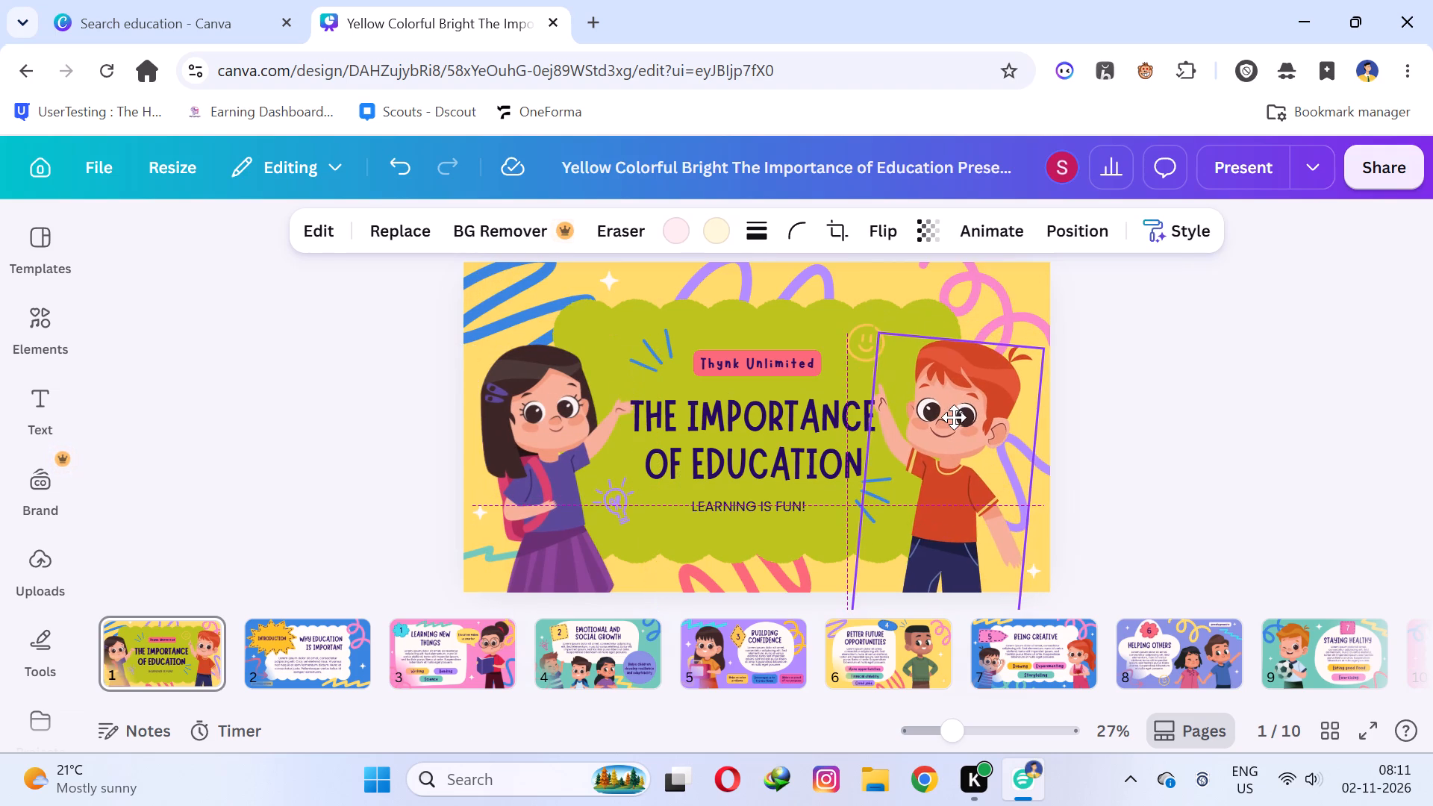
drag(954, 417, 958, 417)
click(1192, 384)
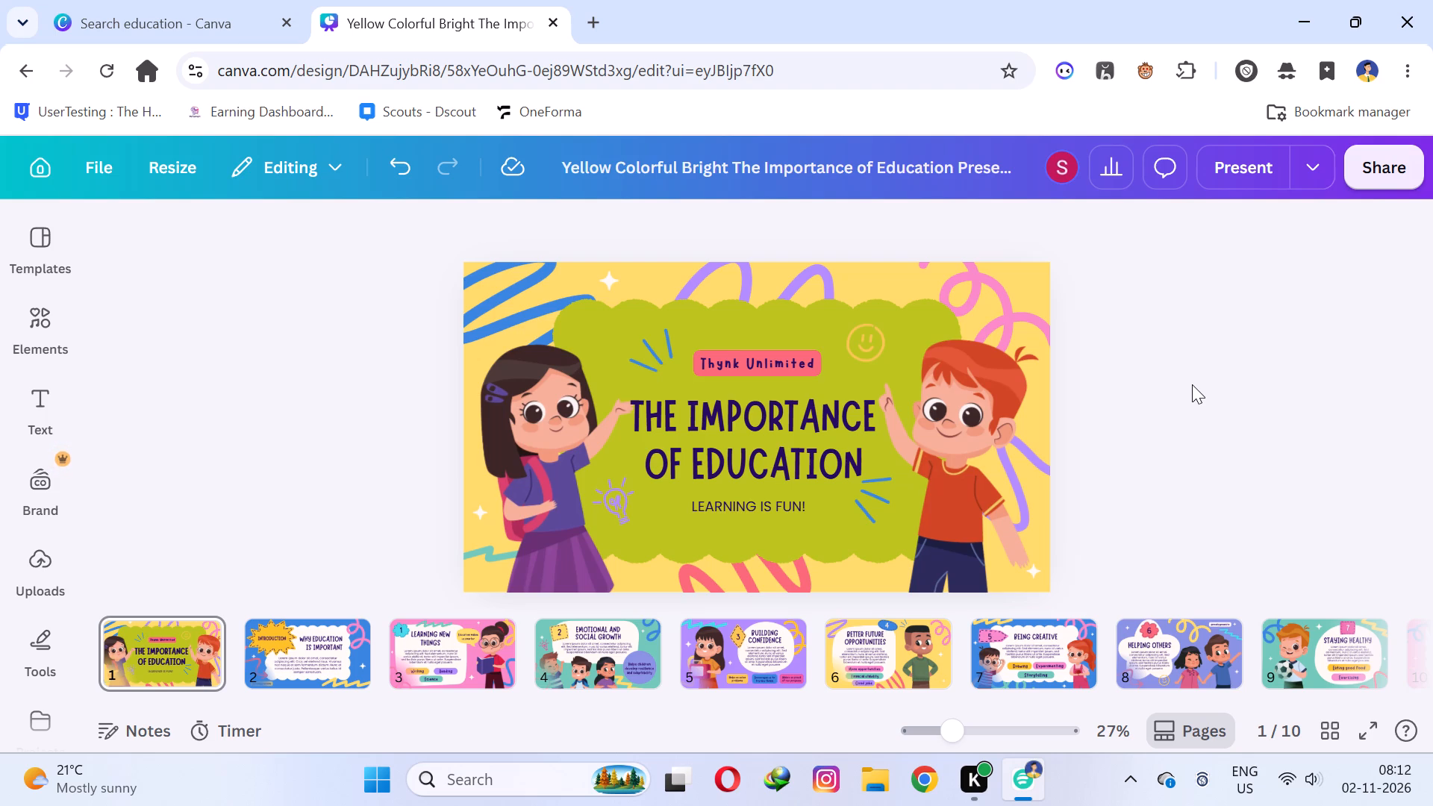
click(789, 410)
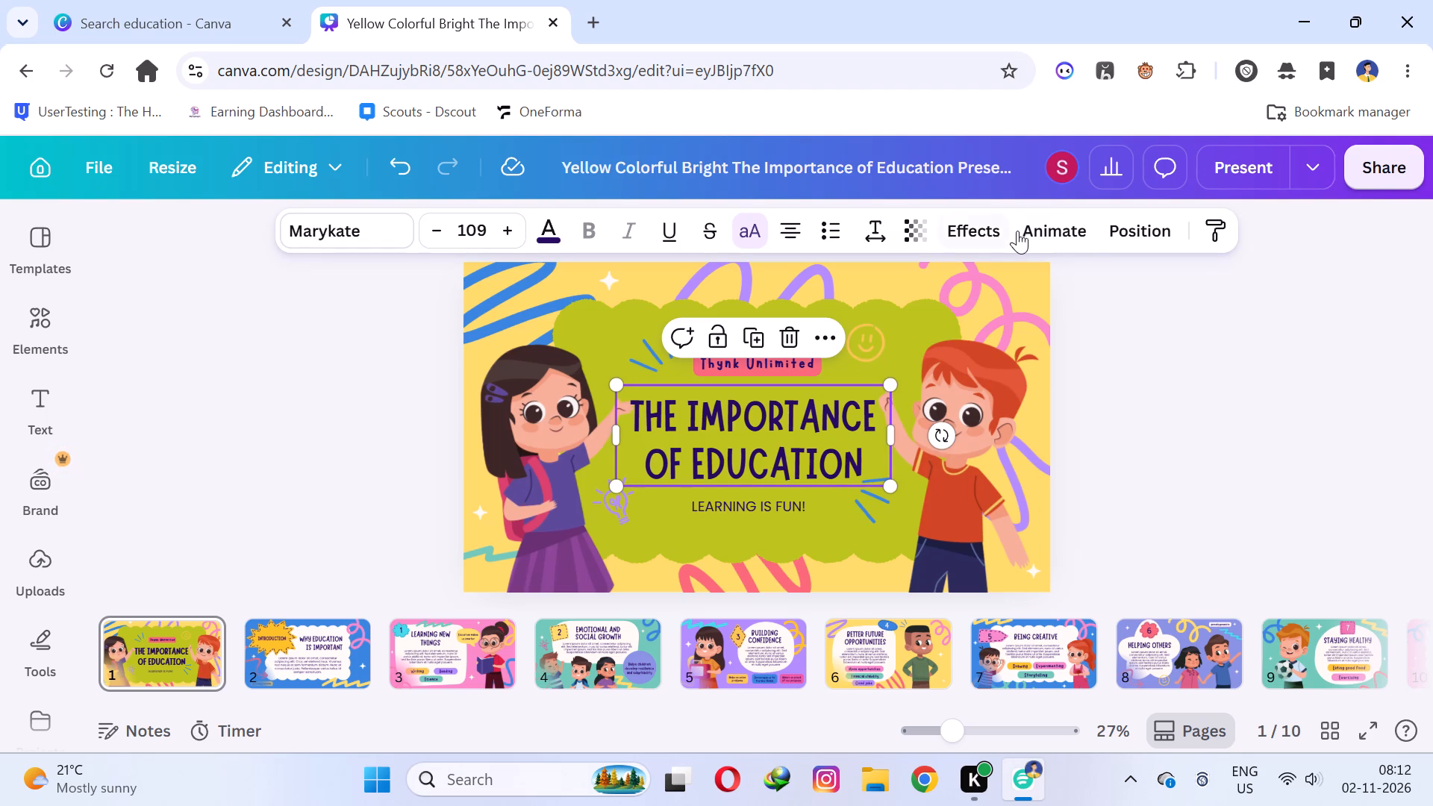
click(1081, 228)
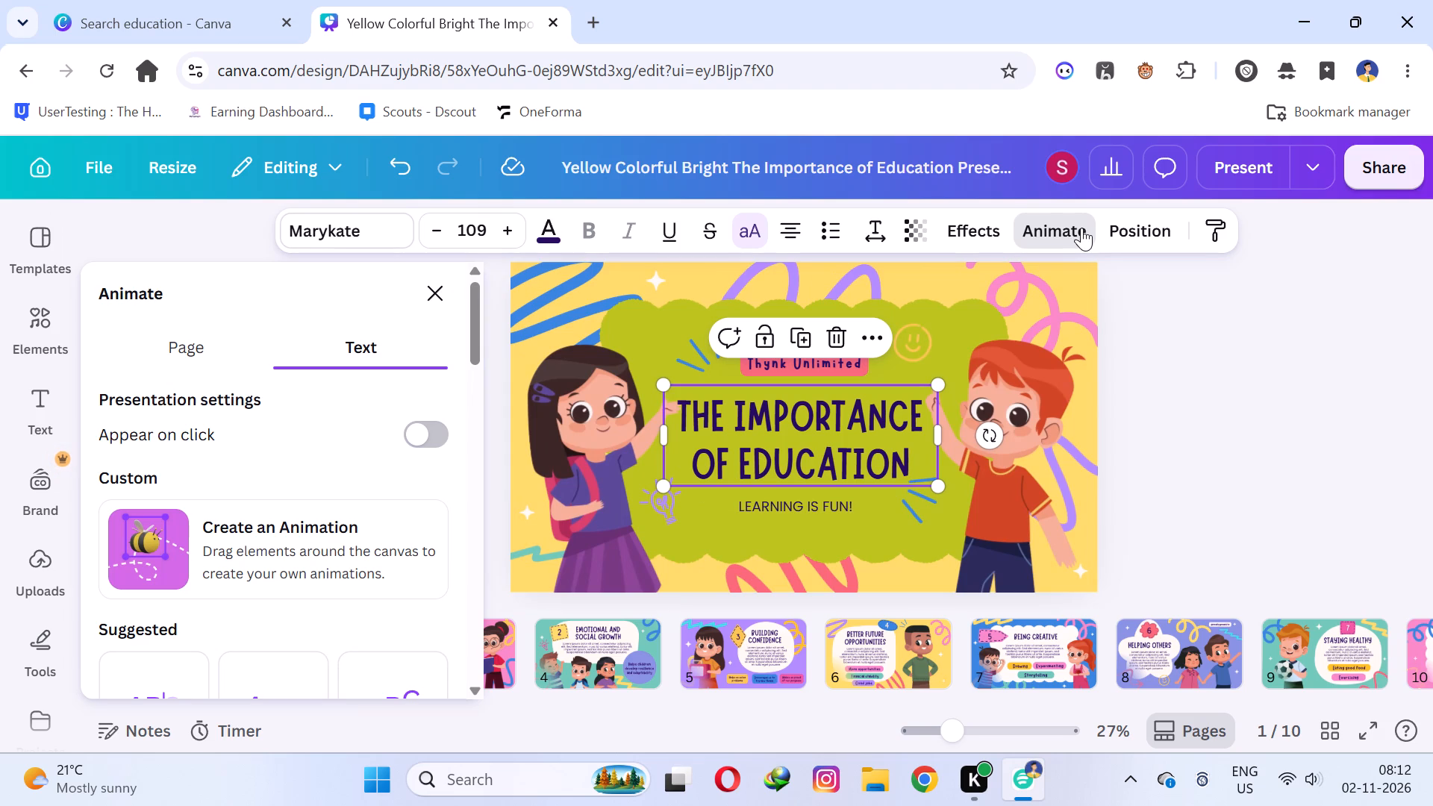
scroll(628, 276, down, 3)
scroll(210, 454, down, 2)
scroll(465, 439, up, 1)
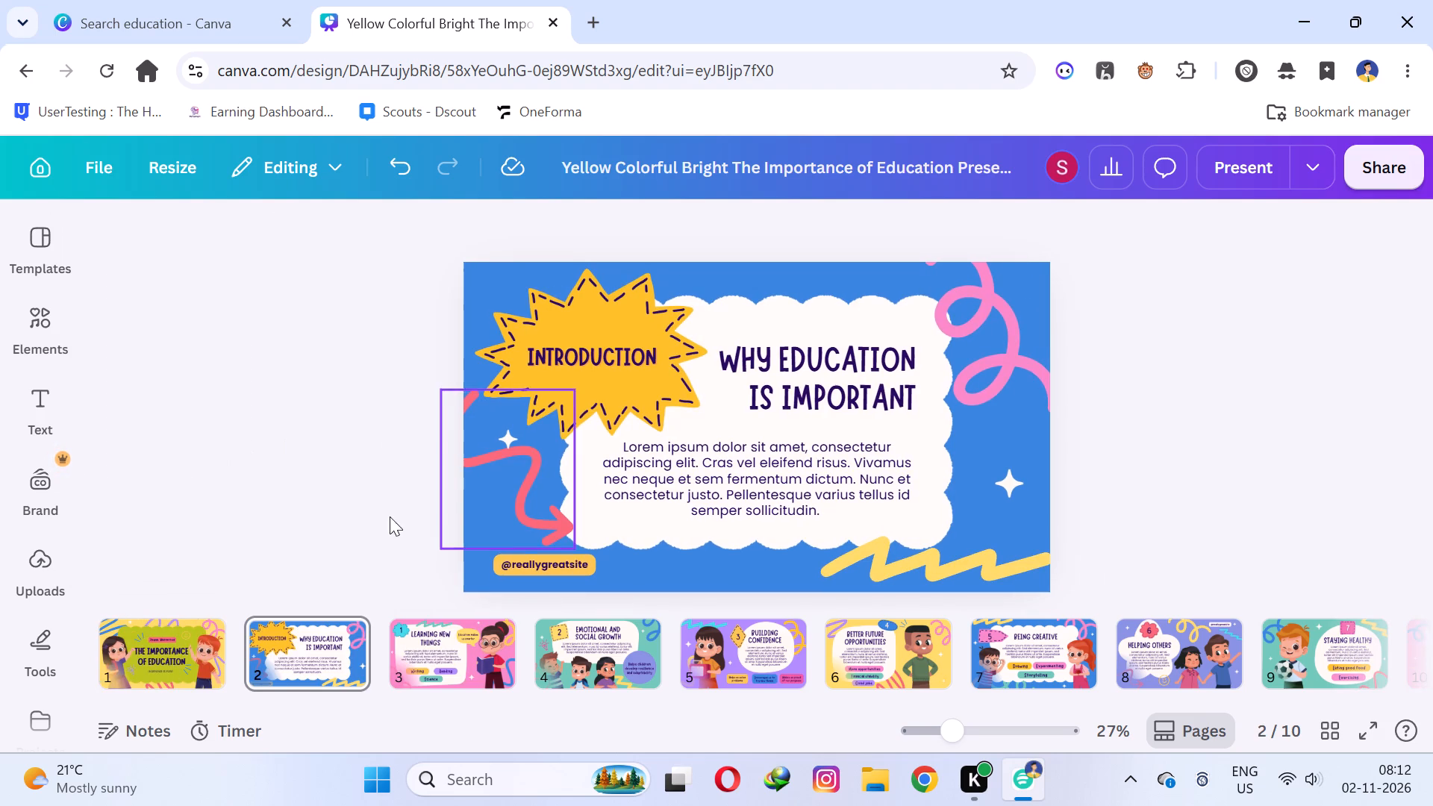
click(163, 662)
Apply the Rise animation from the General group to the slide 1 title "The Importance of Education".
click(734, 425)
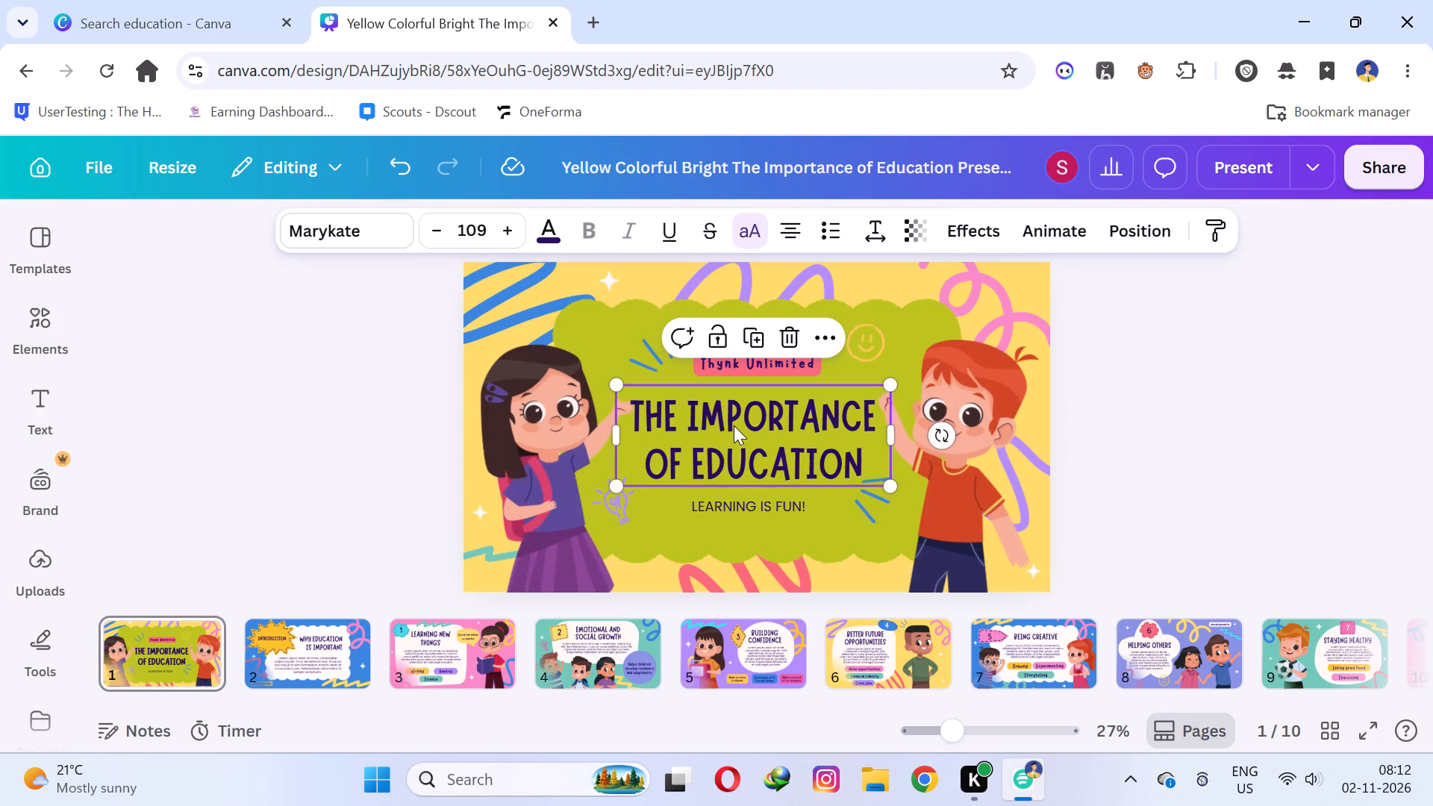
click(1084, 227)
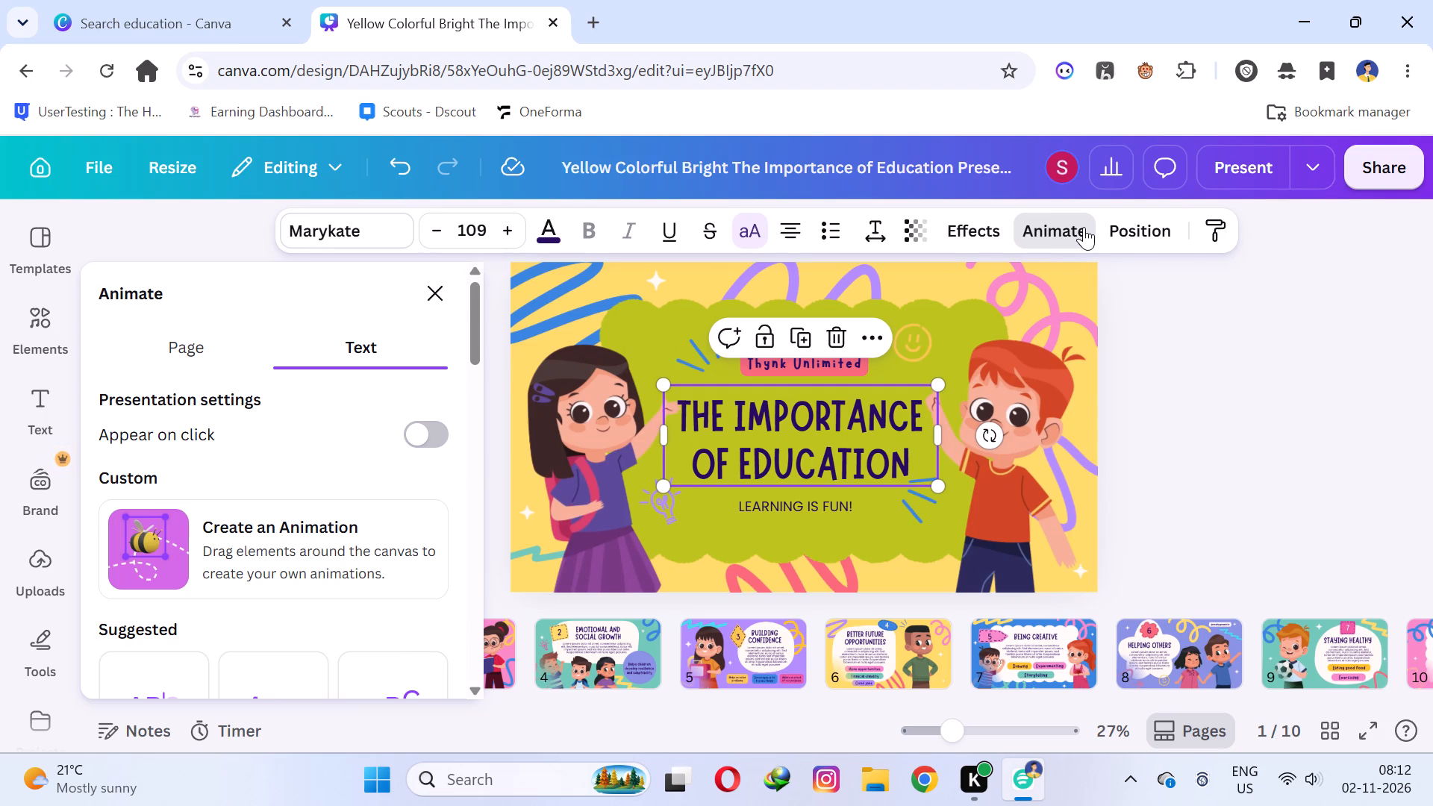
scroll(279, 566, down, 2)
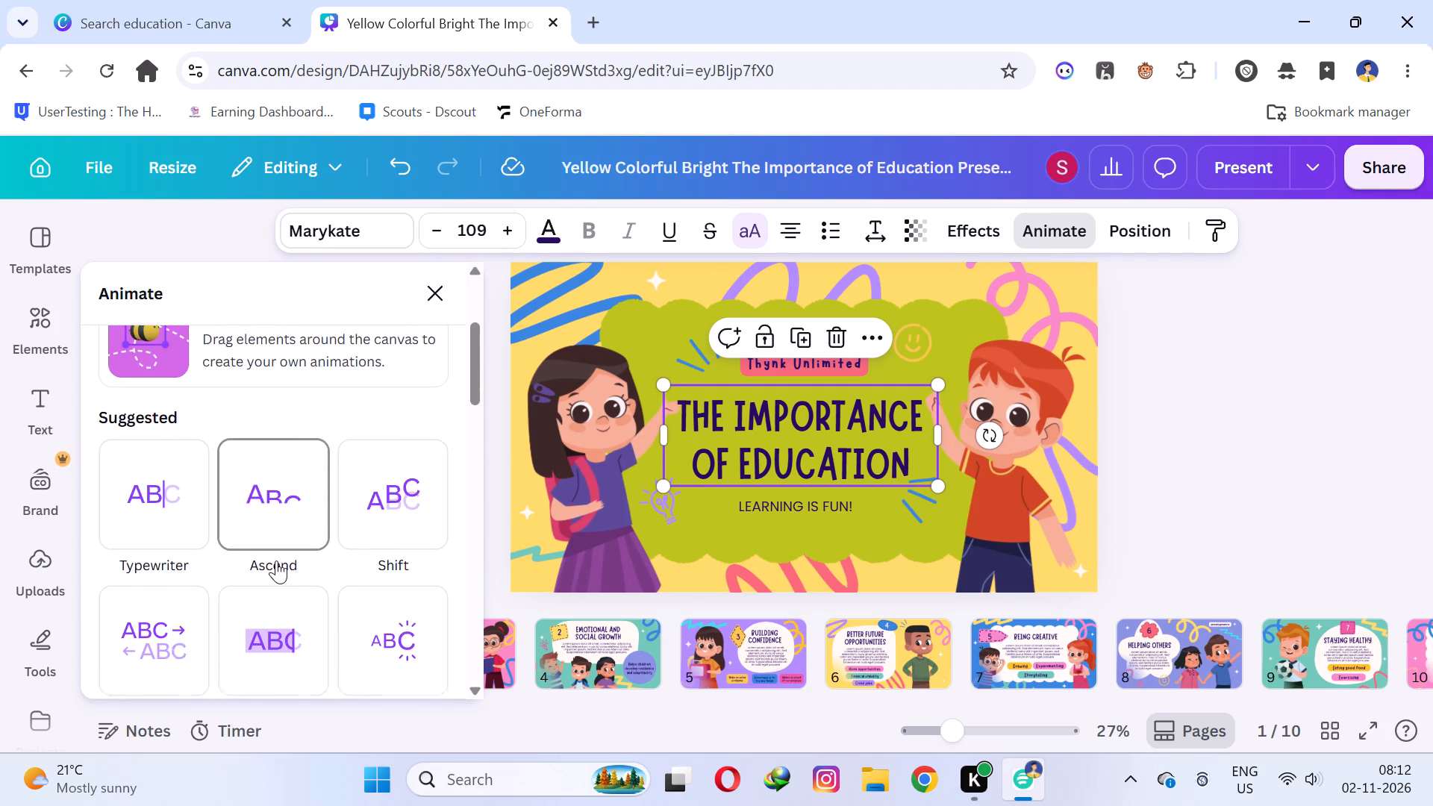
scroll(333, 498, down, 1)
scroll(162, 554, down, 1)
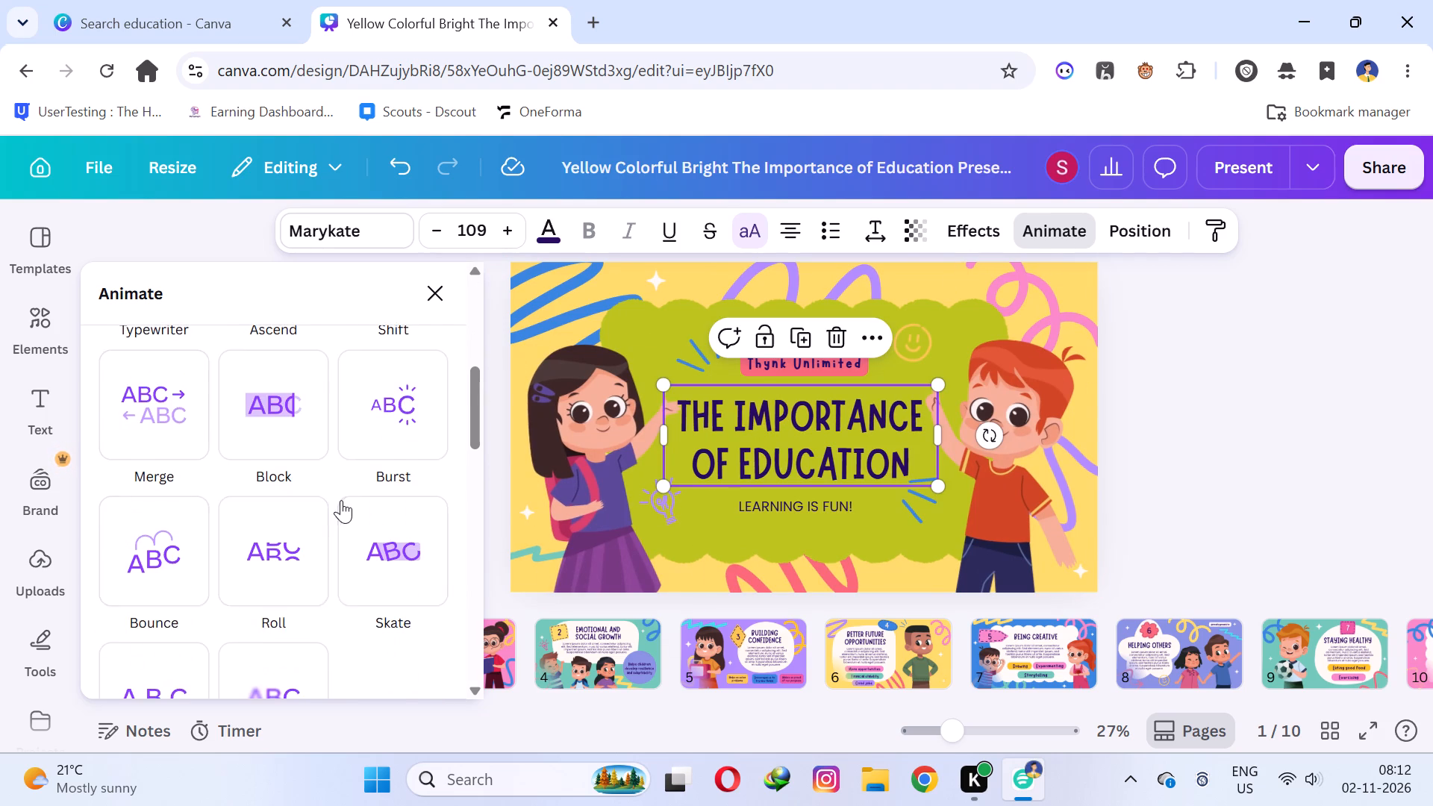
scroll(341, 500, down, 1)
scroll(443, 469, down, 1)
scroll(222, 494, down, 1)
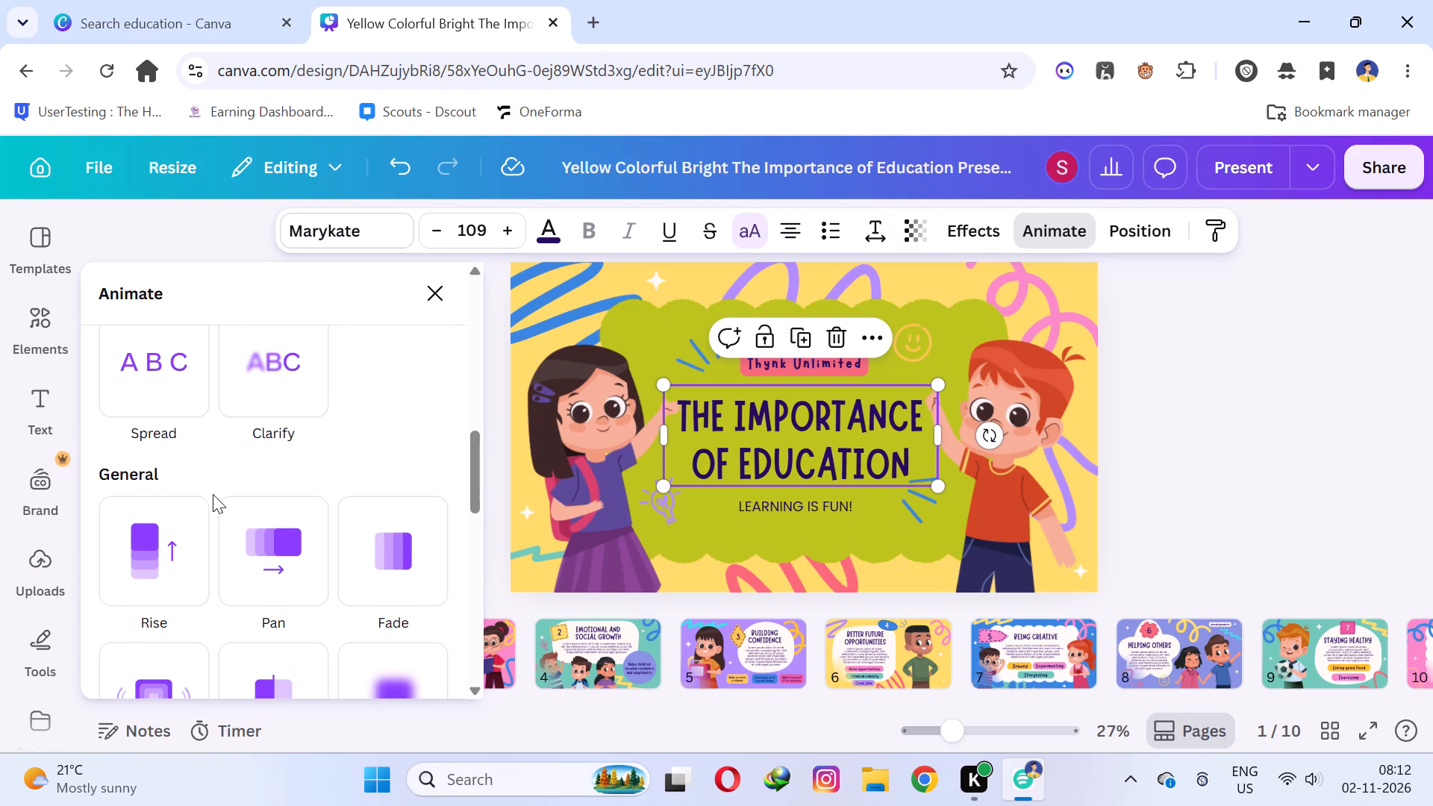
scroll(191, 502, down, 1)
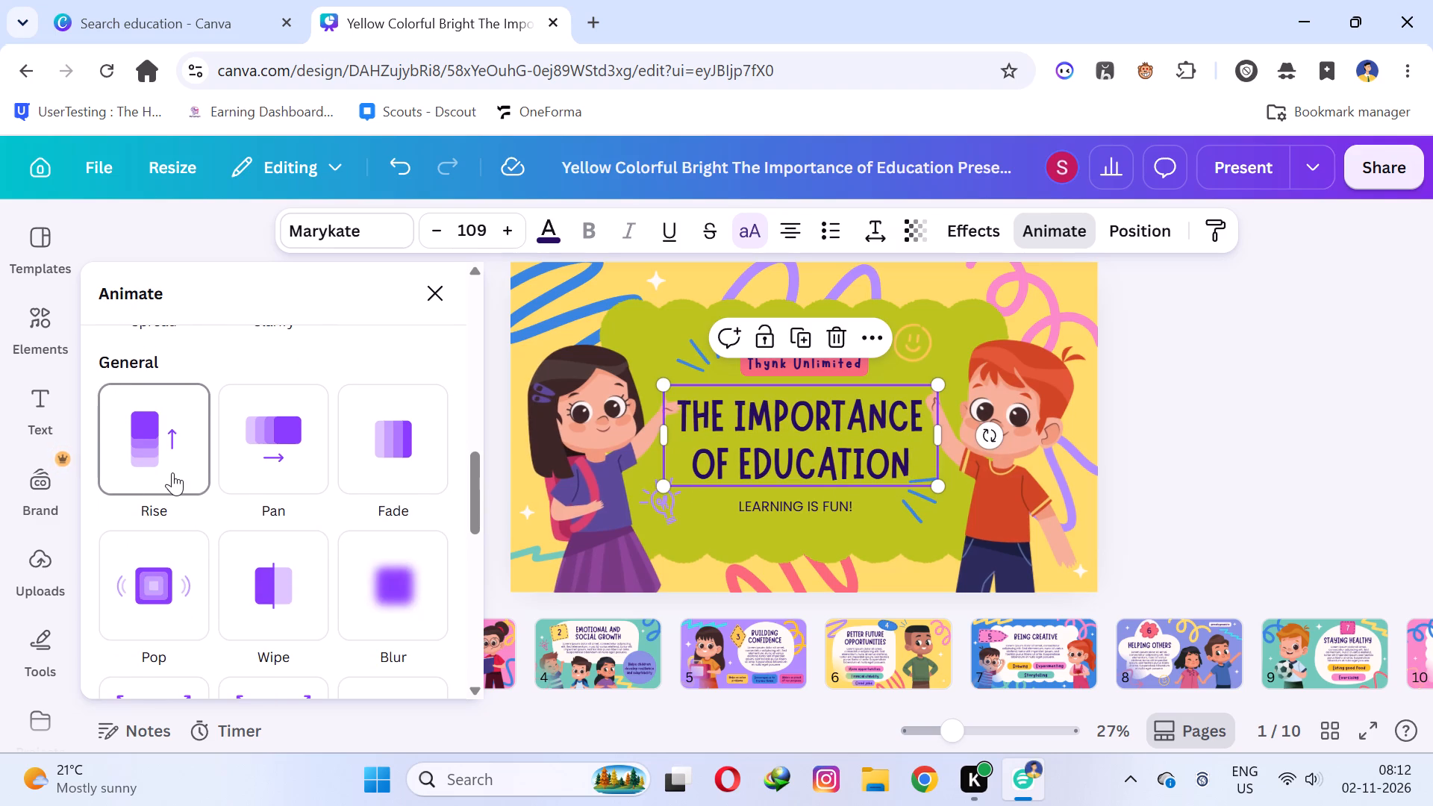
click(172, 472)
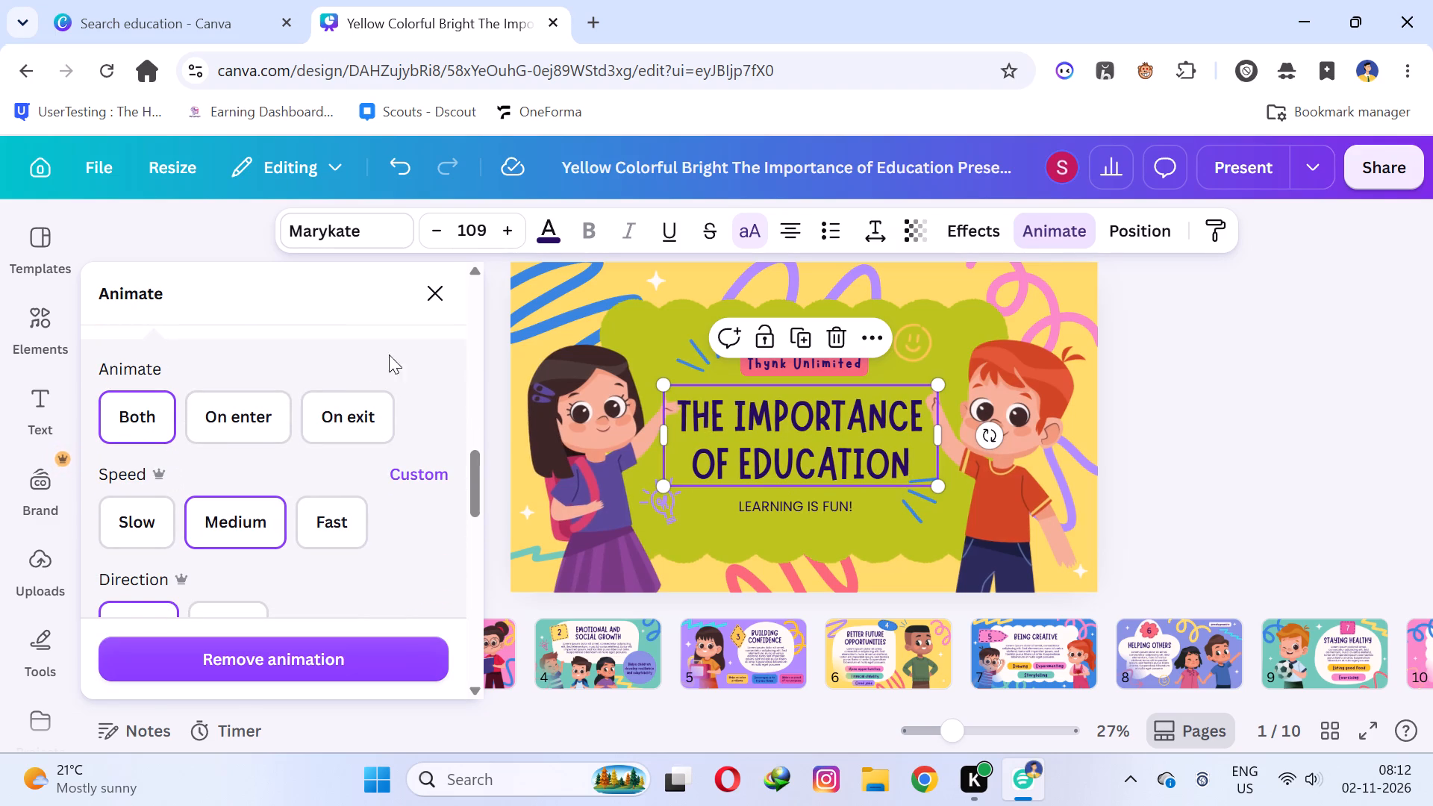
click(1320, 359)
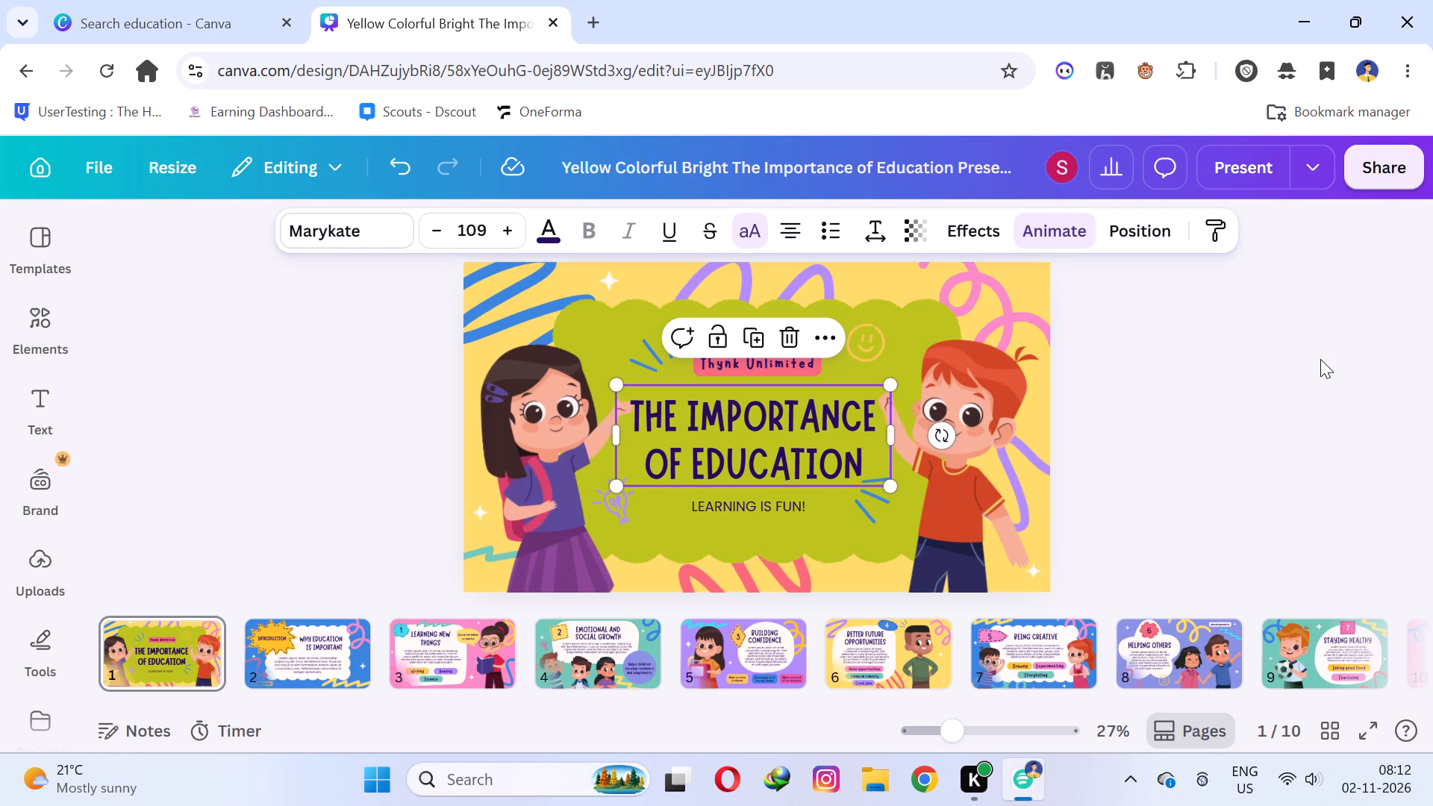
click(1320, 356)
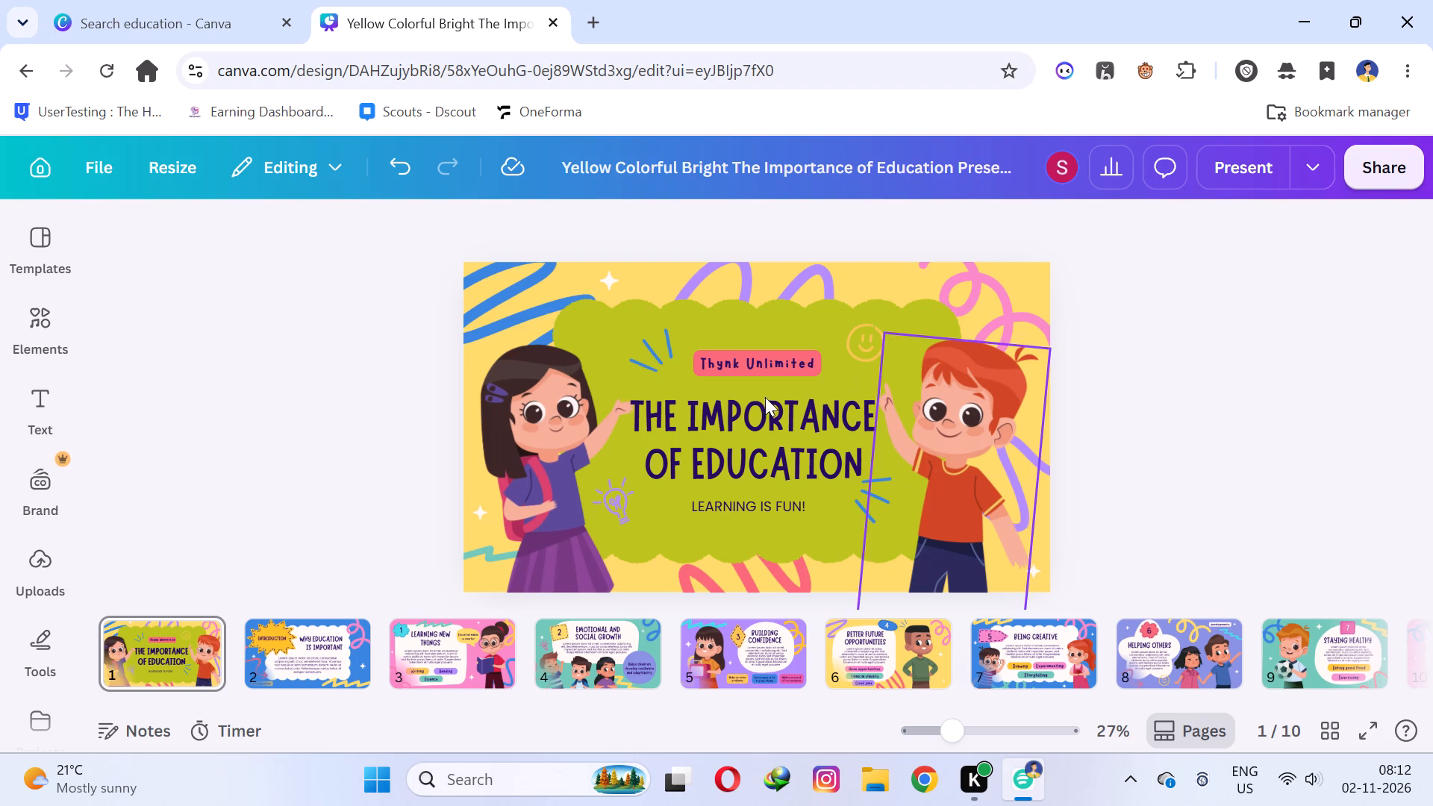
Replace the "Thynk Unlimited" label text above the slide 1 title with the presenter's name in lowercase.
triple_click(767, 363)
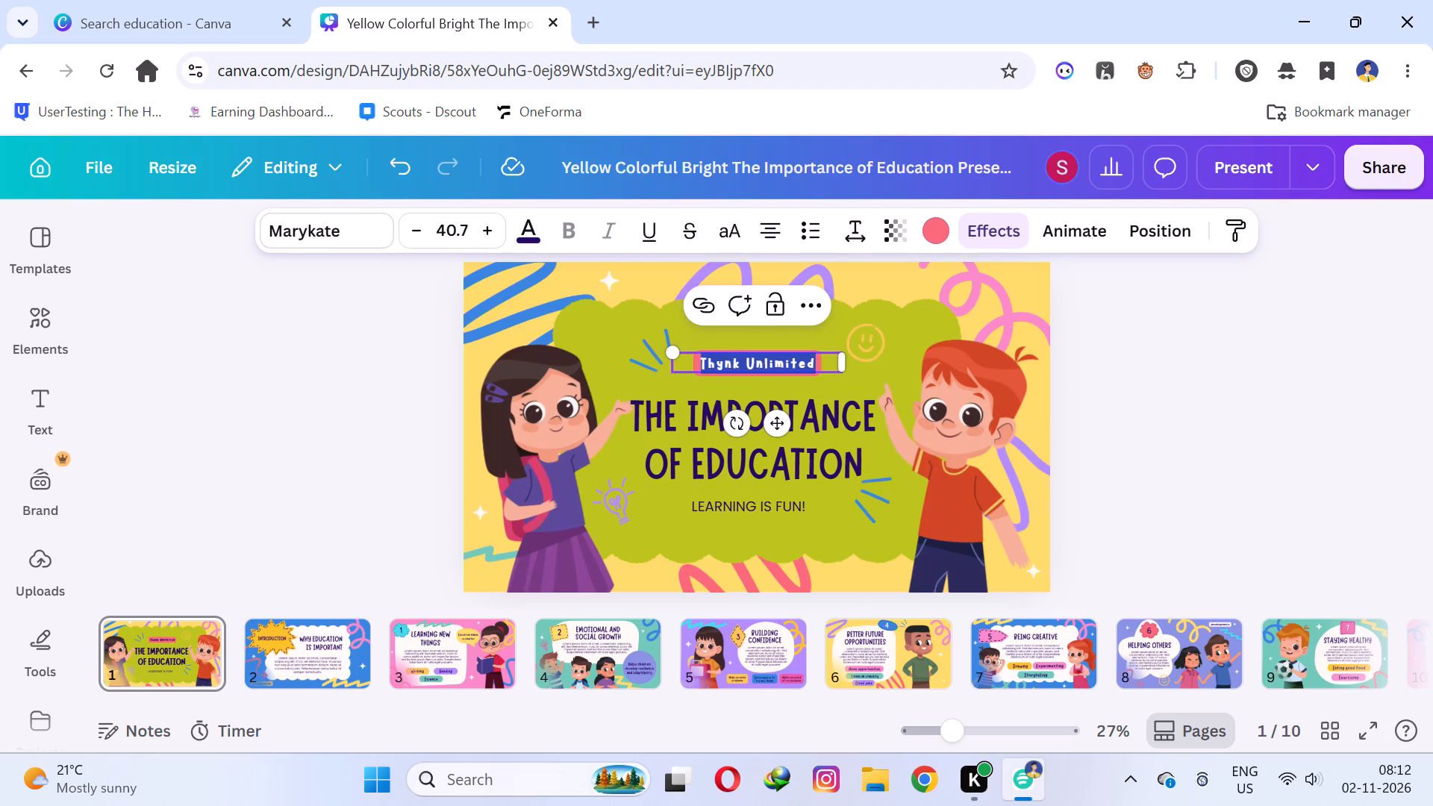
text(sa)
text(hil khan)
click(1390, 452)
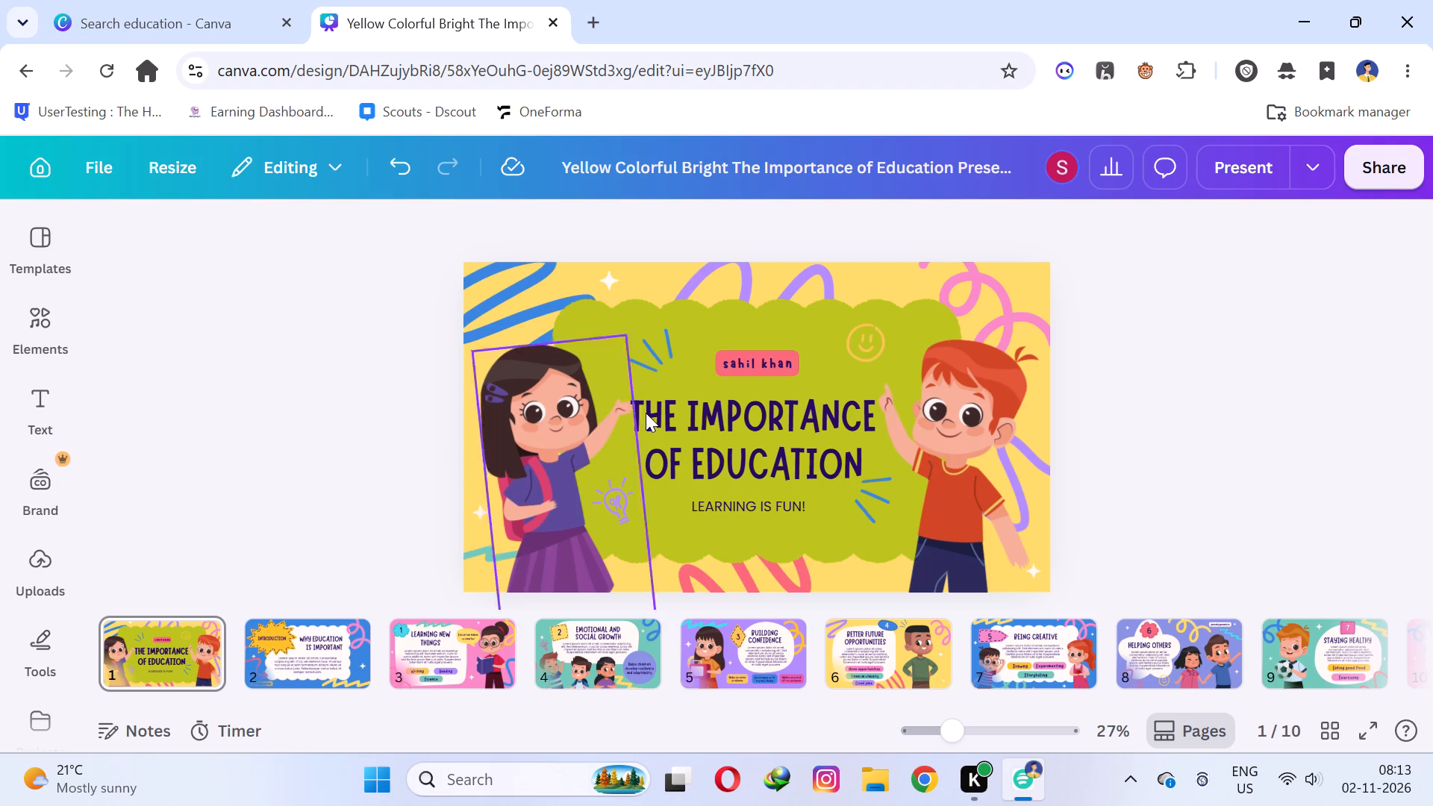
Apply the Fade animation from the General group to the girl illustration on slide 1.
click(554, 429)
click(993, 245)
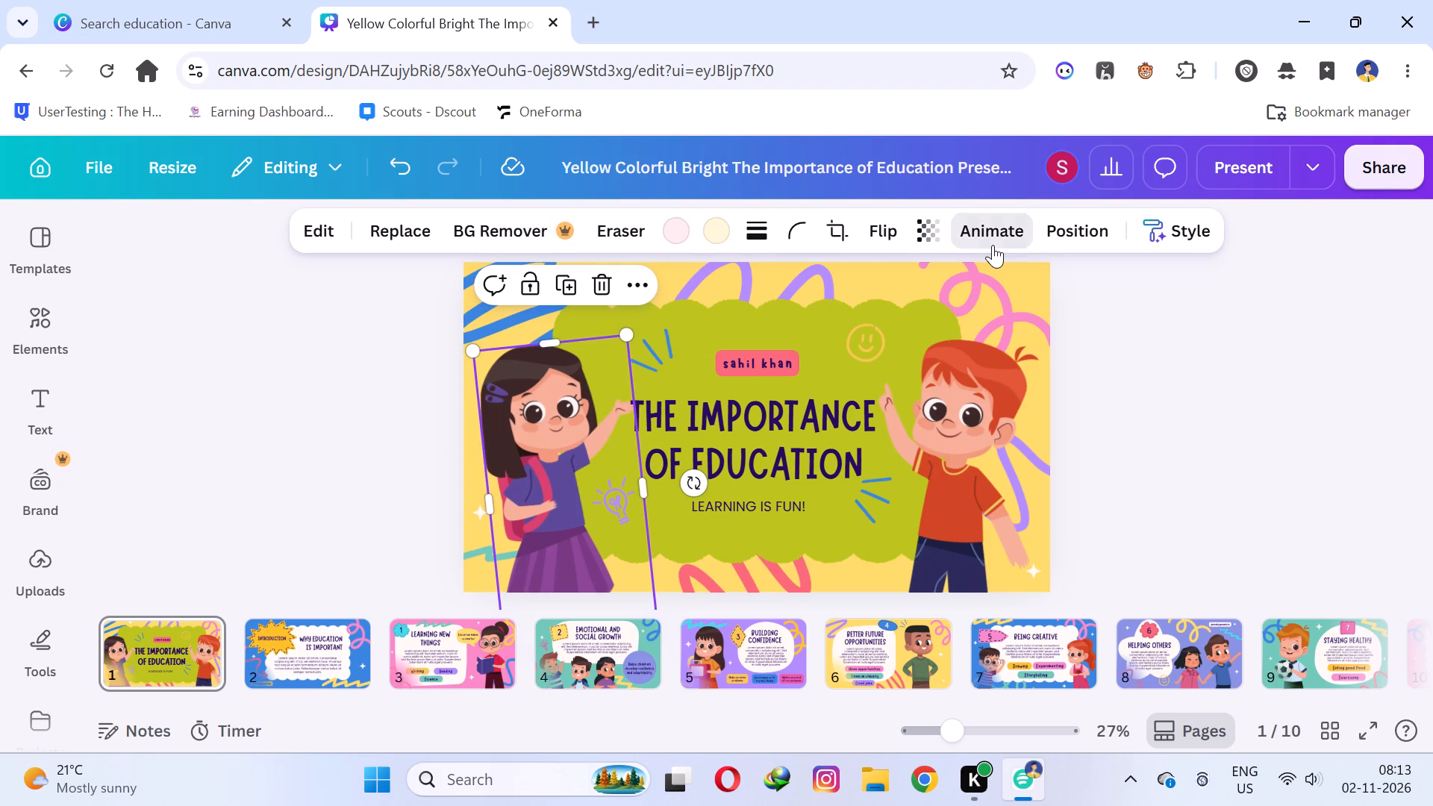
scroll(413, 399, down, 2)
scroll(311, 456, down, 2)
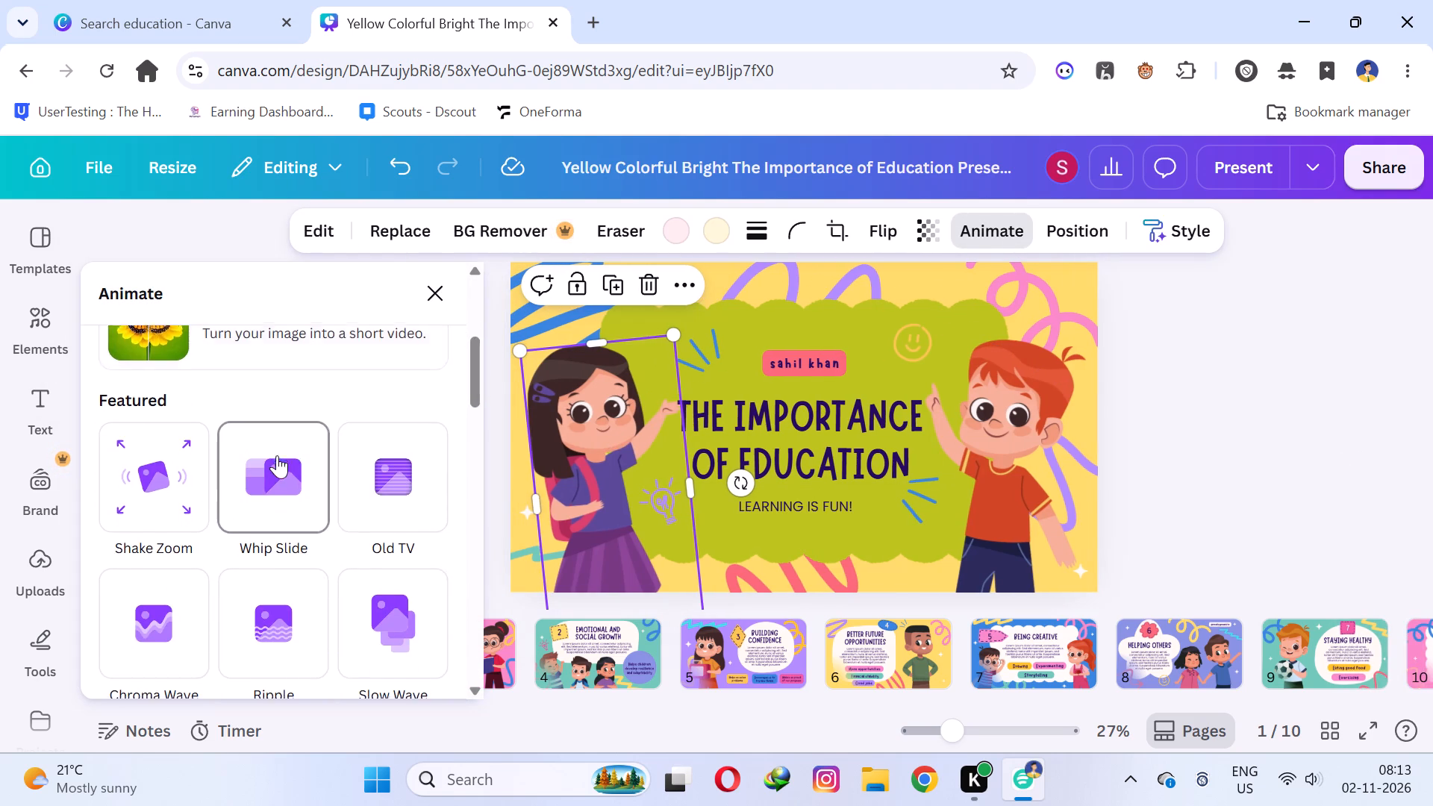
scroll(321, 416, down, 2)
scroll(274, 450, up, 5)
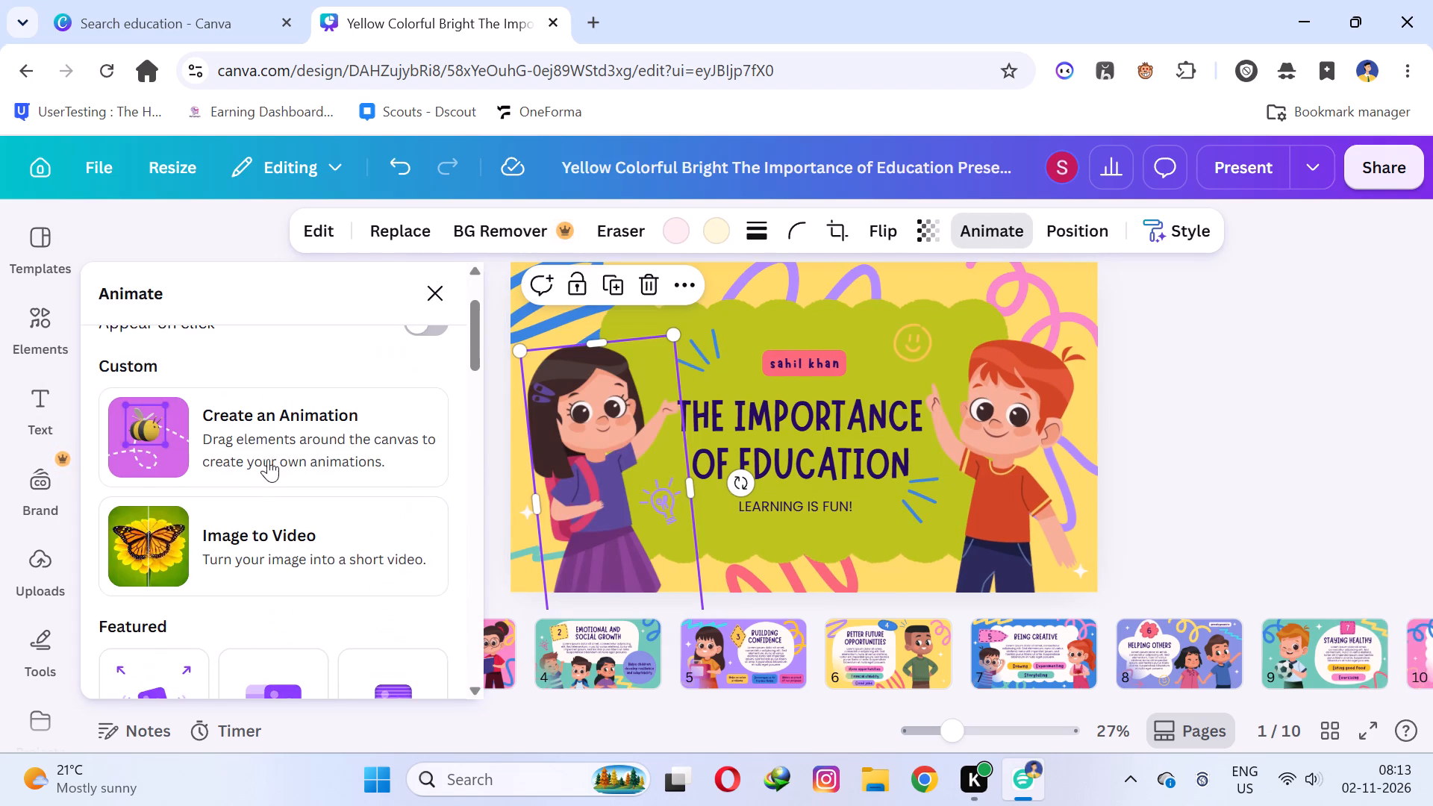
scroll(266, 461, down, 3)
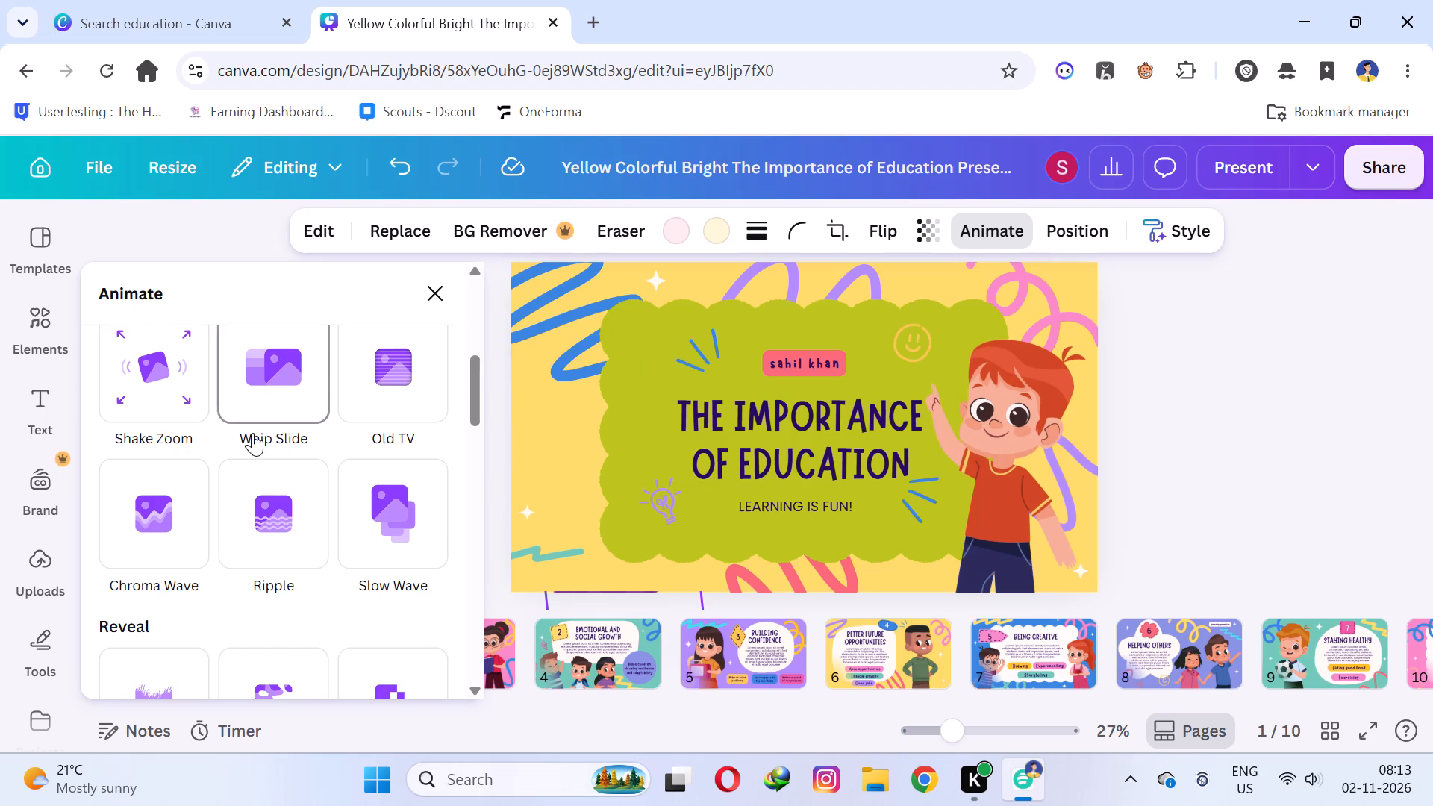
scroll(328, 505, down, 2)
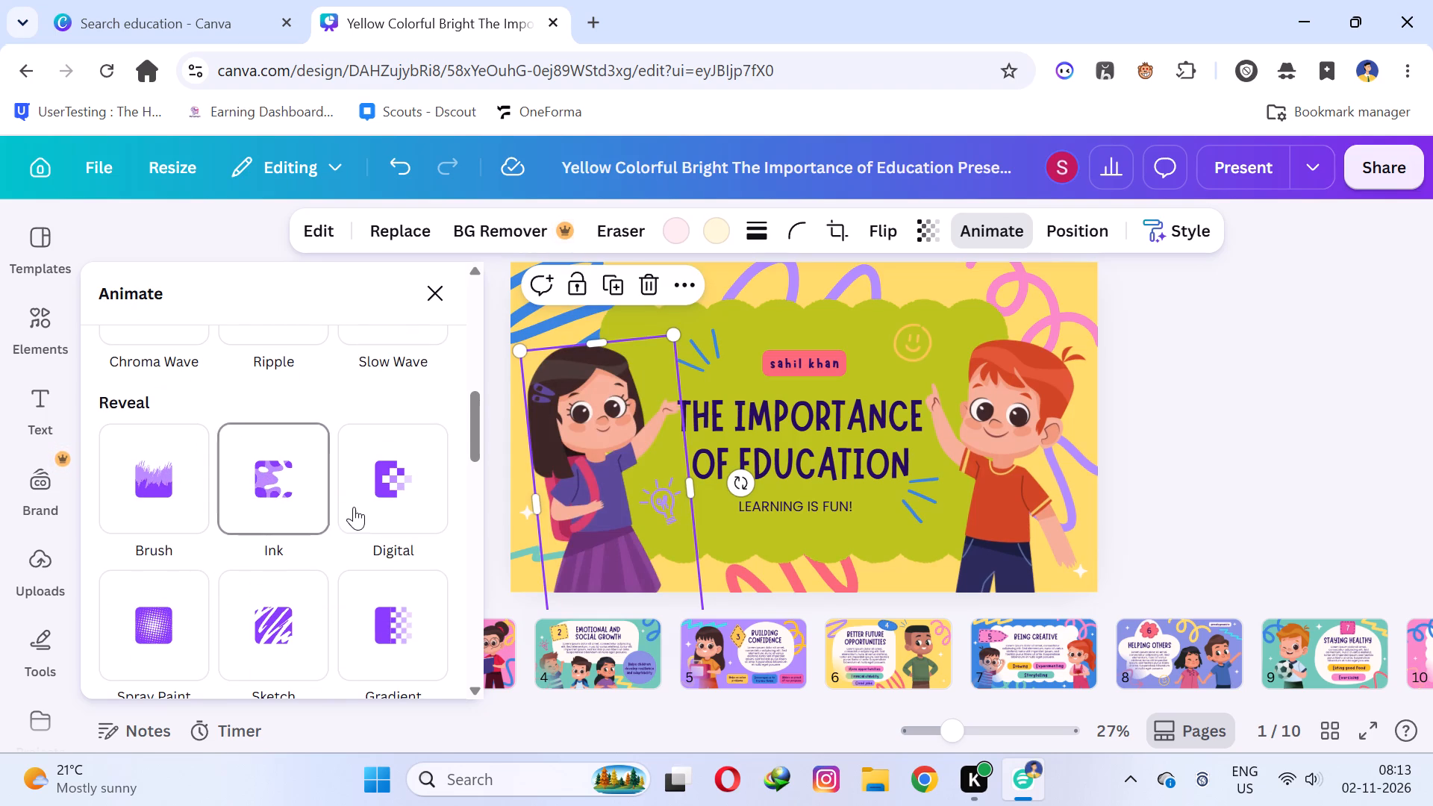
scroll(358, 507, down, 3)
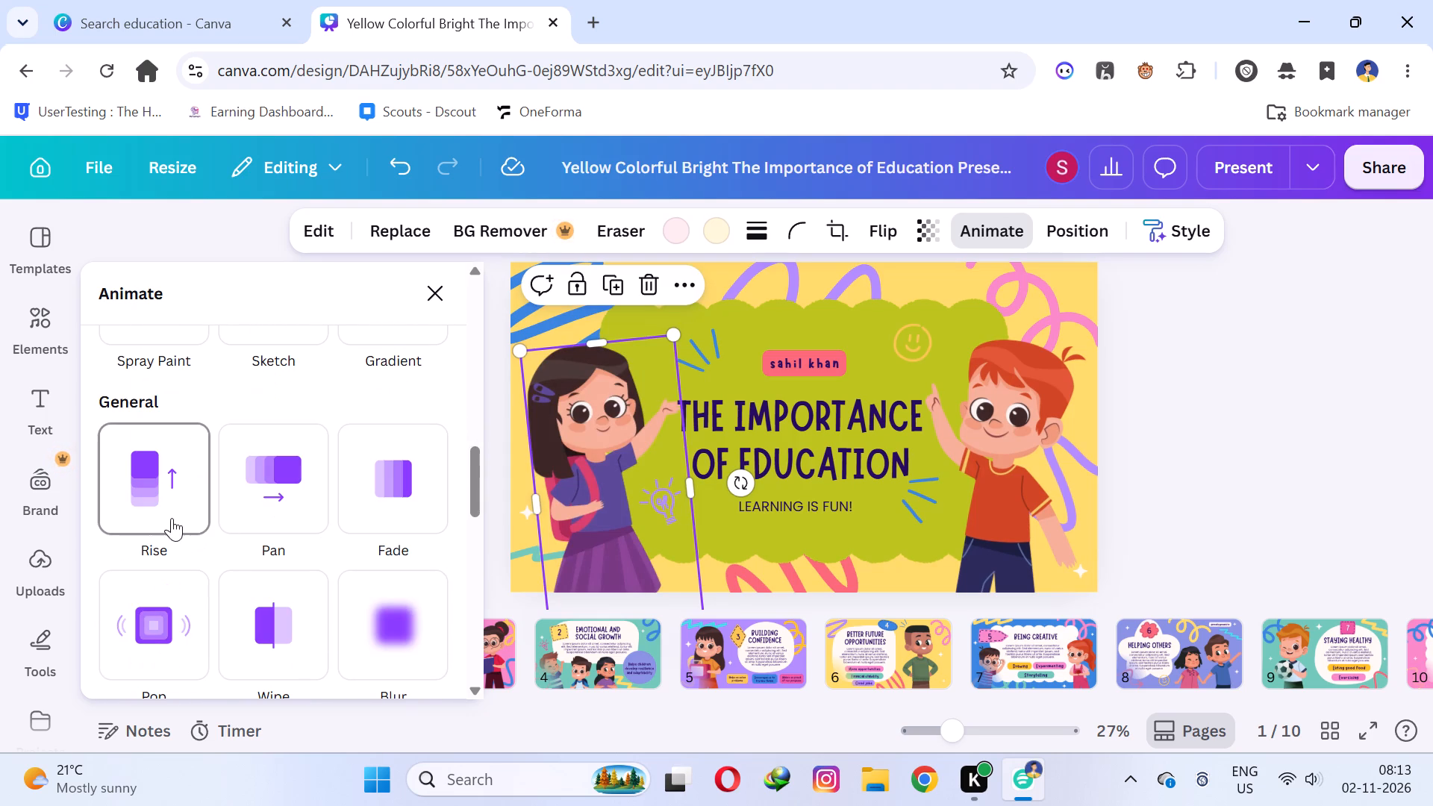
click(393, 486)
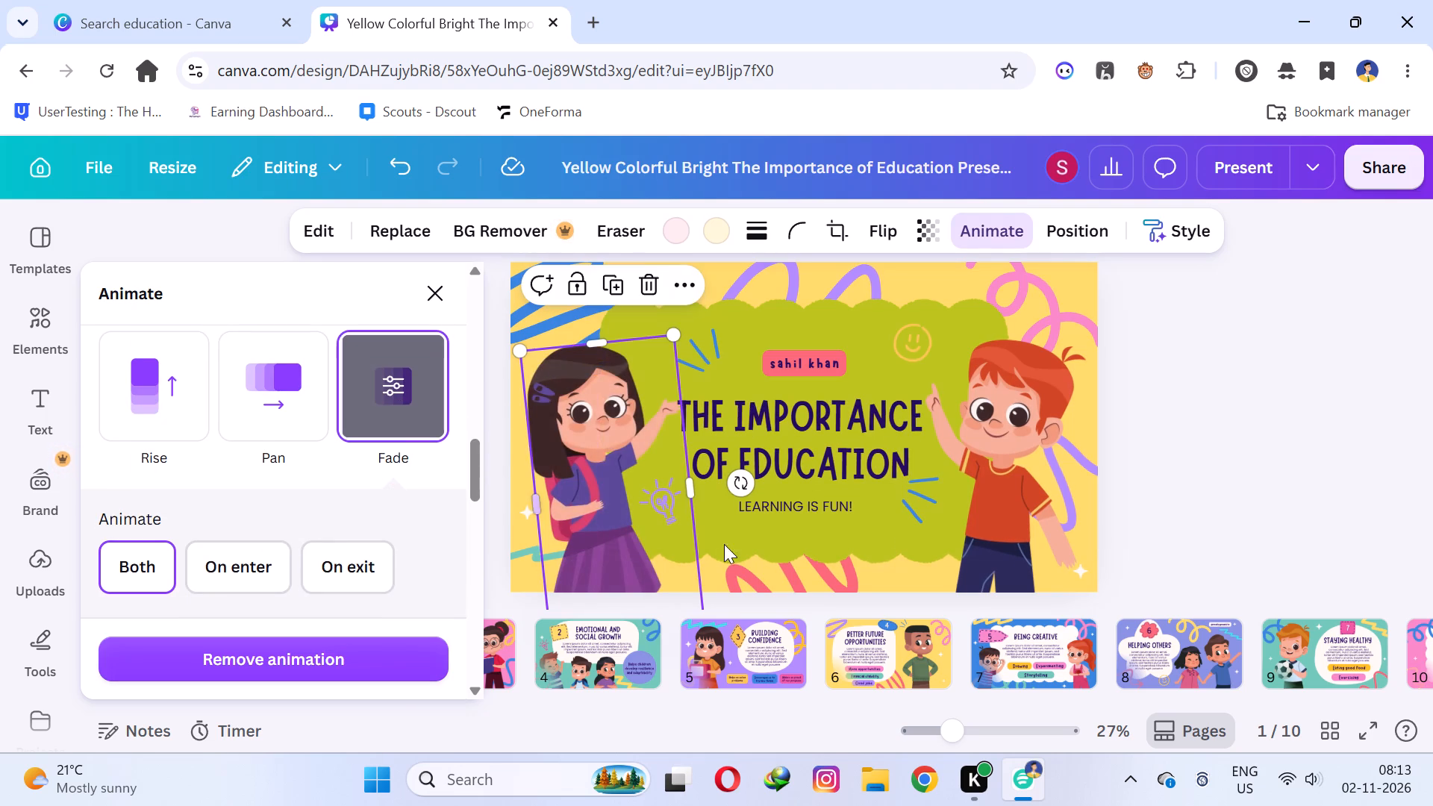
Apply the Fade animation to the boy illustration on slide 1.
click(985, 465)
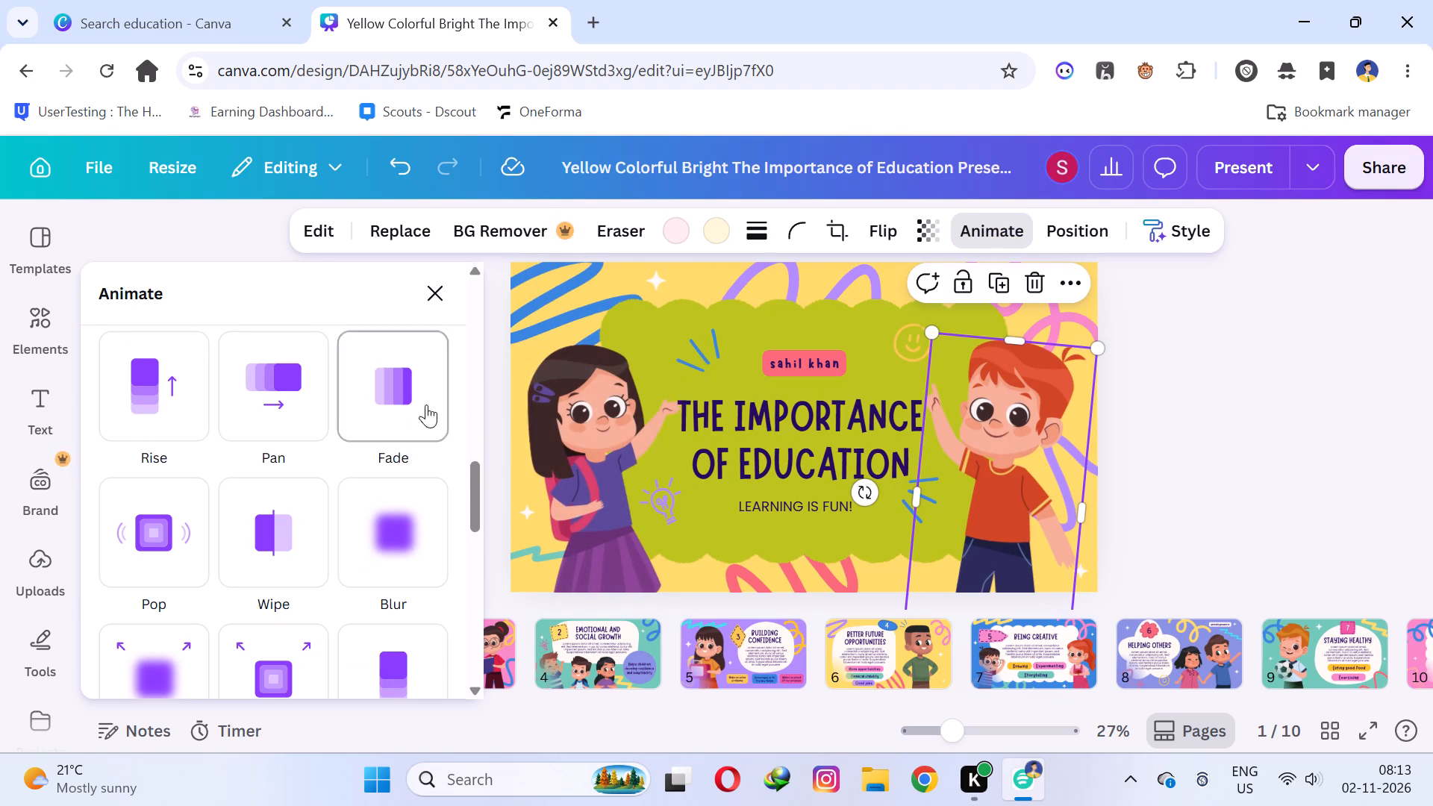
click(425, 404)
click(1363, 468)
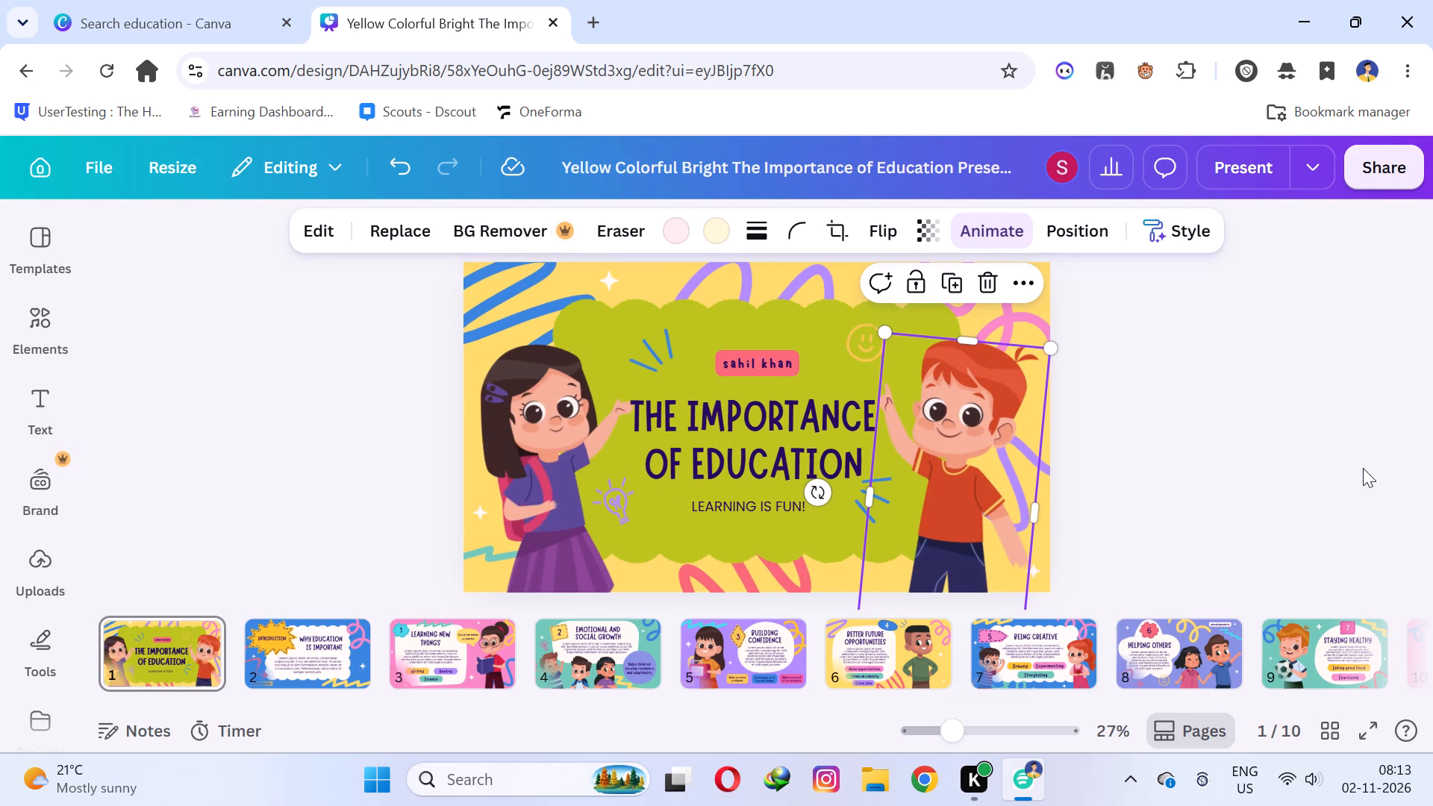
On slide 2, search the text colours for "dark blue" and set the title "Why Education Is Important" to #121c2b.
click(337, 640)
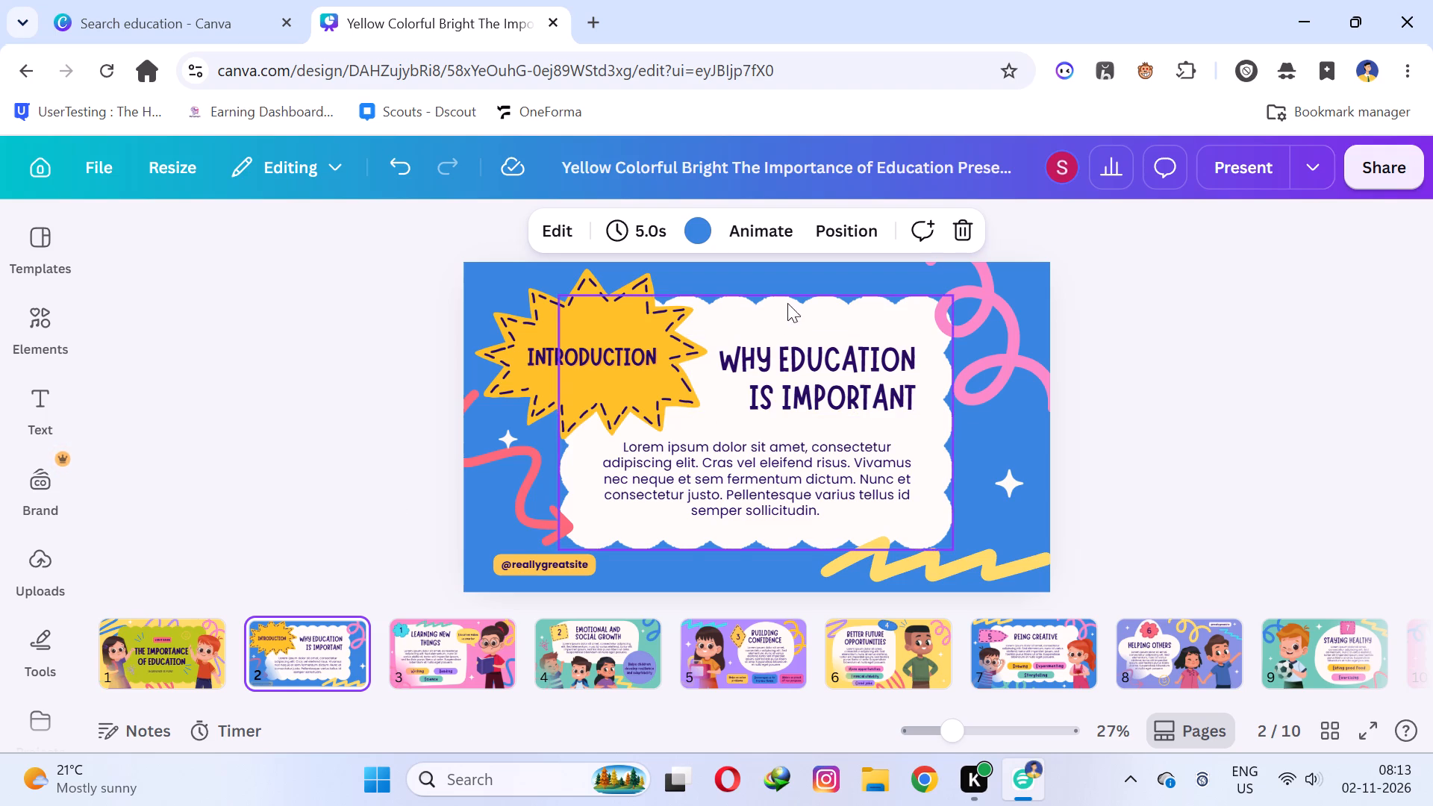
click(792, 284)
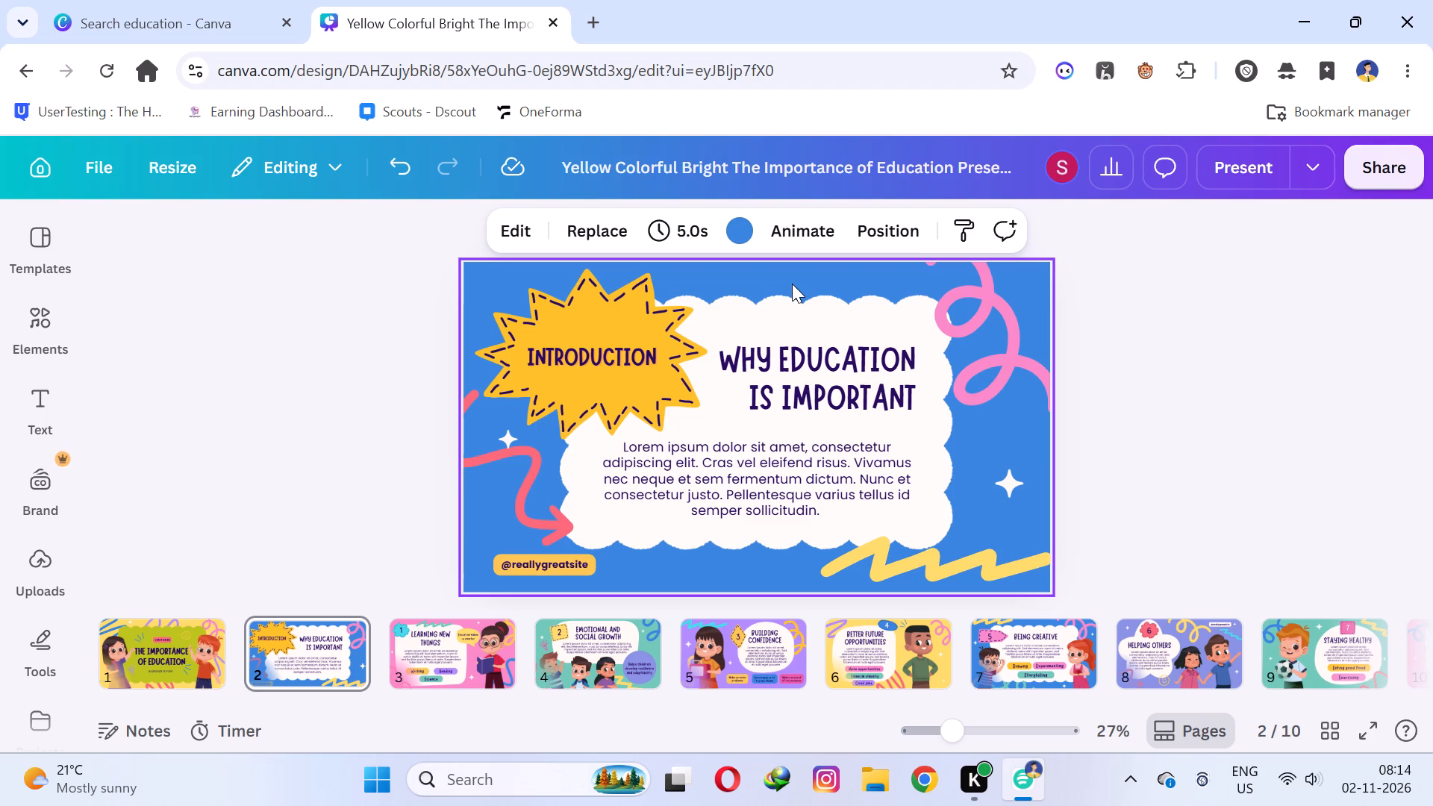
click(786, 341)
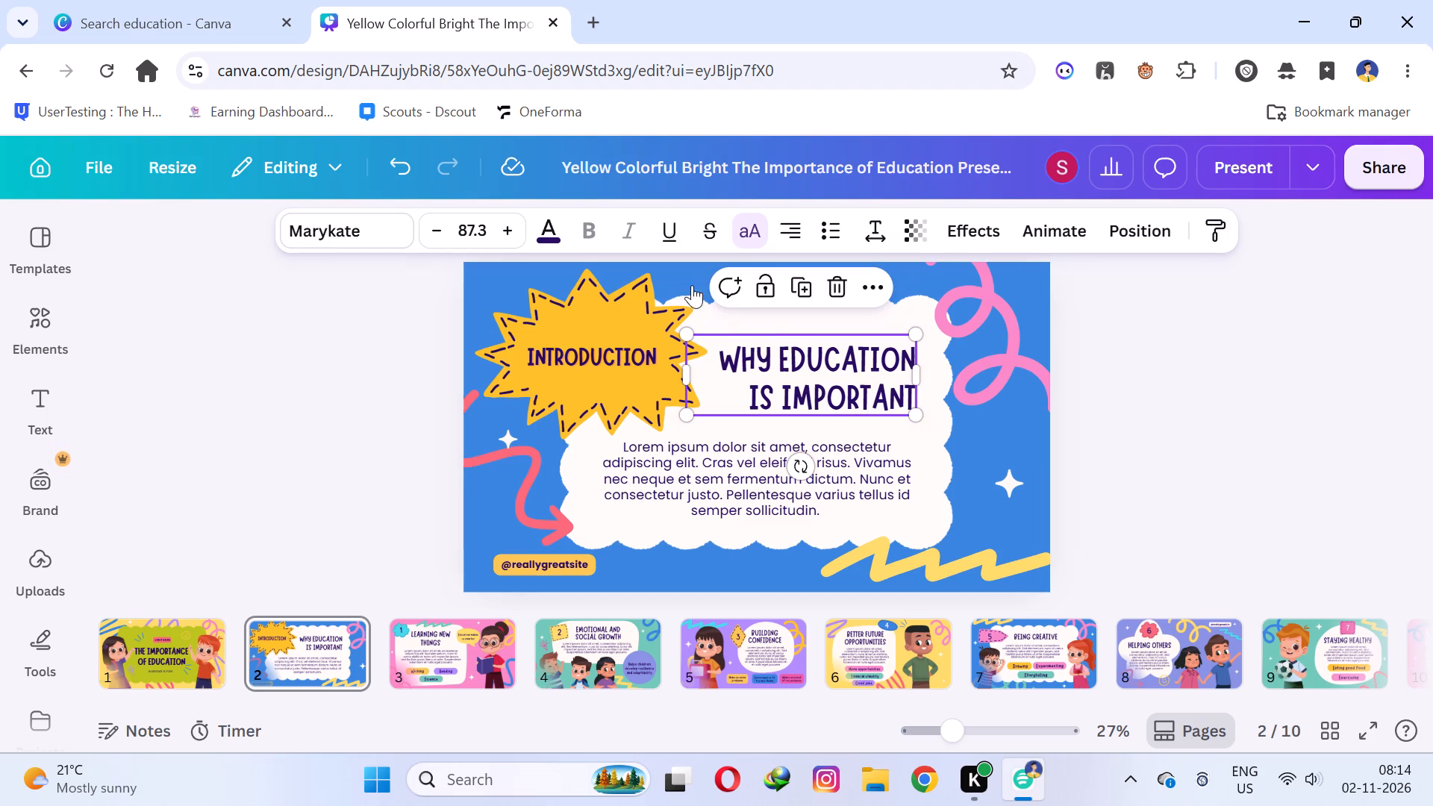
click(549, 218)
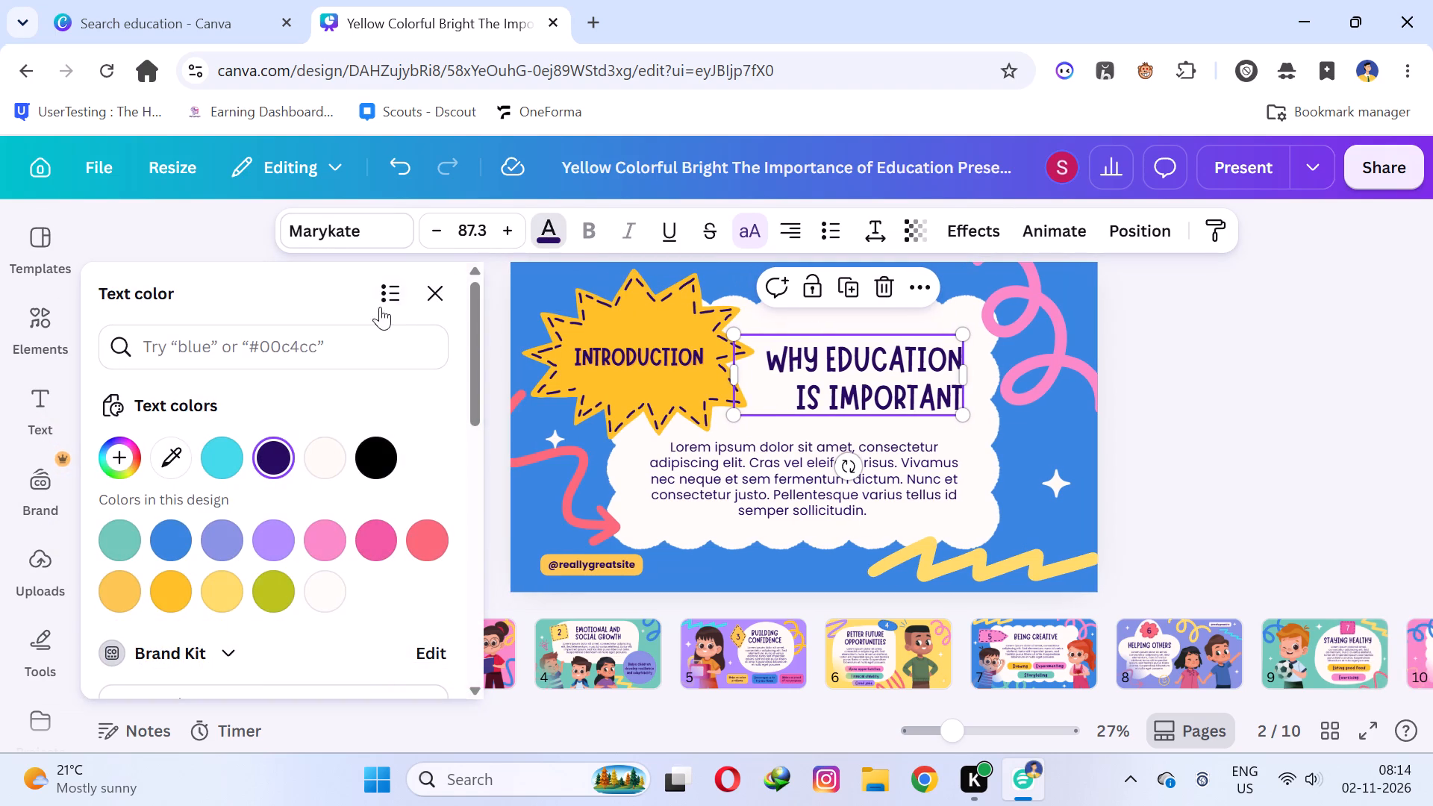
click(313, 334)
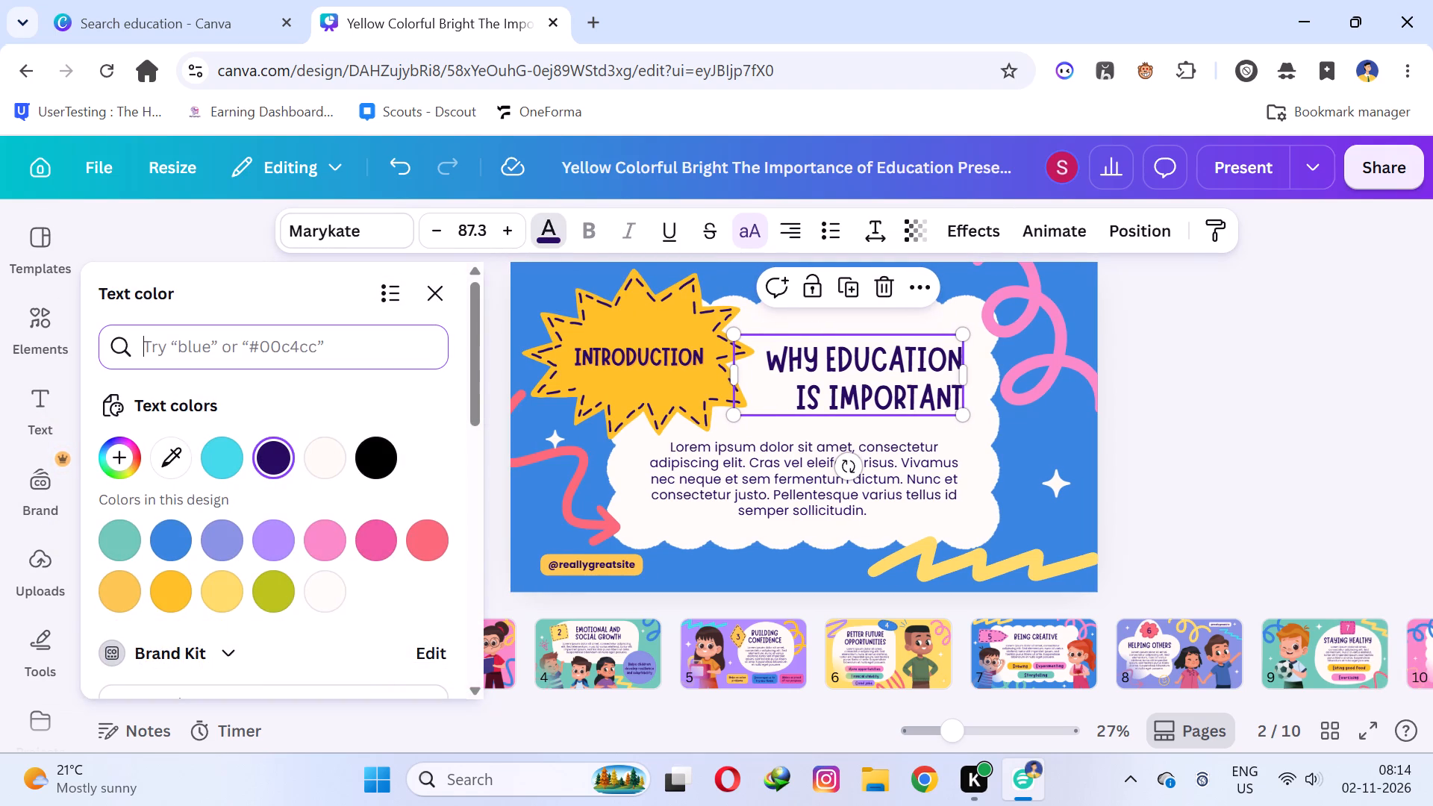
key(d)
text(arj)
key(BackSpace)
text(kblue)
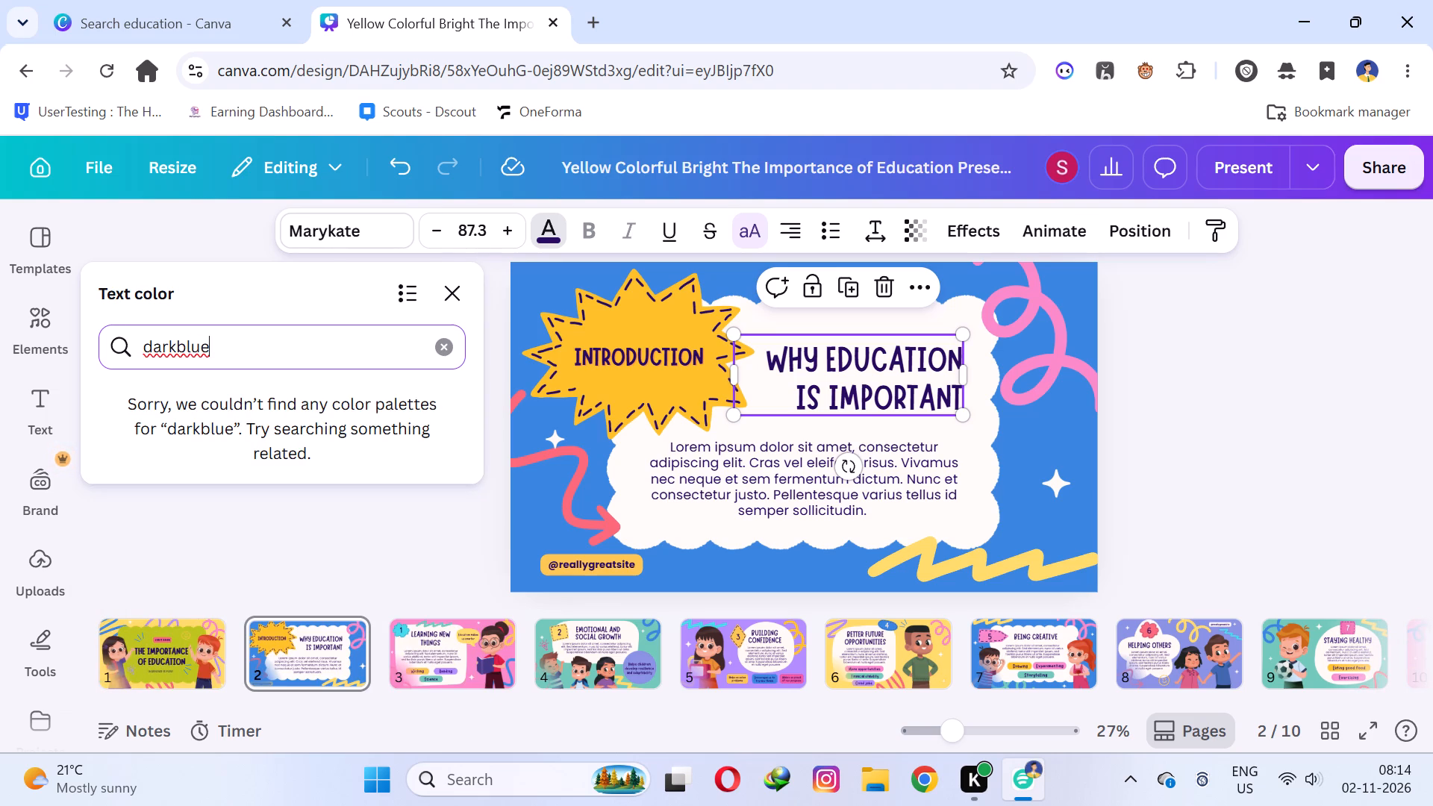
key(Left)
key(Left)
key(Left)
key(Left)
key(Left)
key(Right)
key(space)
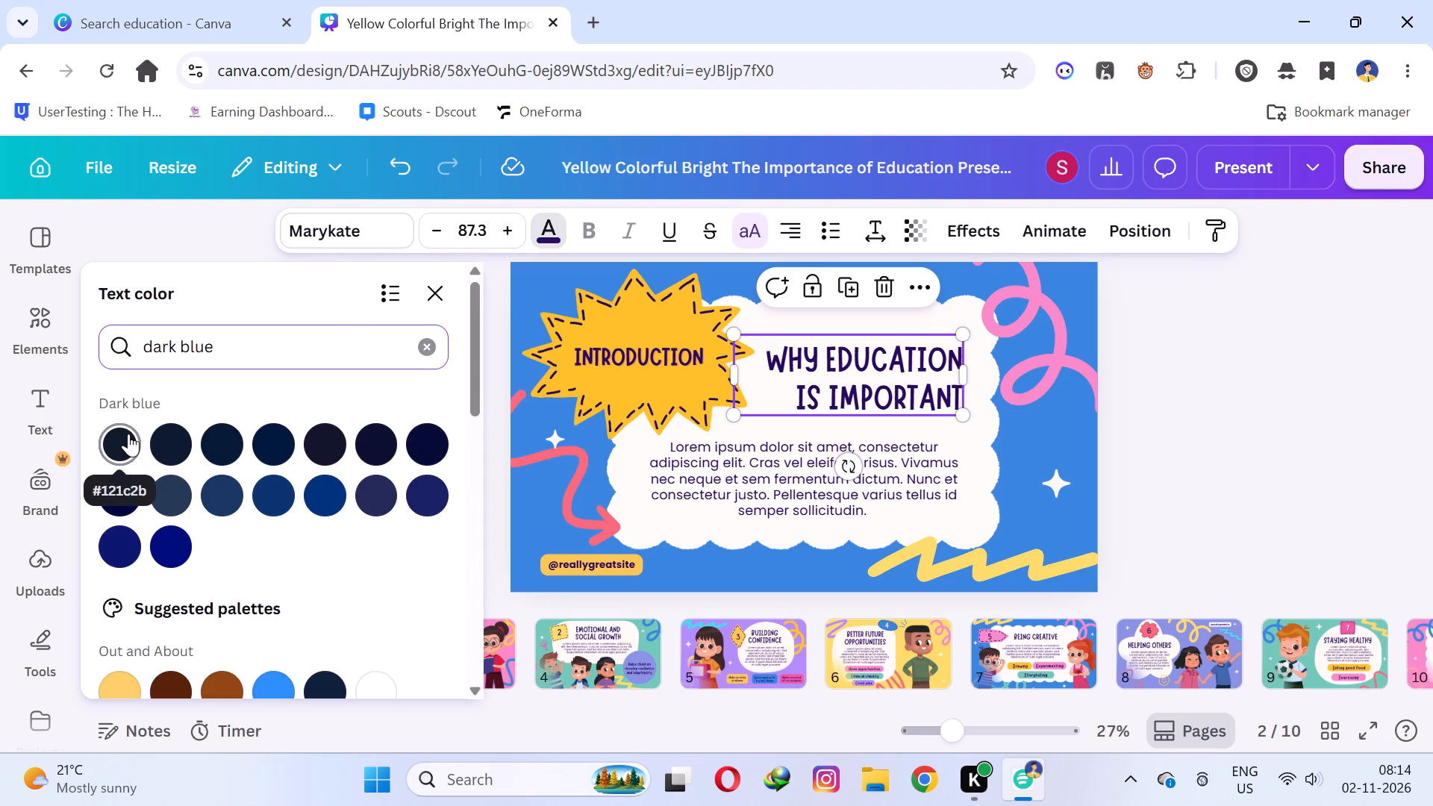
click(128, 434)
click(1281, 439)
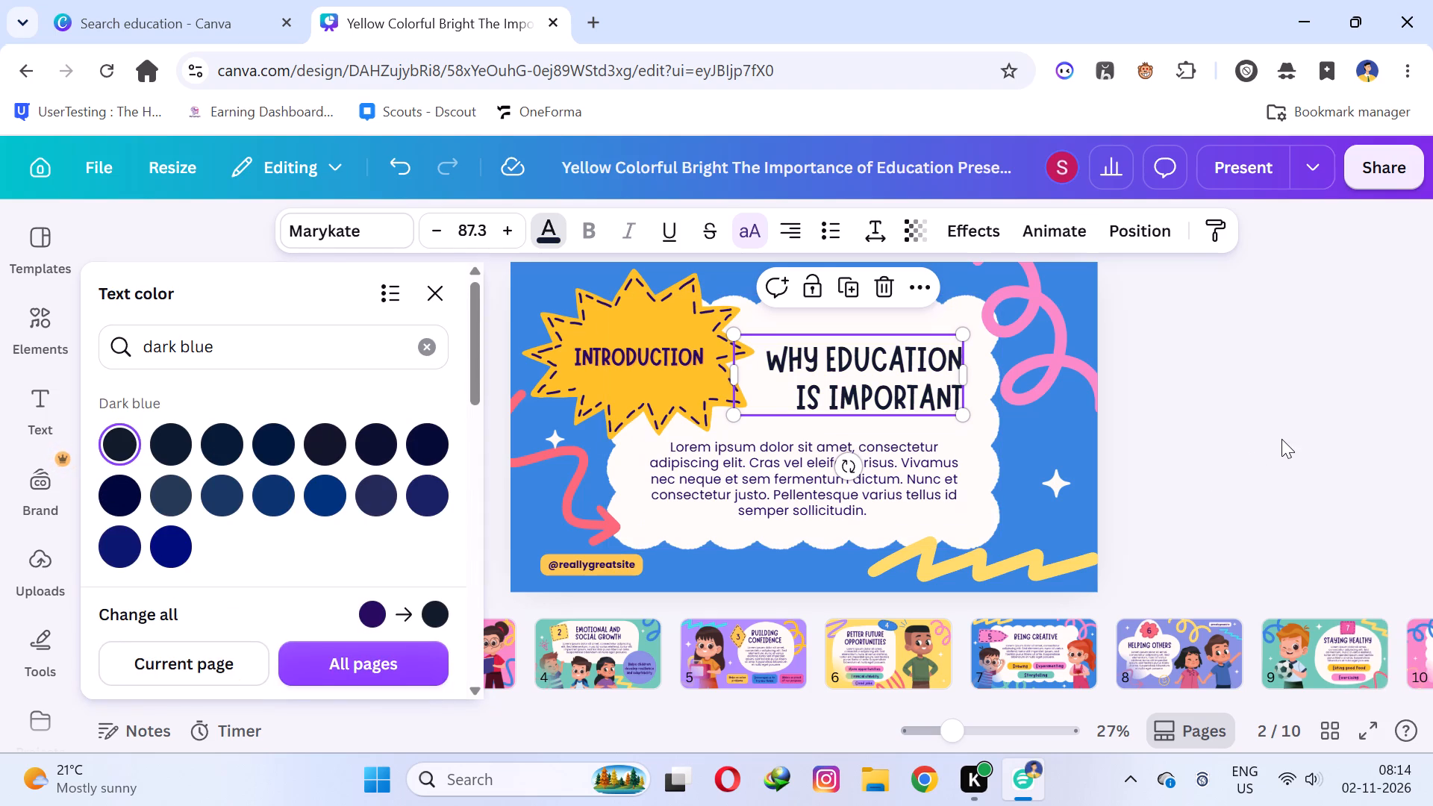
Change the slide 2 title text to a brighter navy shade from the dark blue colour results.
click(1020, 427)
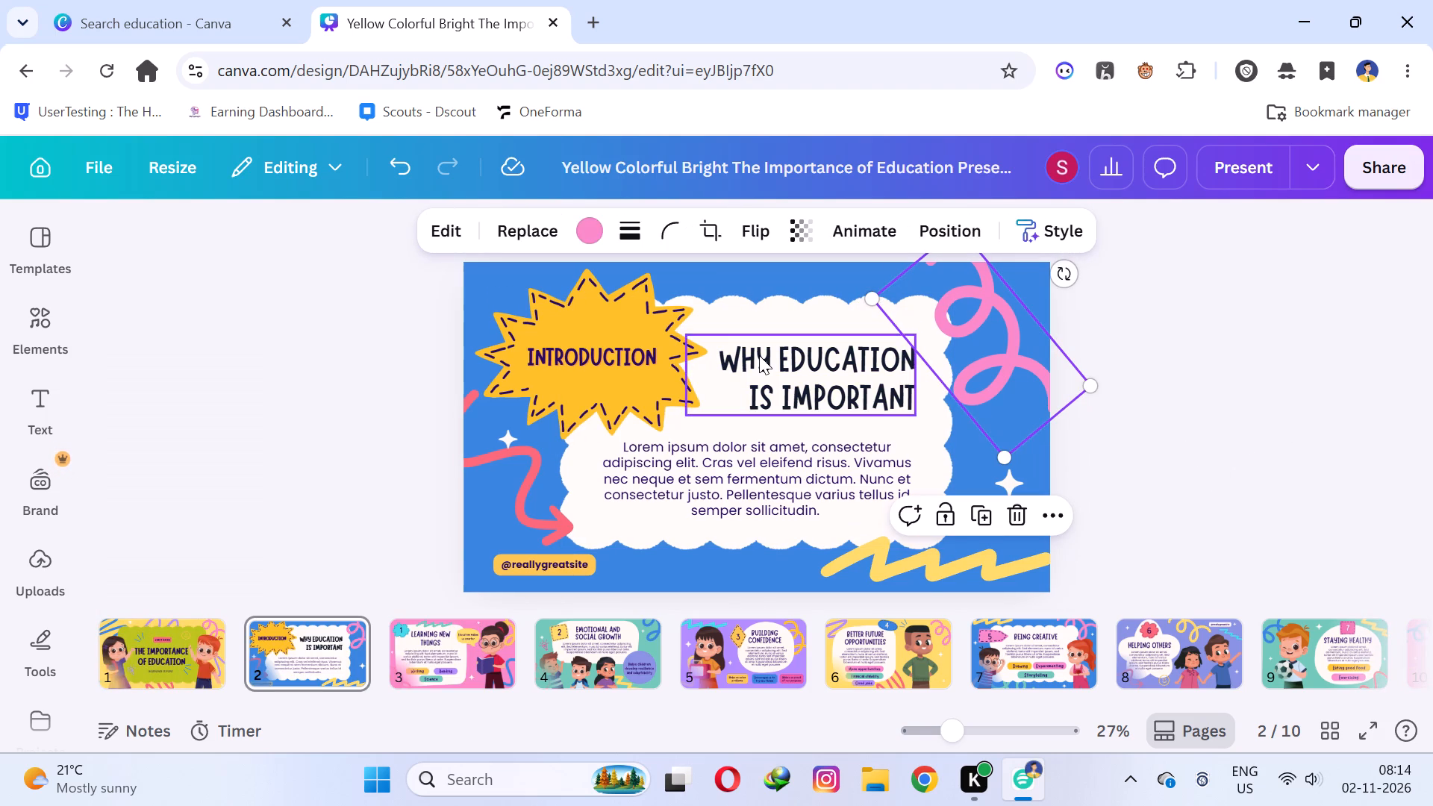
click(759, 355)
click(547, 219)
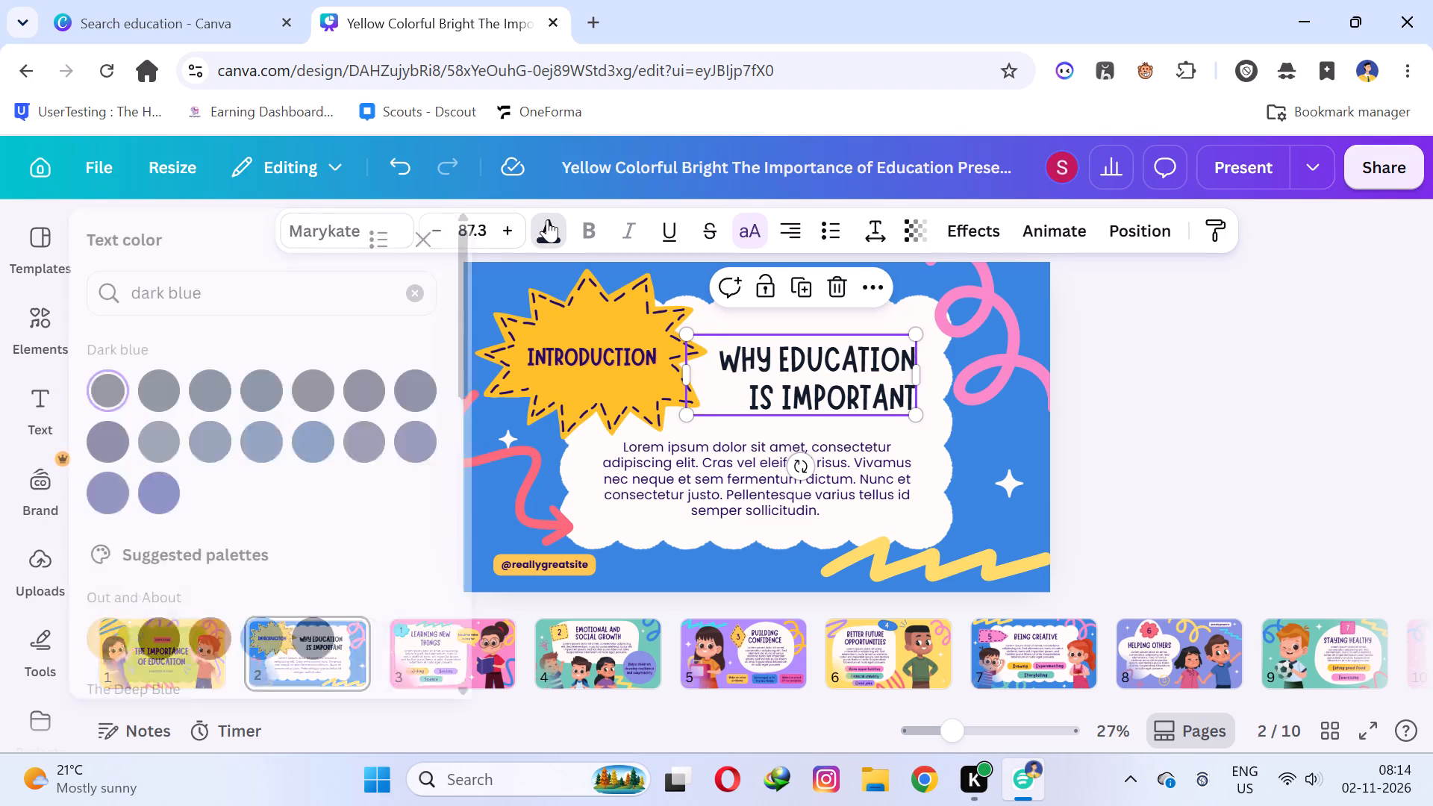
click(123, 538)
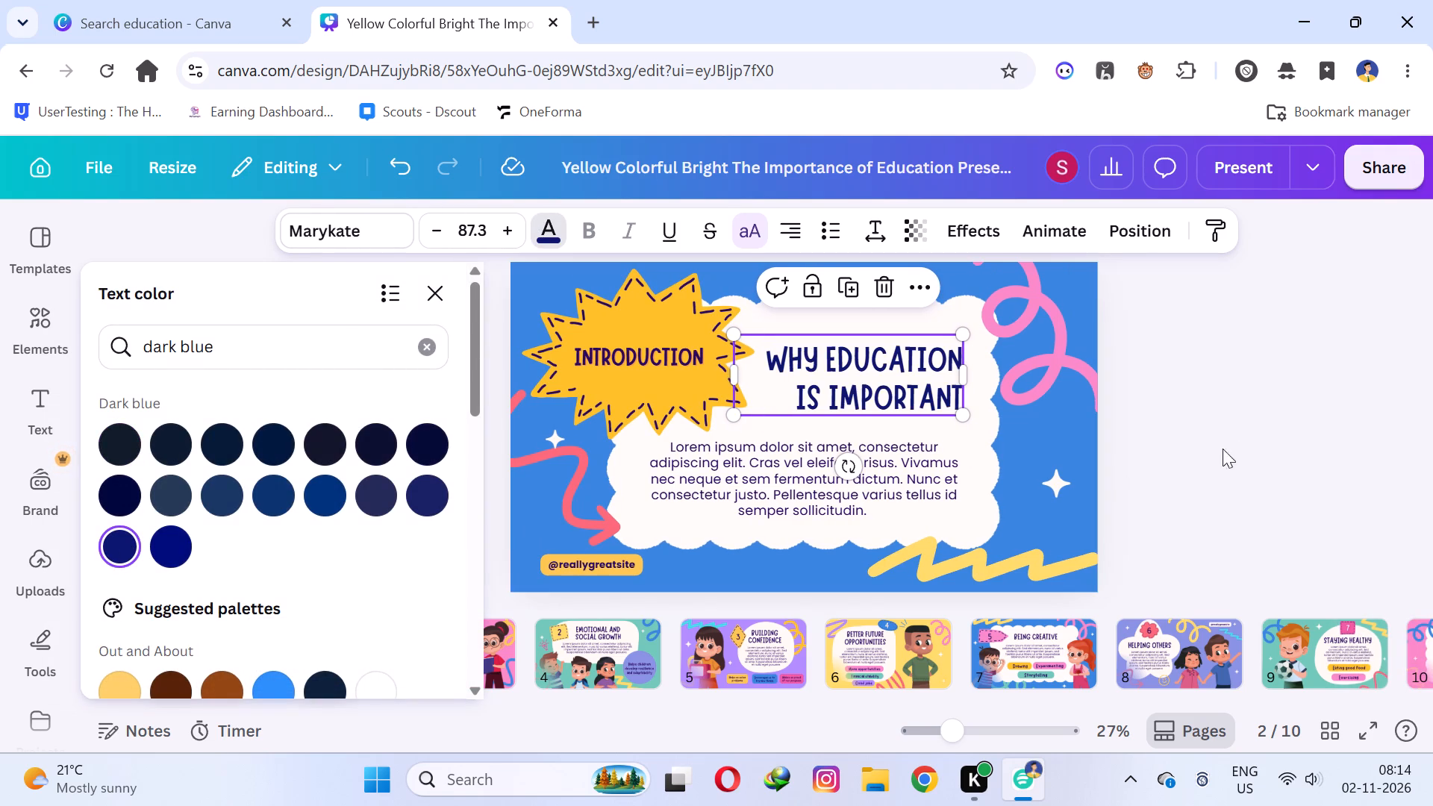
click(1244, 386)
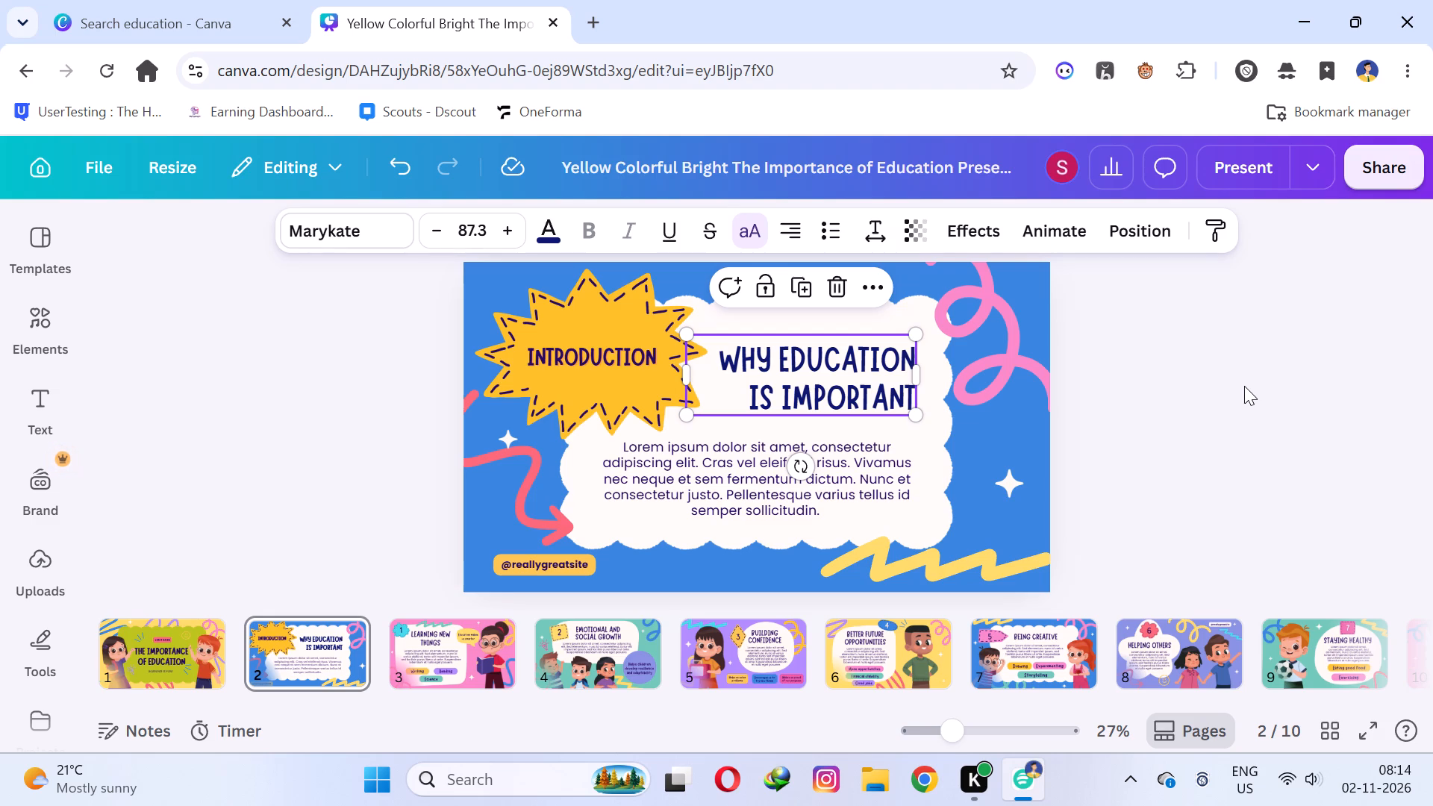
Set the font of the slide 2 body paragraph to Quicksand.
double_click(762, 472)
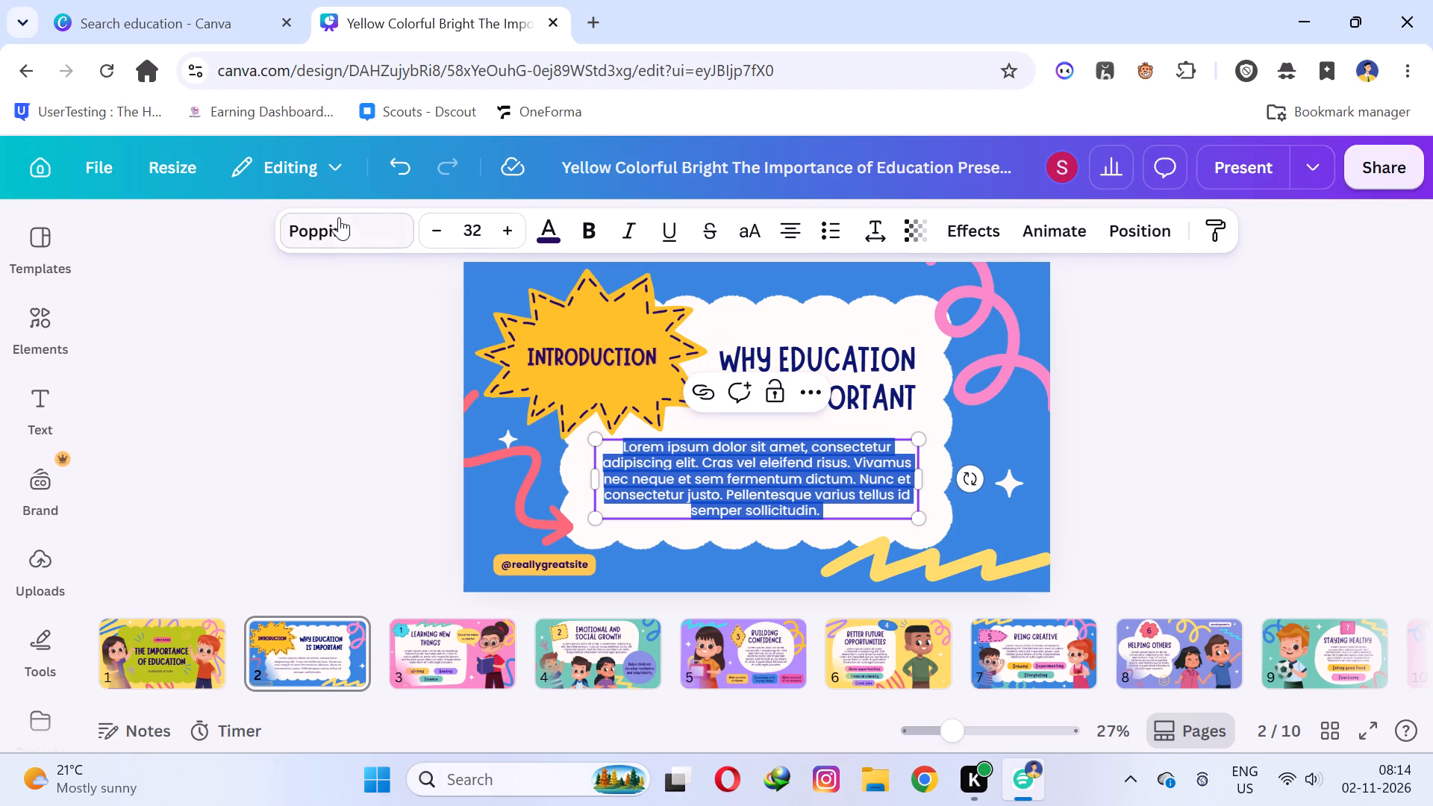
click(363, 226)
click(289, 402)
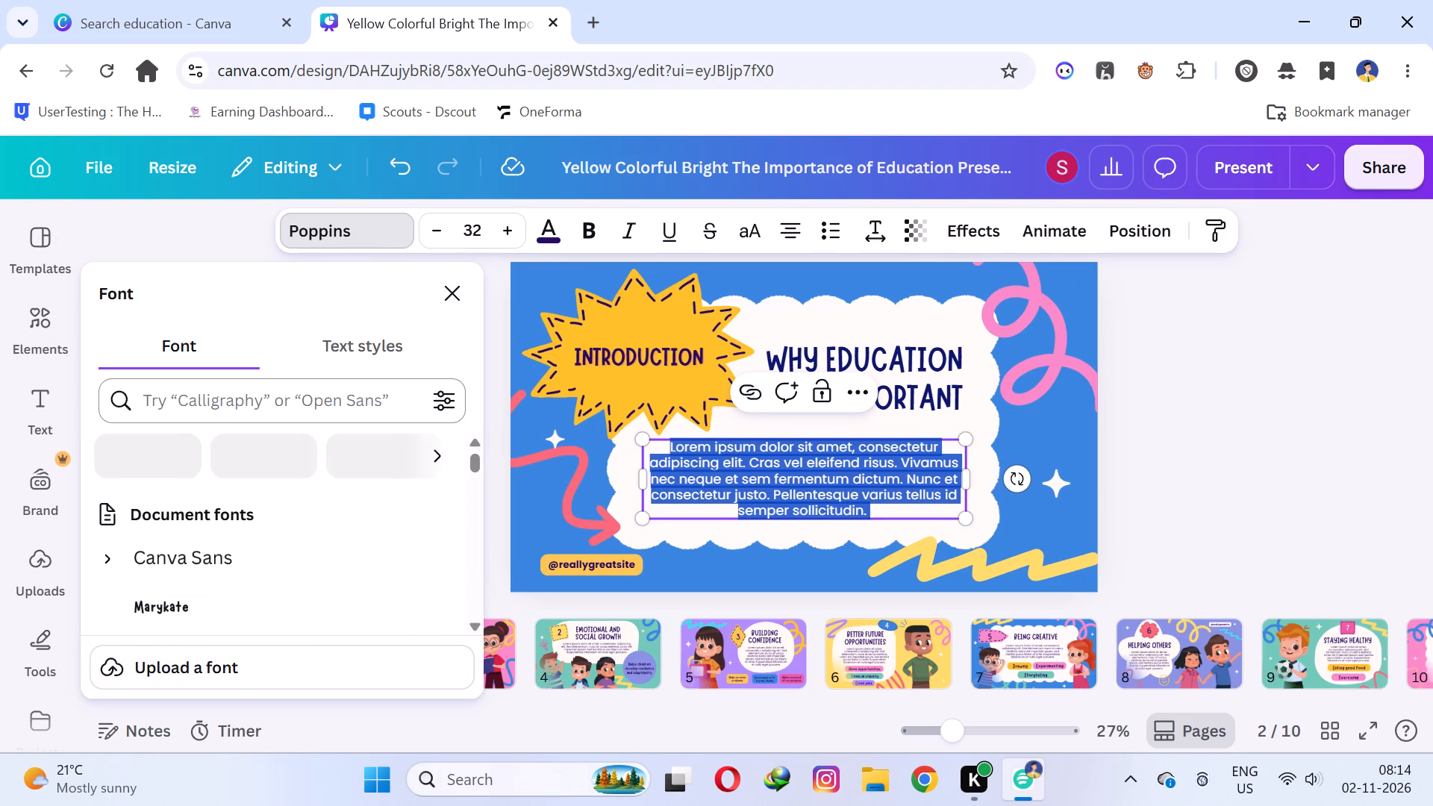
text(quic)
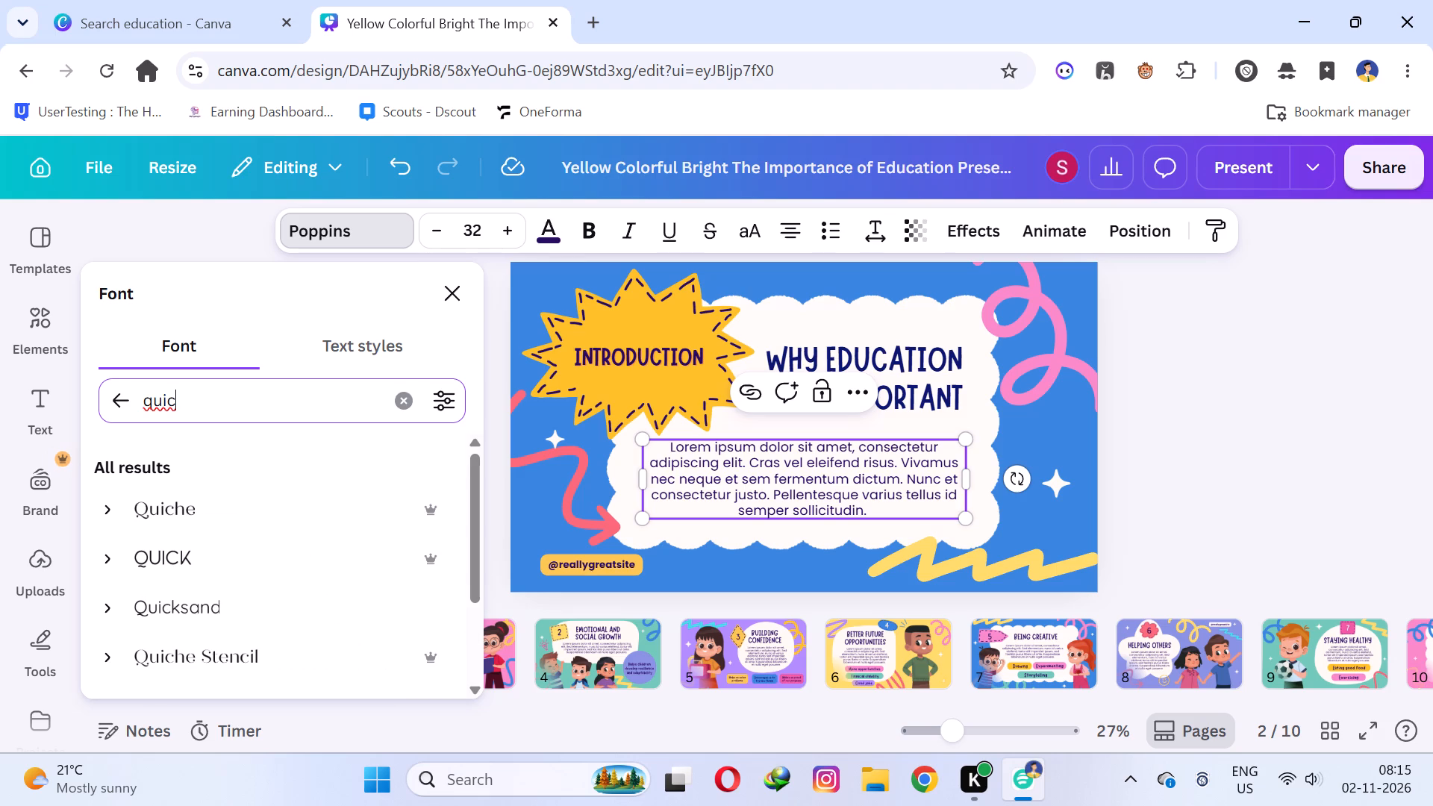
click(234, 605)
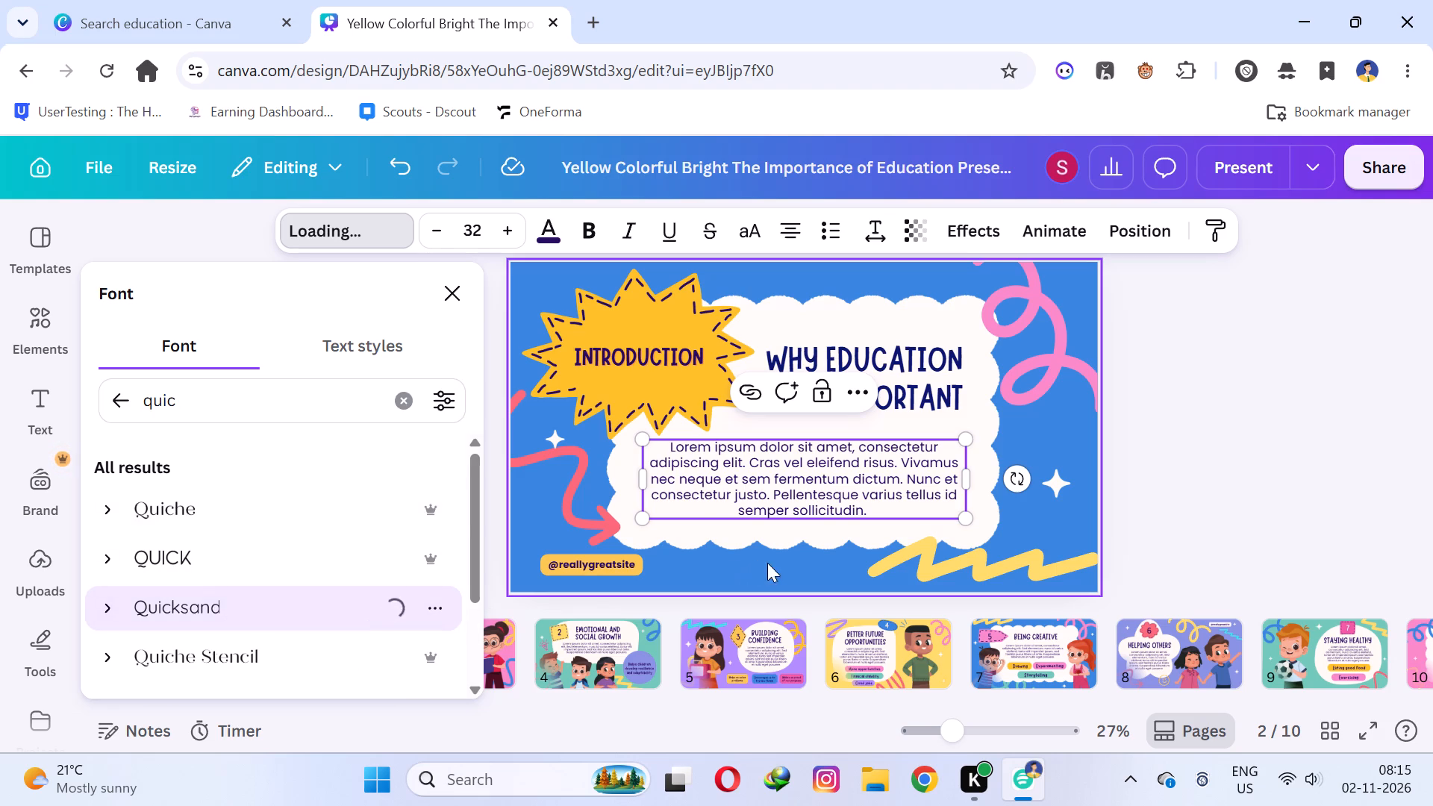
click(1317, 451)
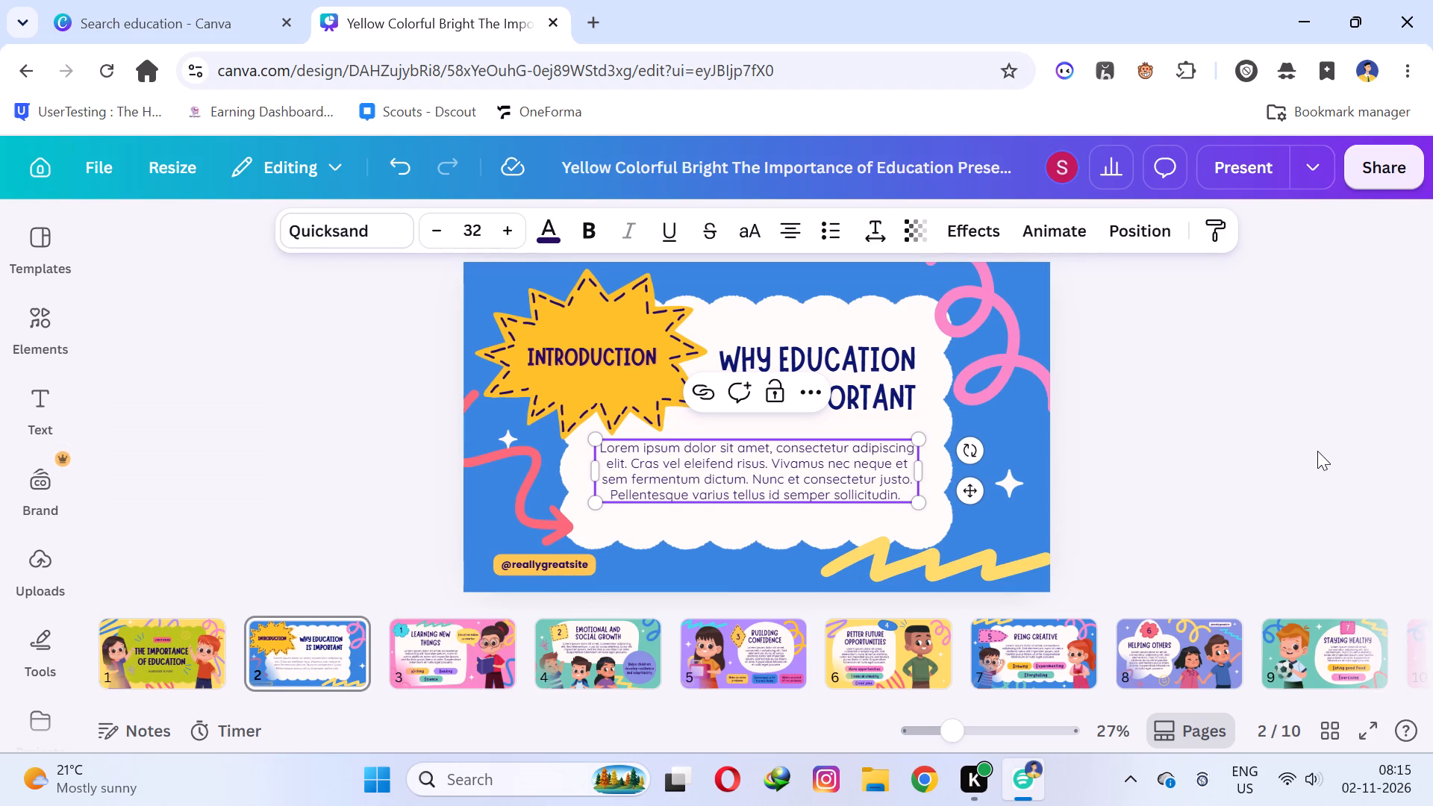
click(1334, 404)
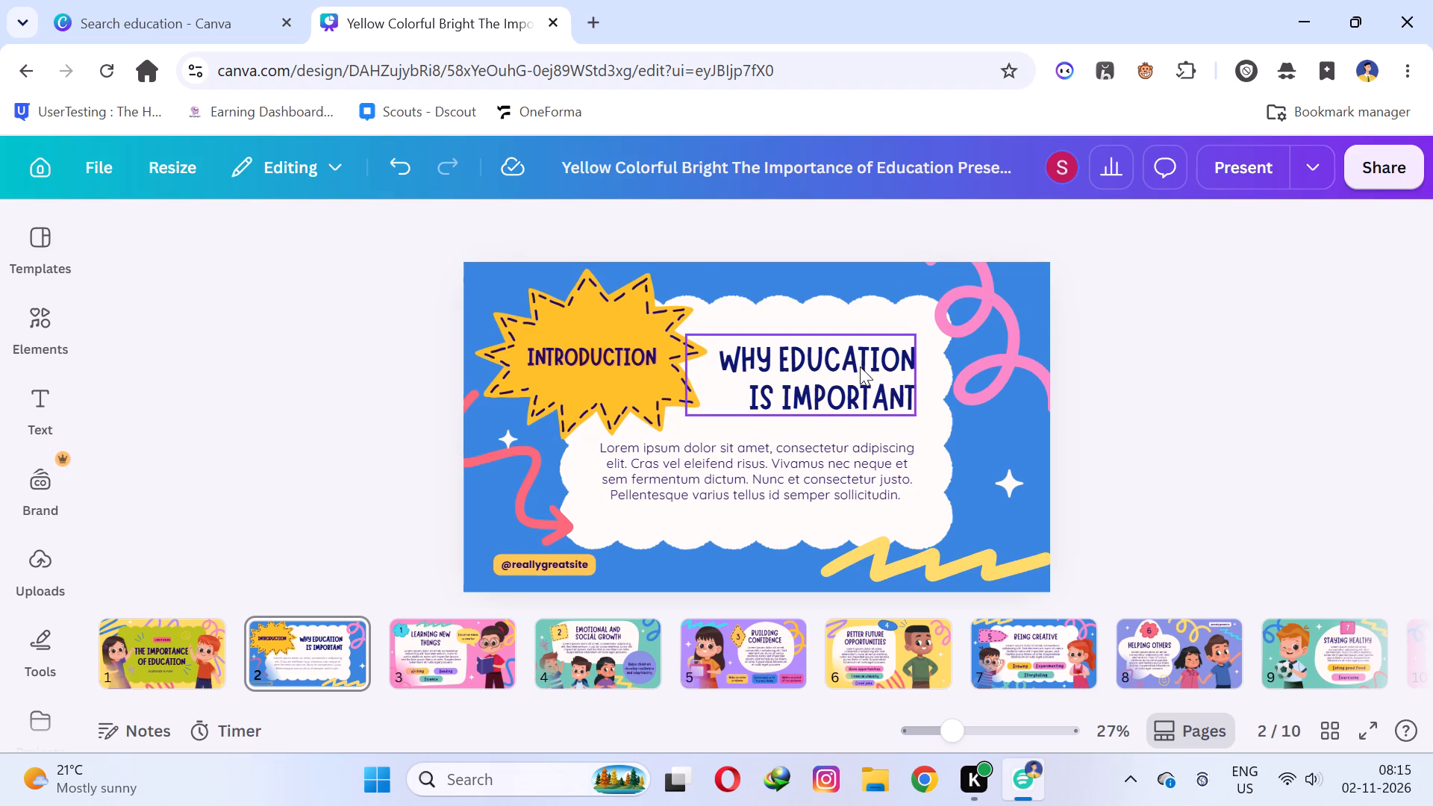
Nudge the pink squiggle in the upper-right corner of slide 2 slightly upward.
click(955, 327)
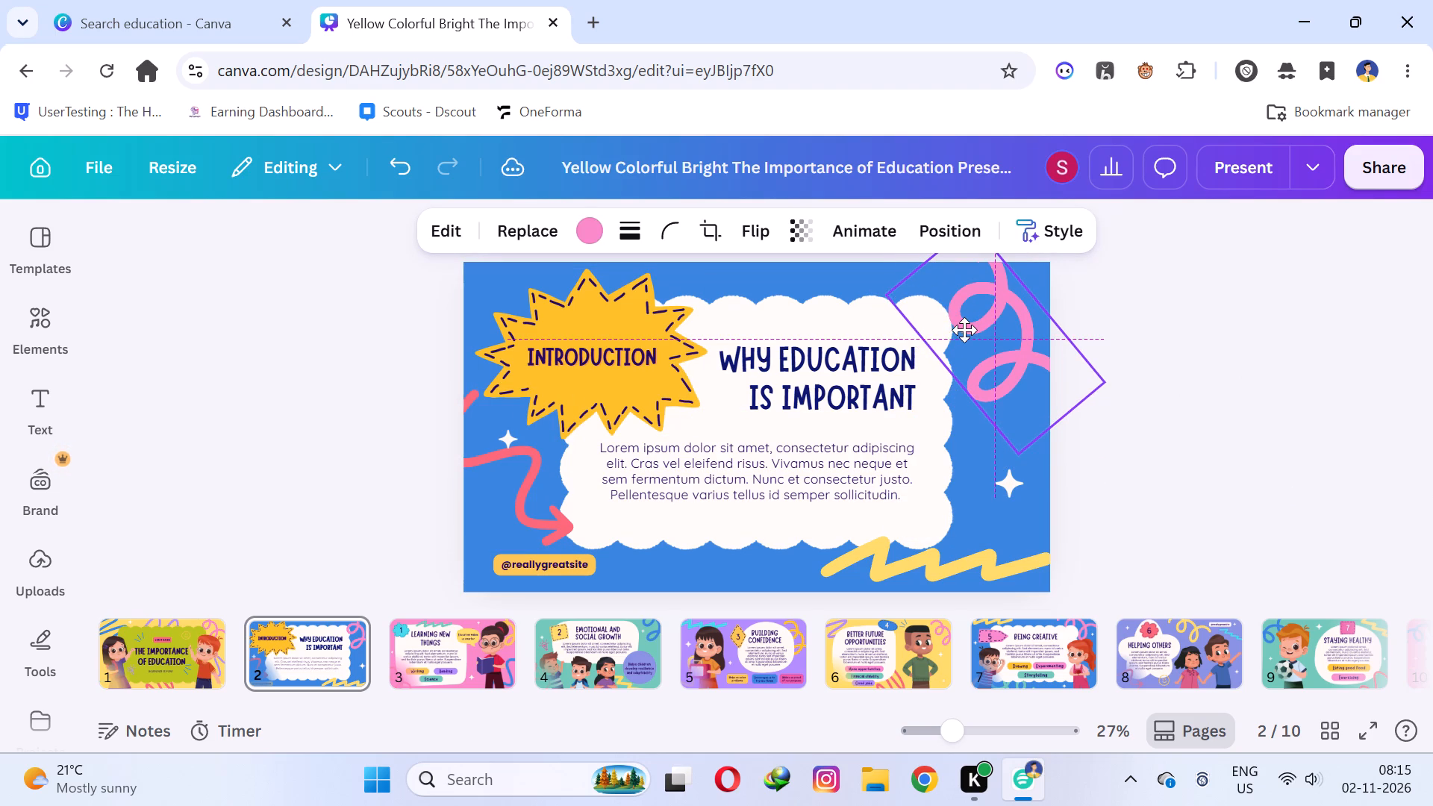
click(1258, 330)
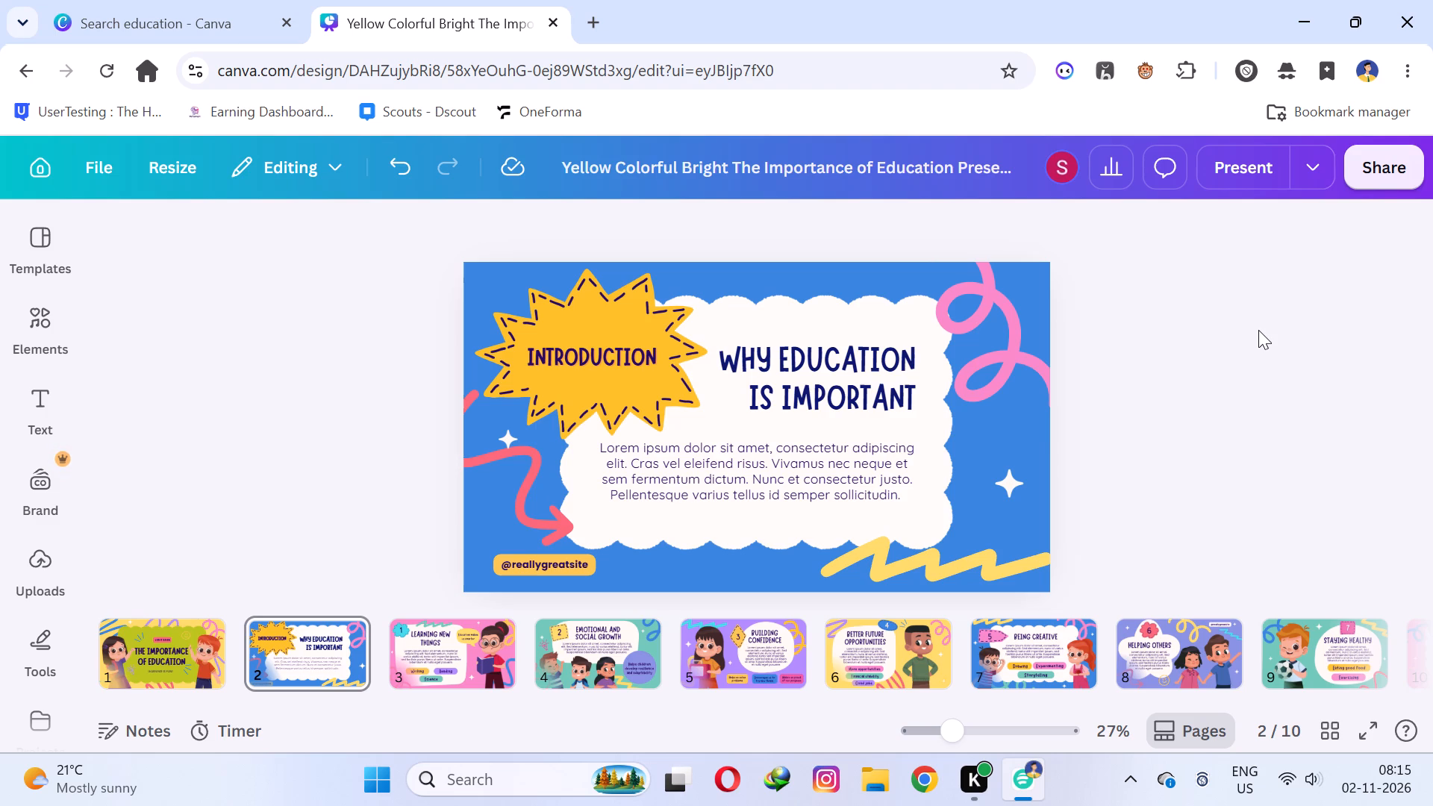
click(1006, 379)
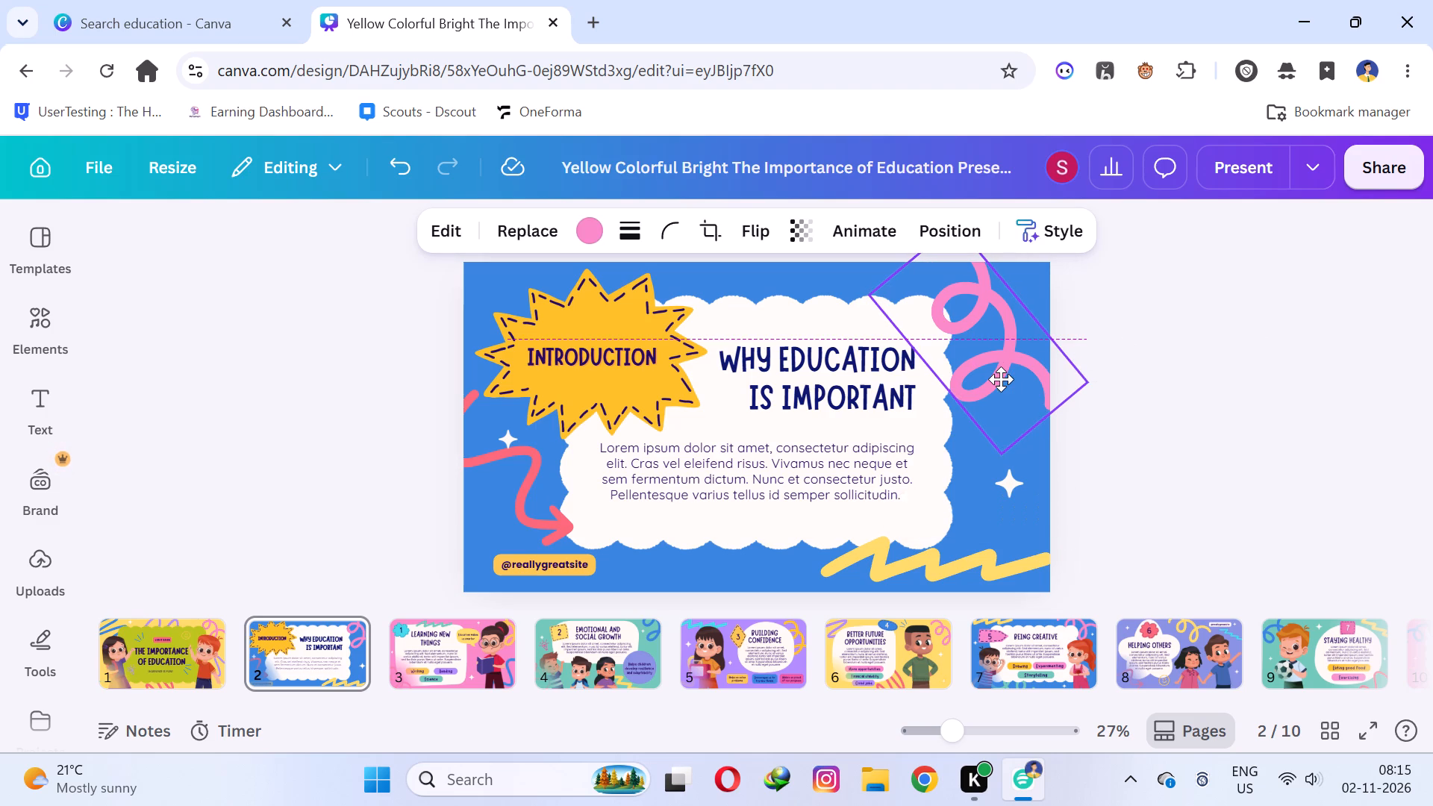
click(1240, 334)
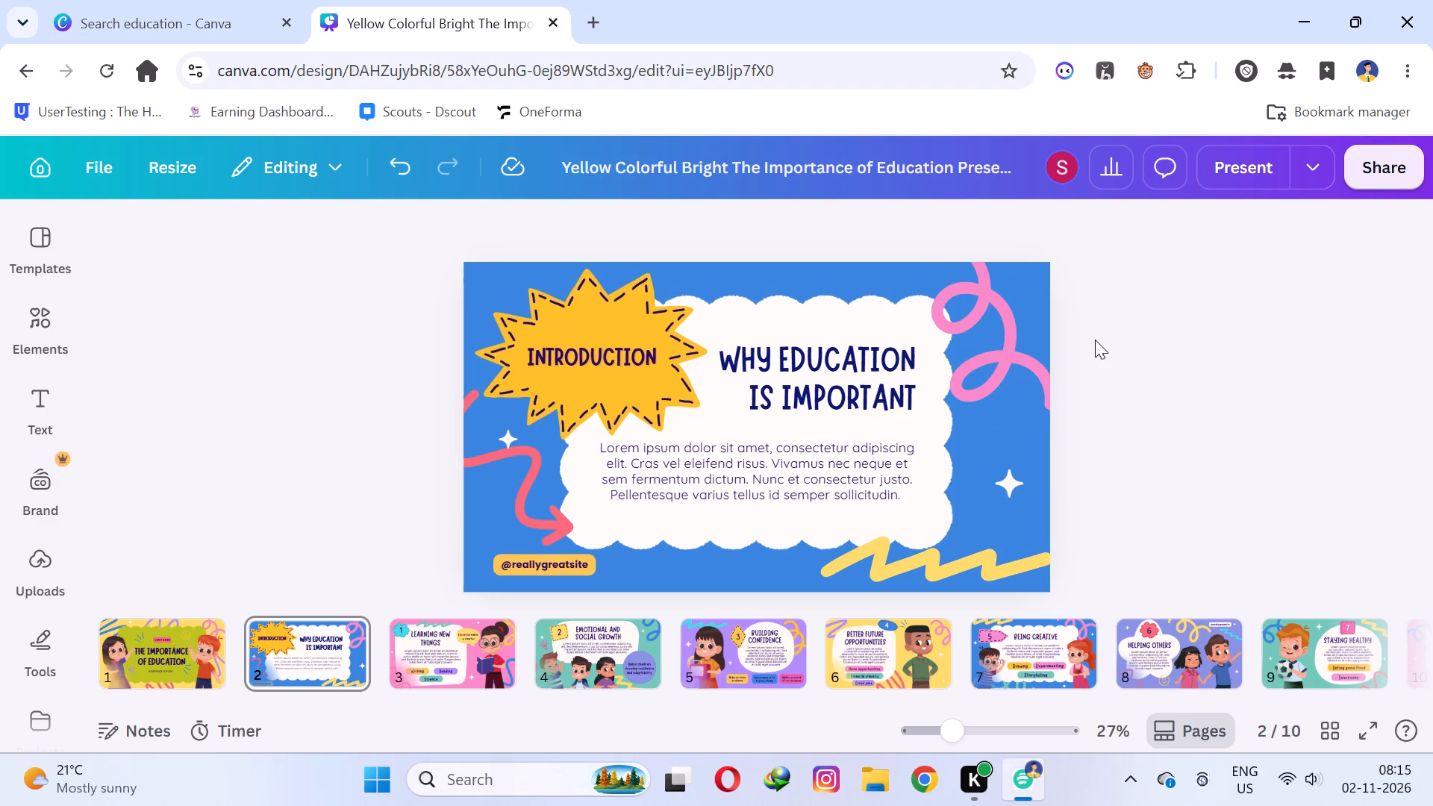
click(984, 275)
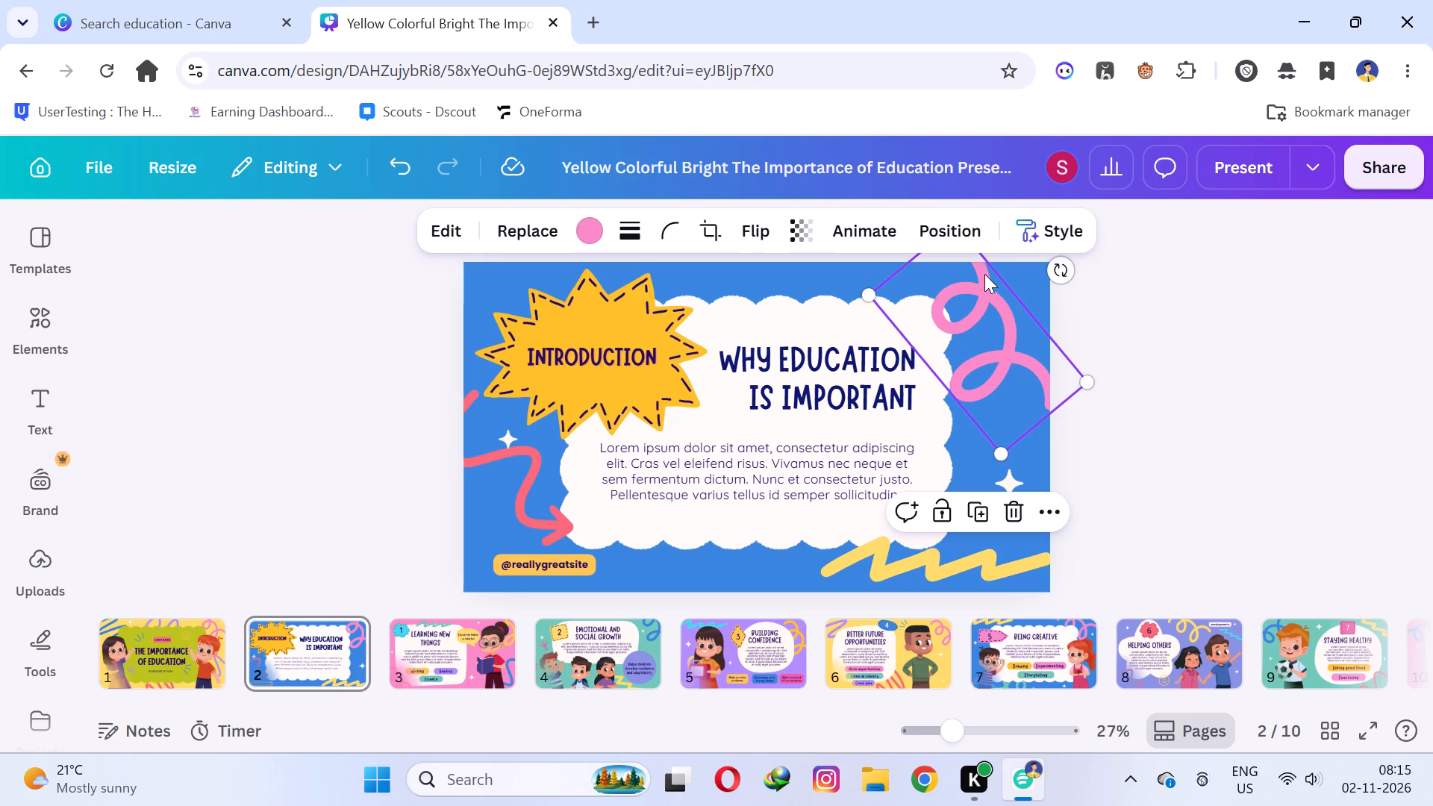
click(1176, 323)
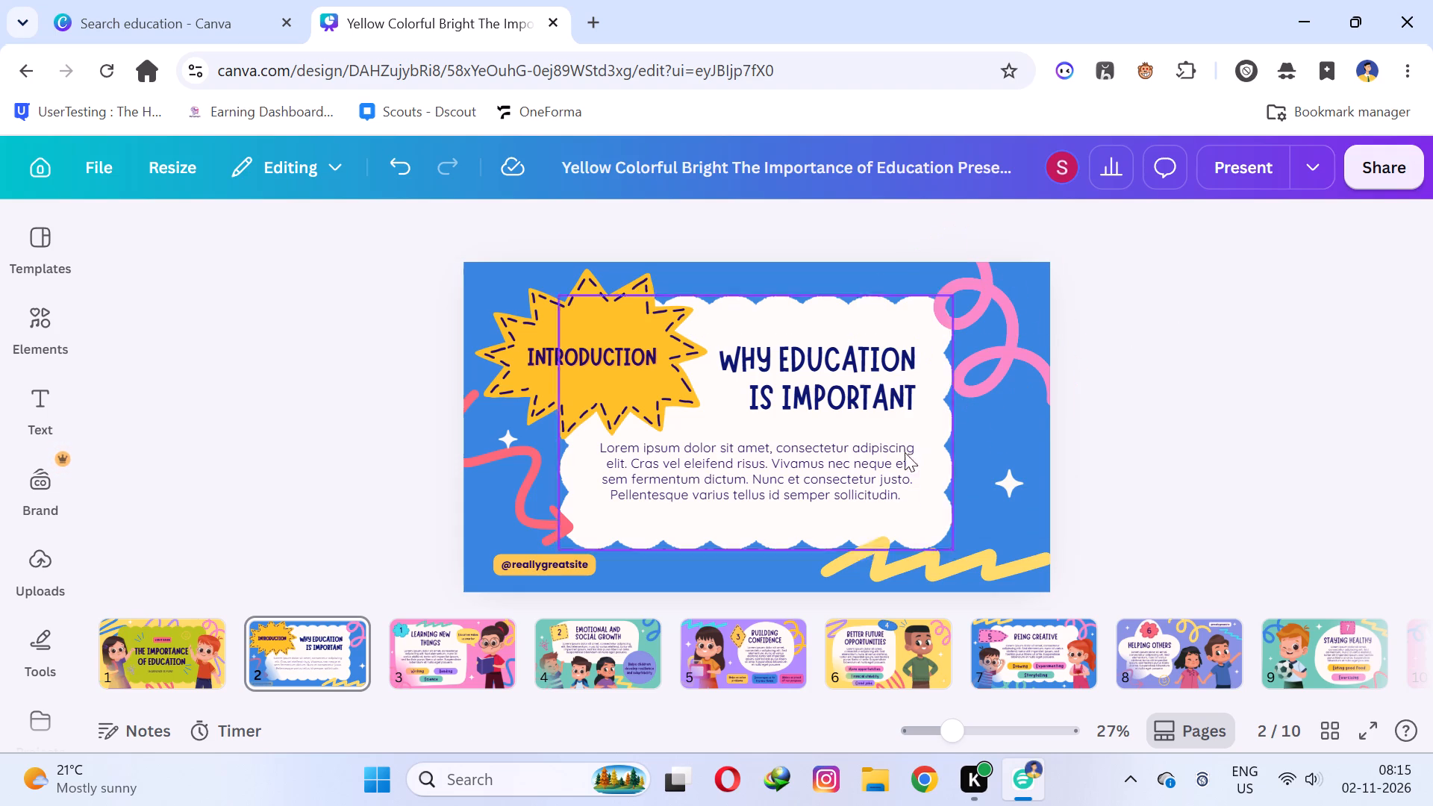
Apply the Typewriter text animation to the body paragraph on slide 2.
click(766, 430)
click(757, 473)
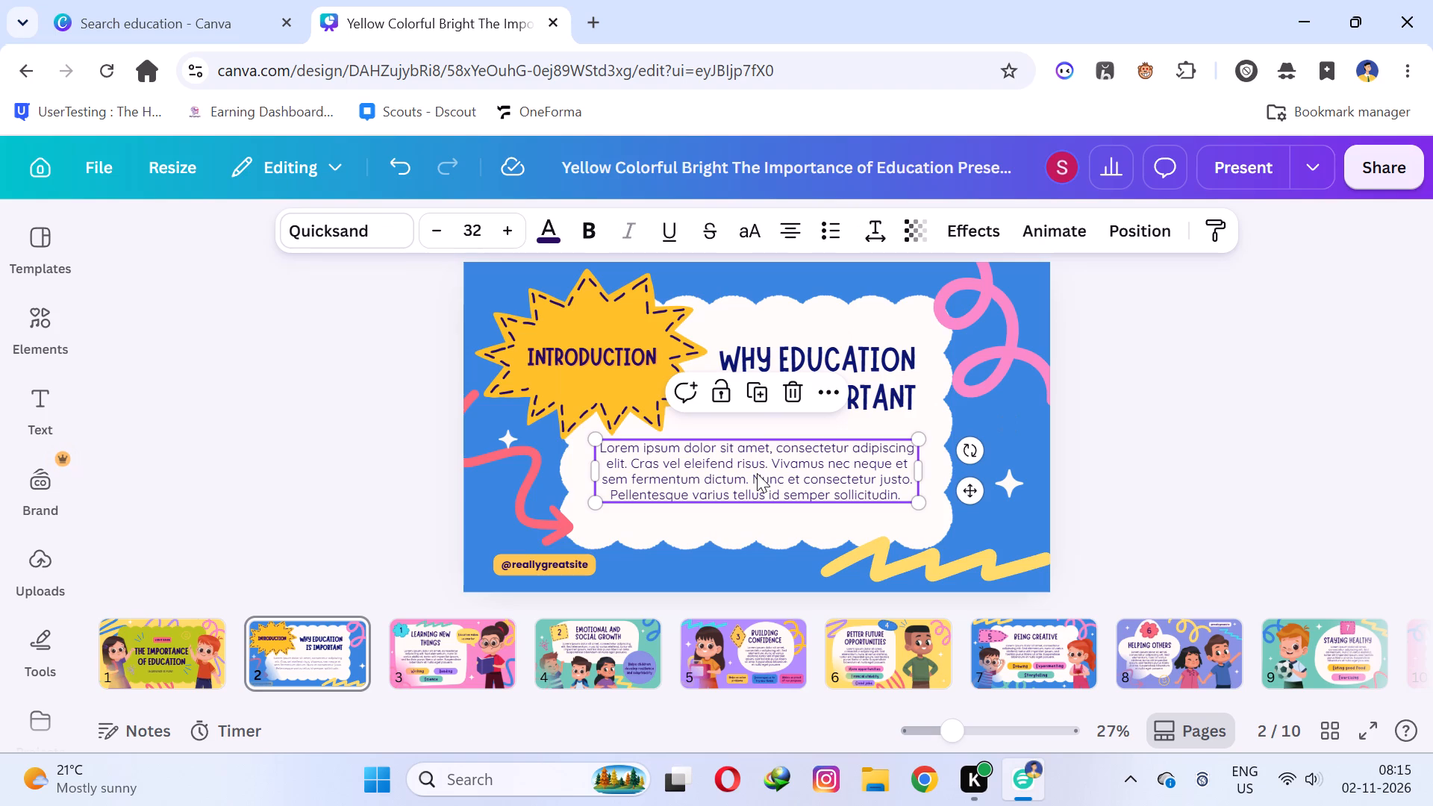
click(1037, 239)
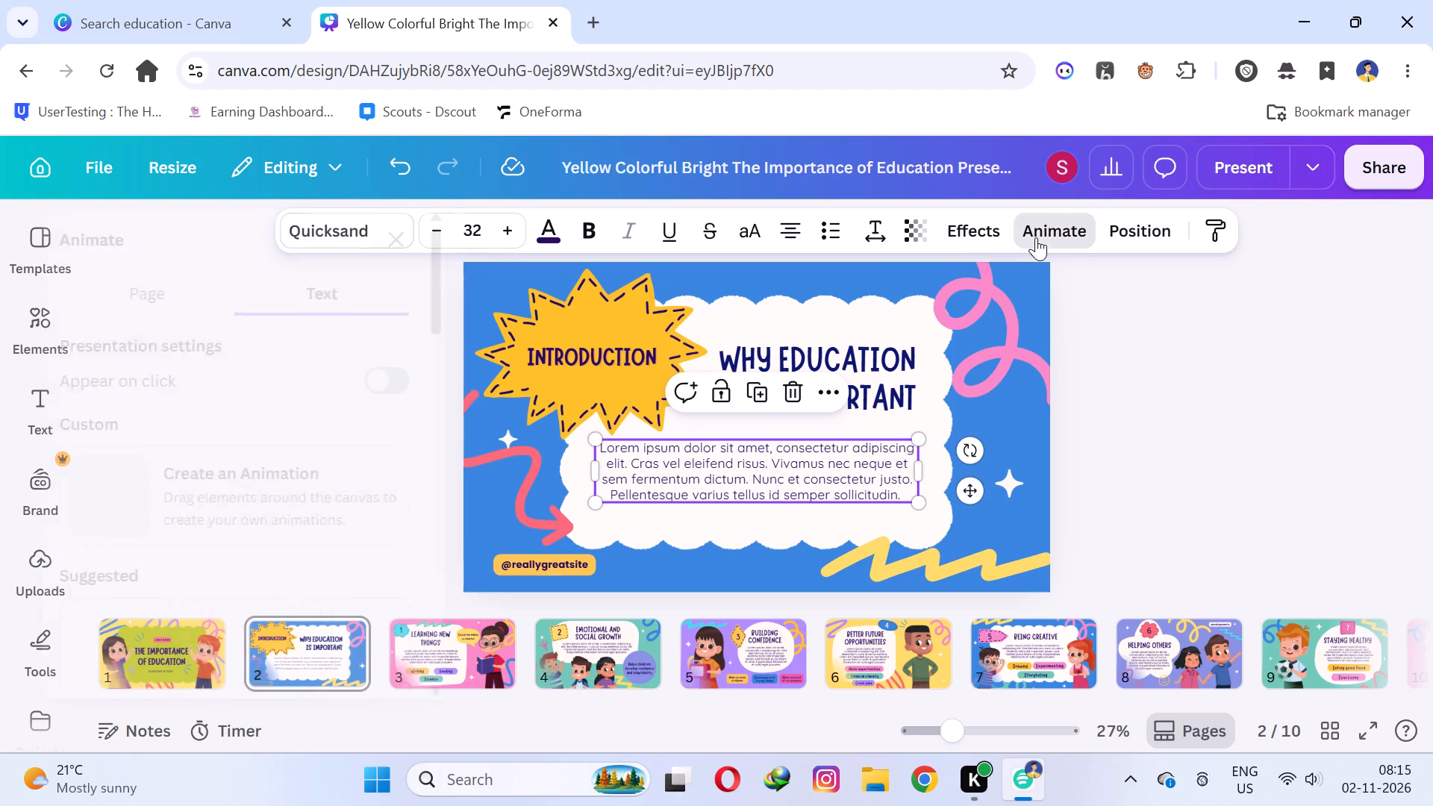
scroll(290, 452, down, 3)
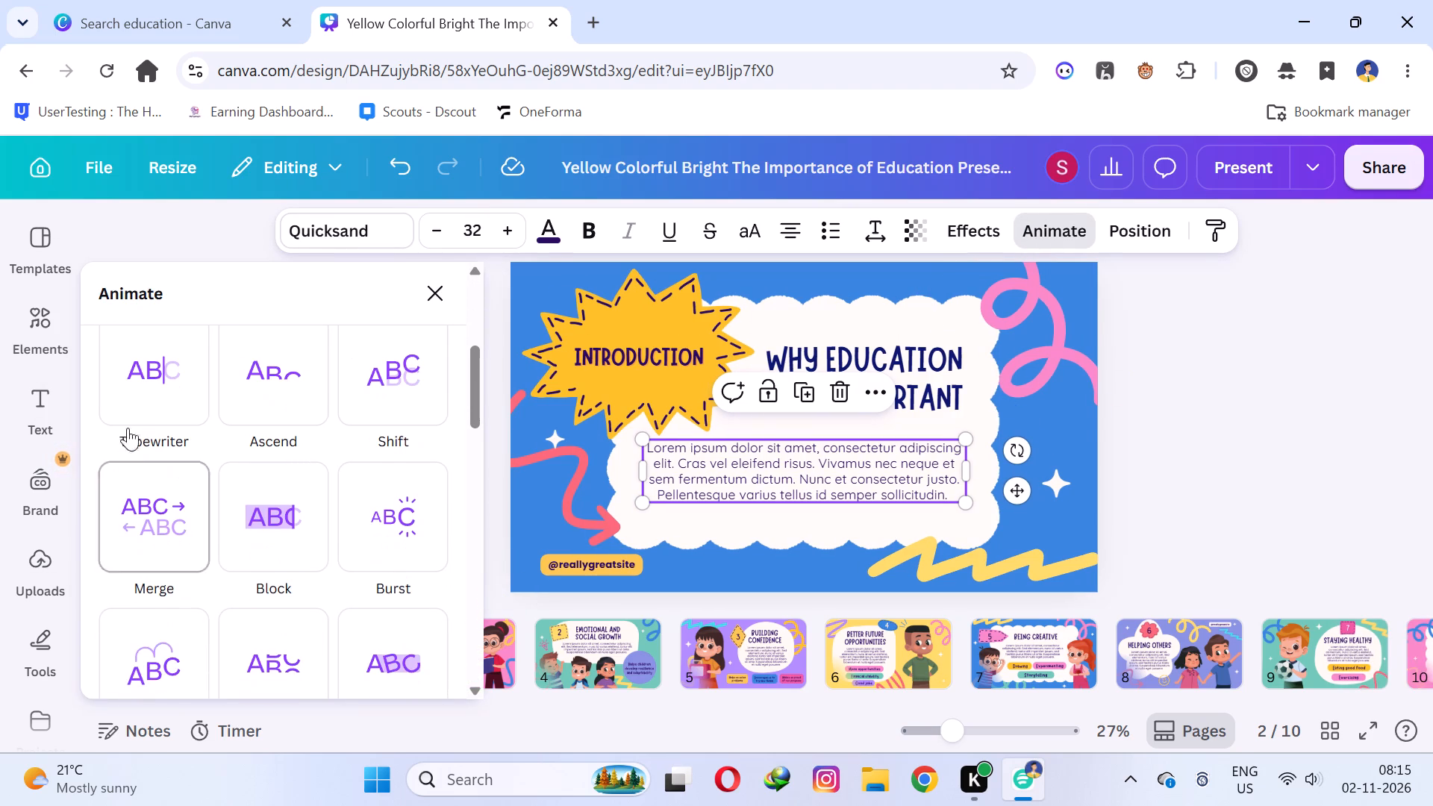
click(131, 401)
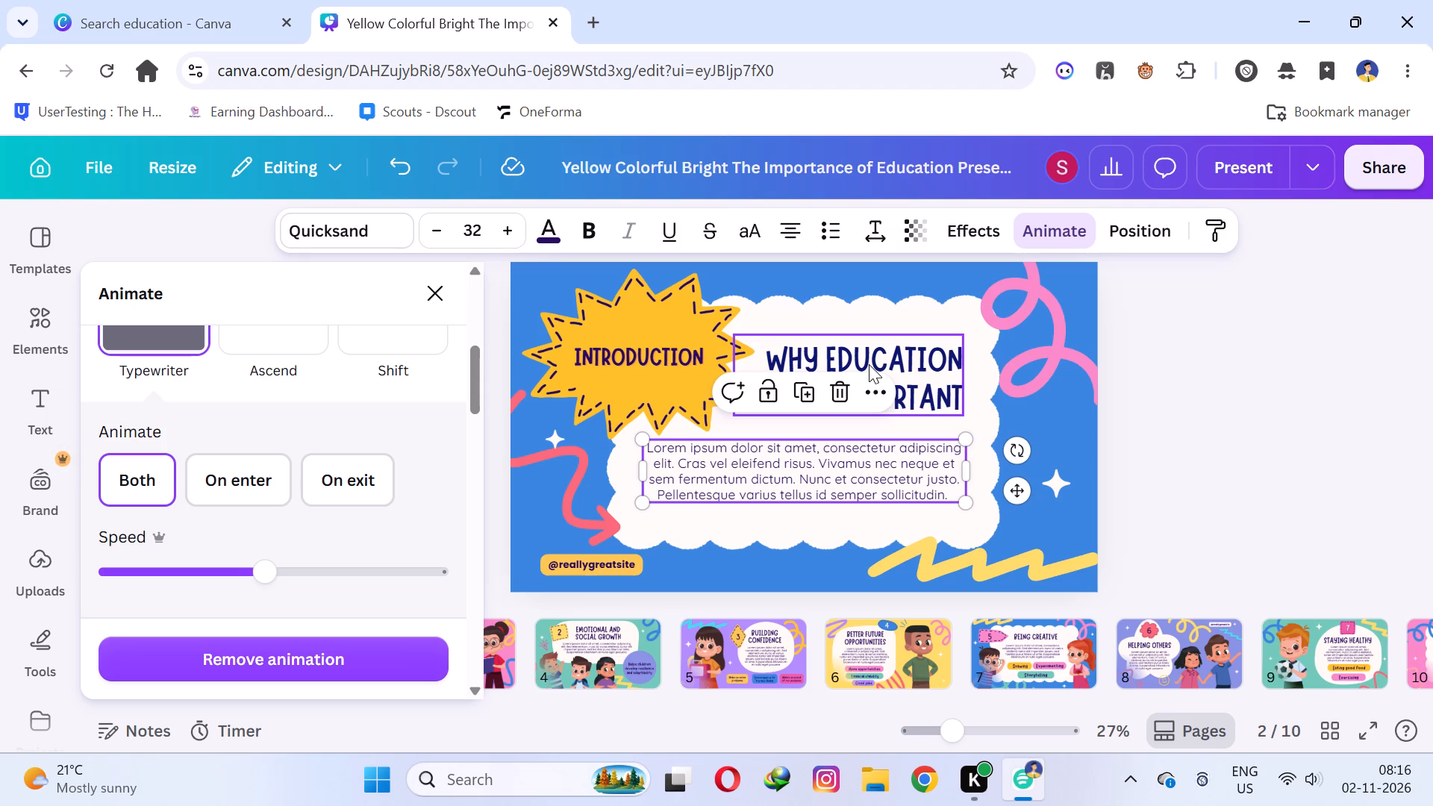
click(1253, 366)
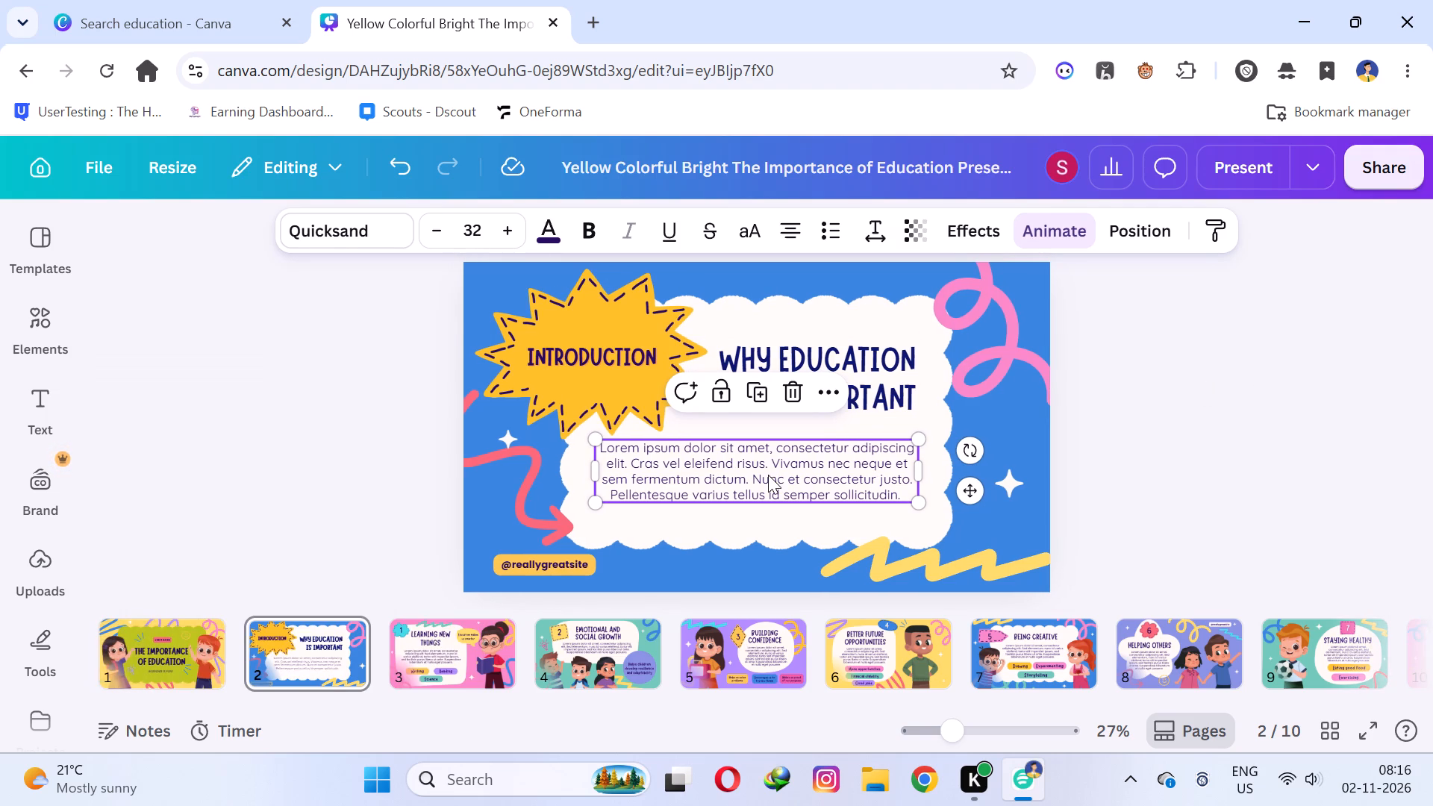
Replace the slide 2 body paragraph with two lines: "education is important for every student." and "education make life easy to understand".
triple_click(768, 475)
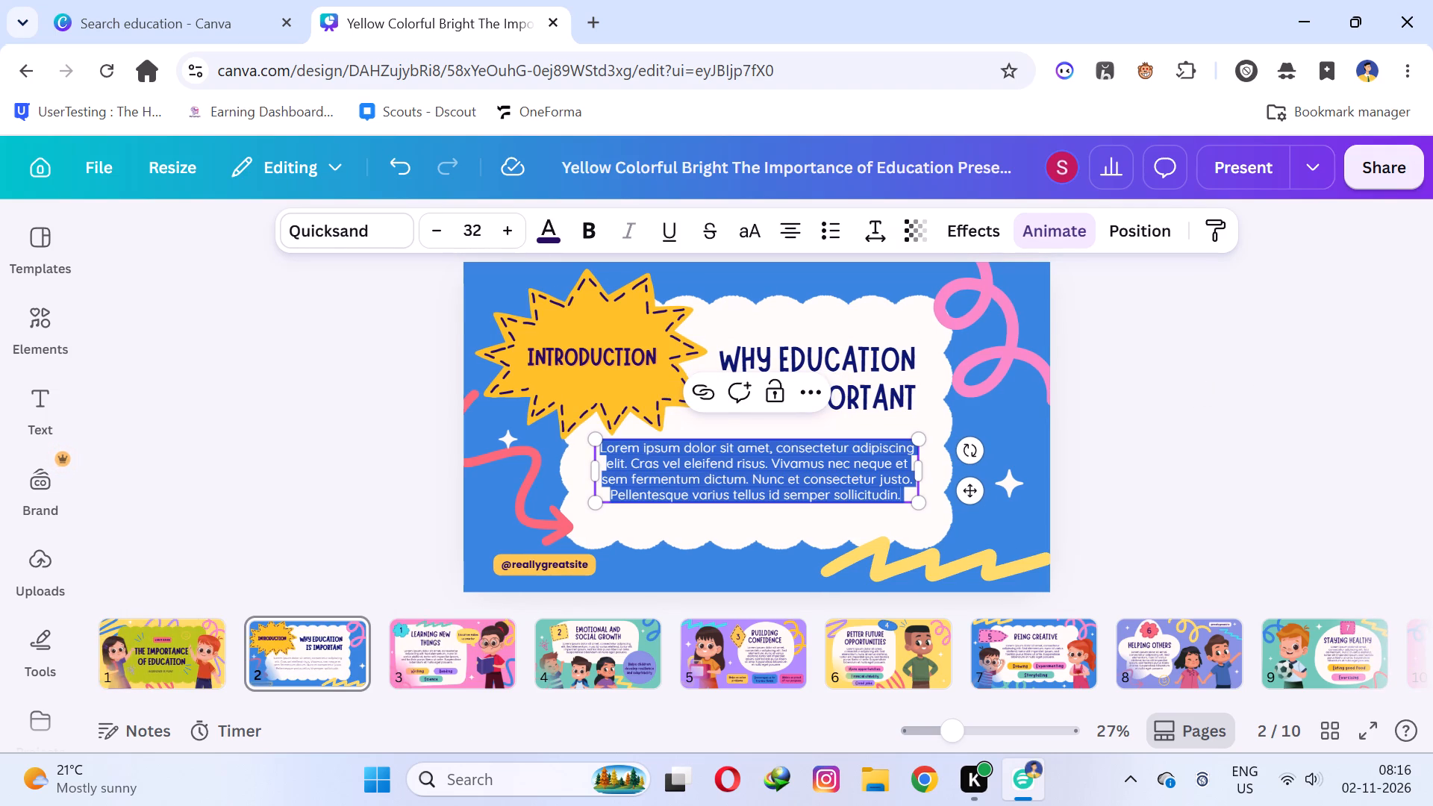
text(edu)
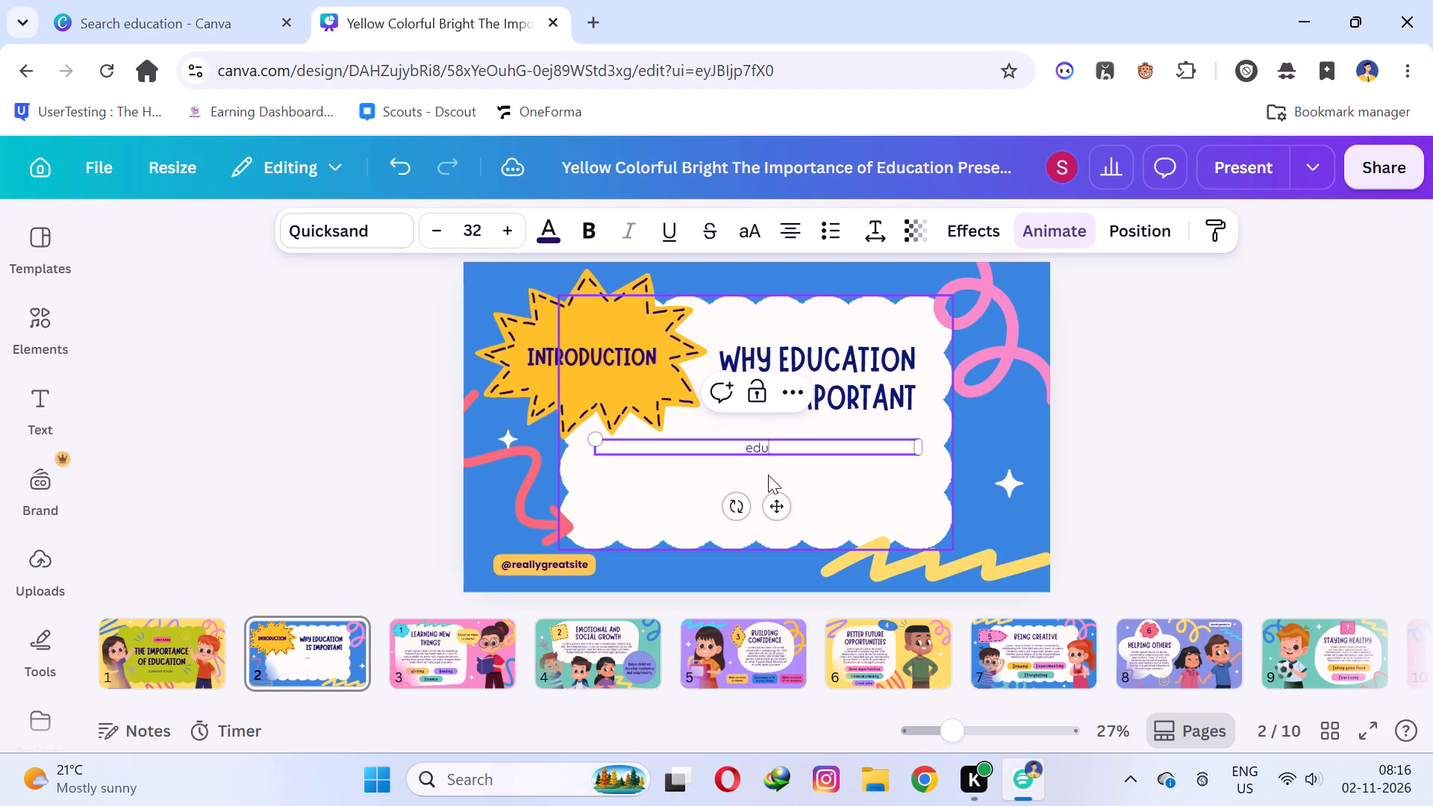
text(cation is)
key(space)
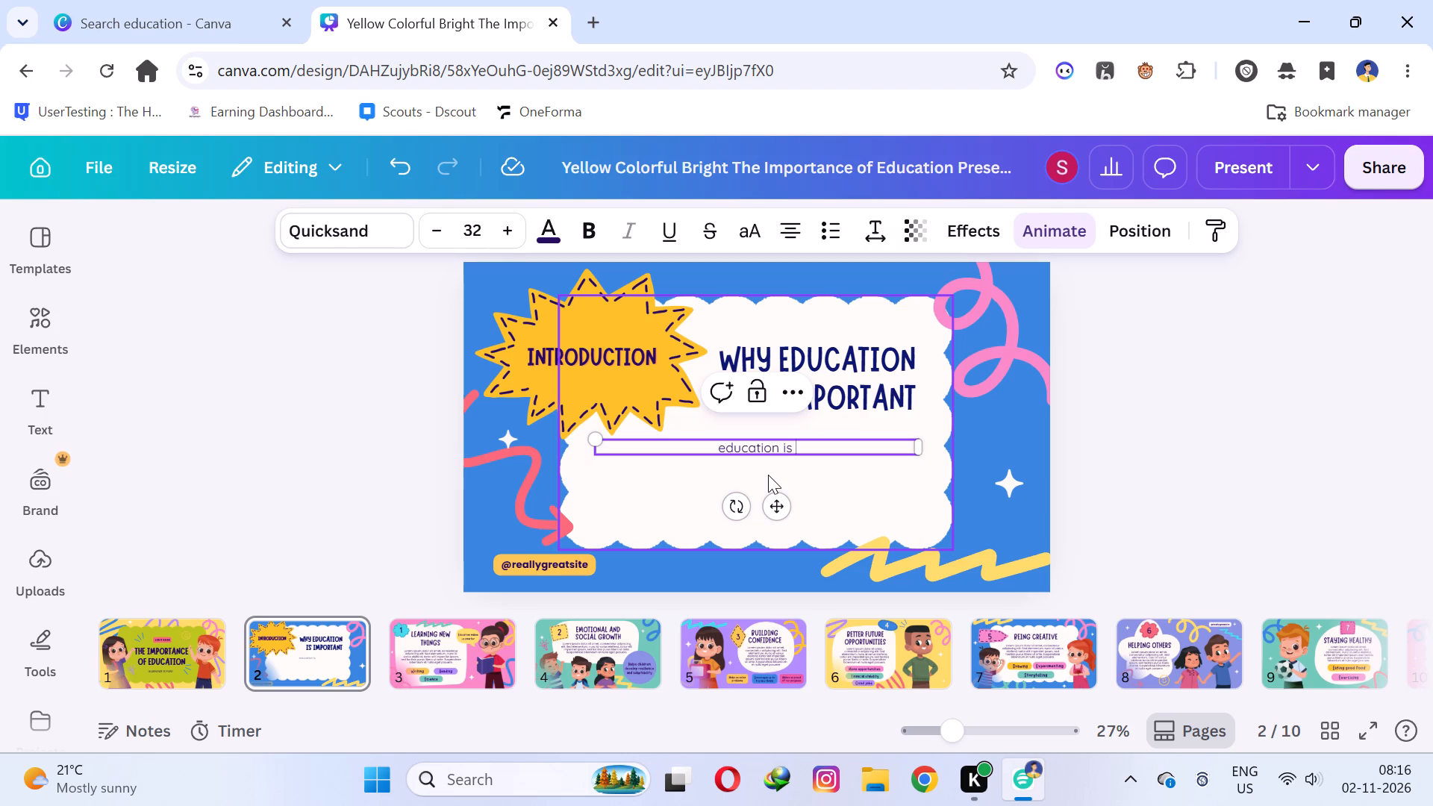
text(important)
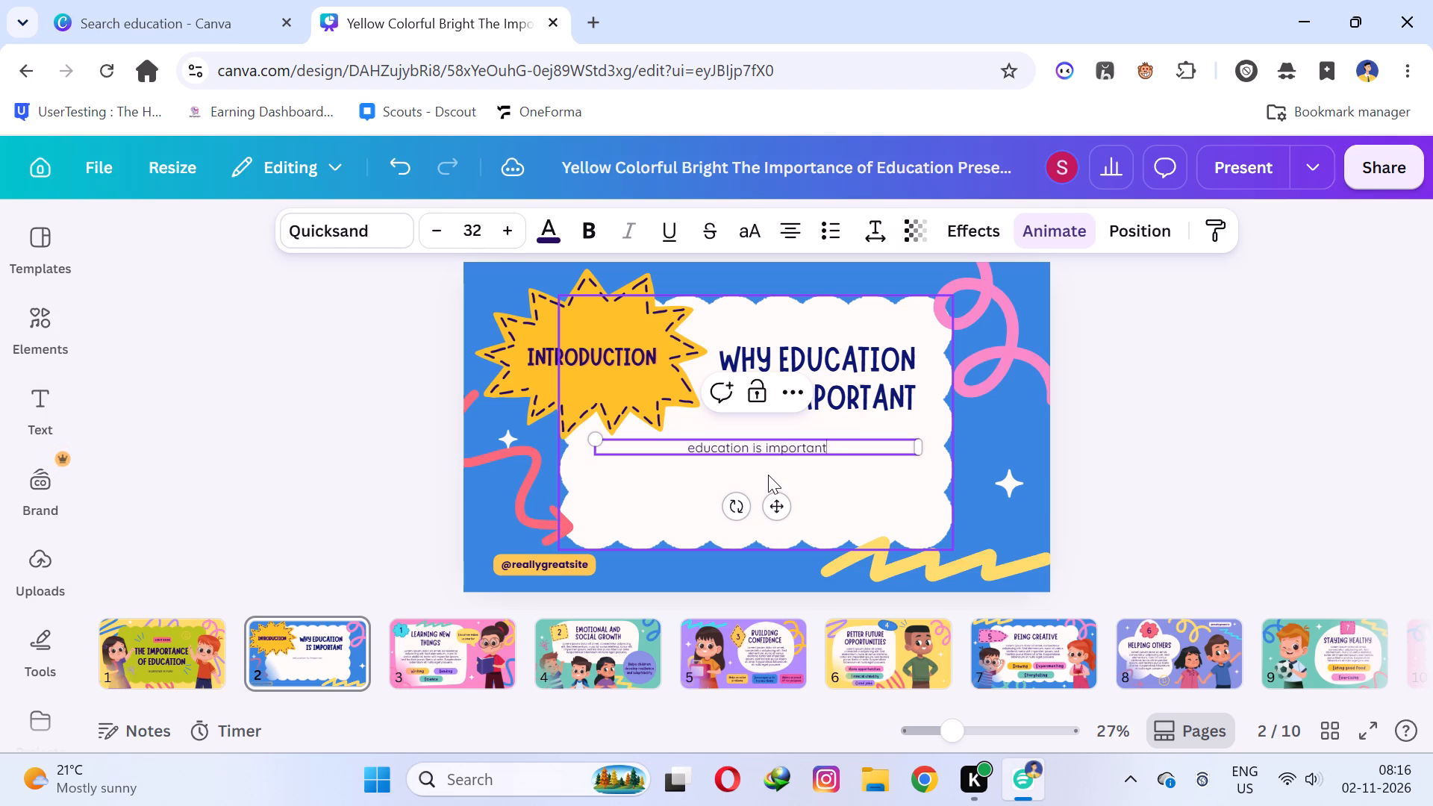
key(space)
text(for every student)
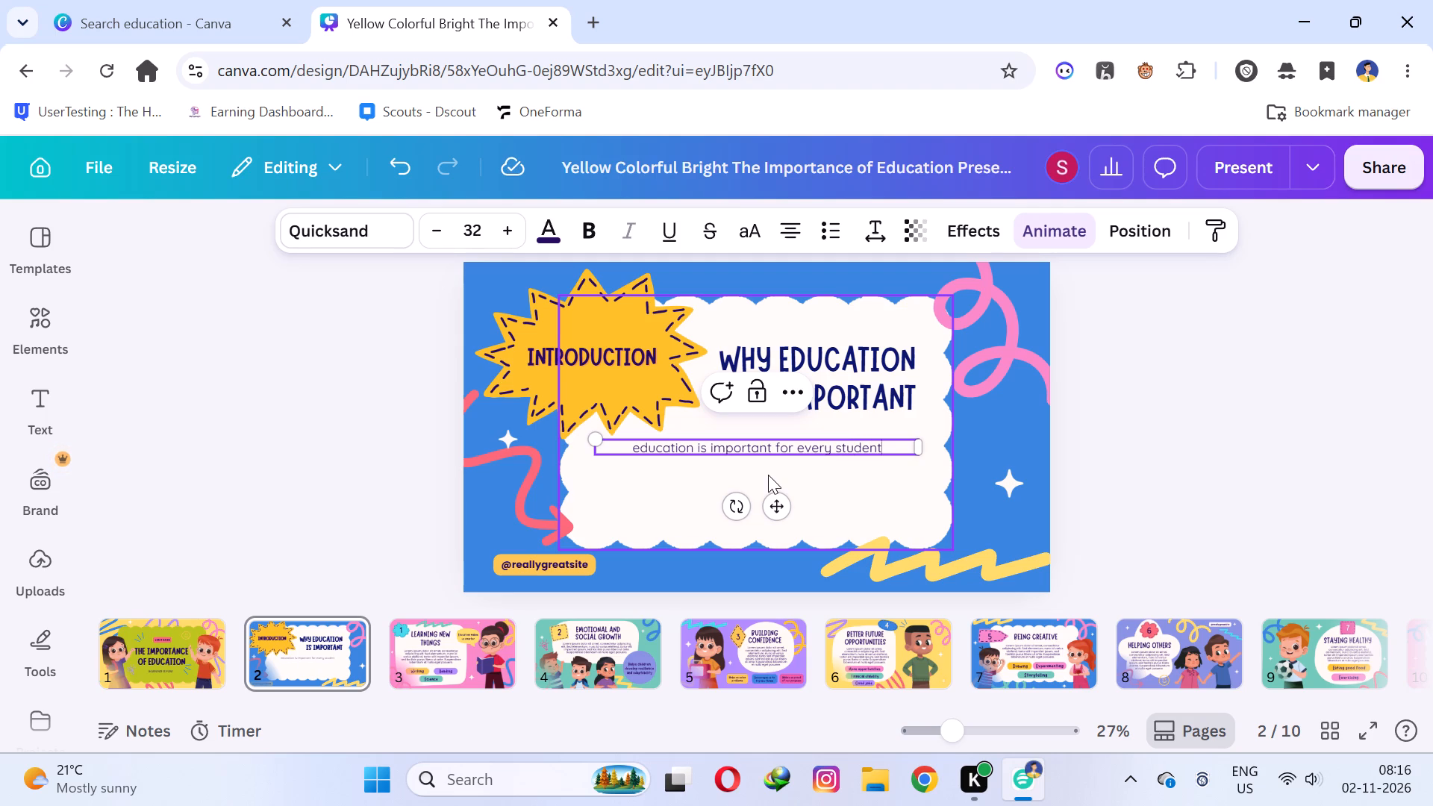
key(period)
key(shift+Return)
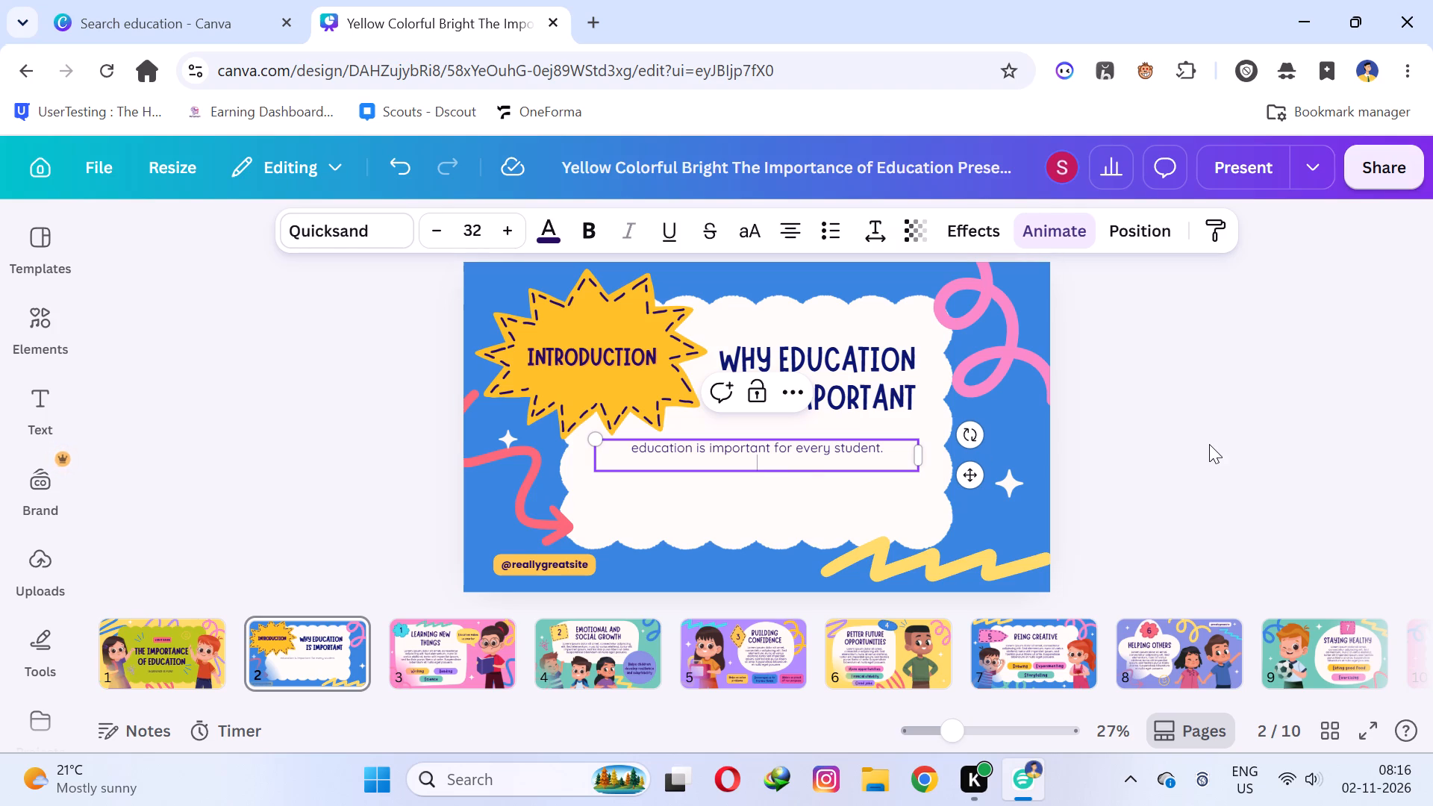
text(education)
key(space)
text(make life easy to undr)
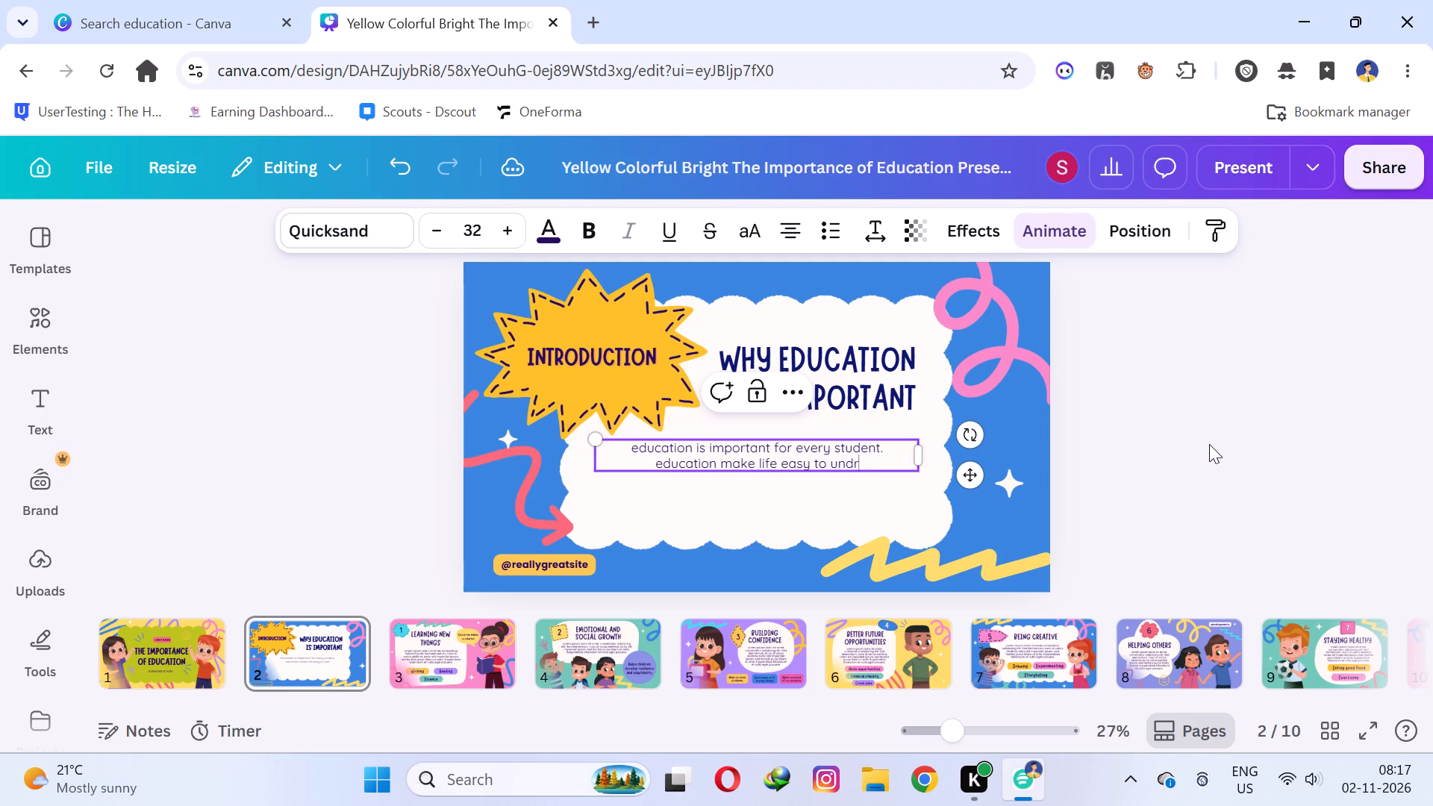
key(BackSpace)
text(er)
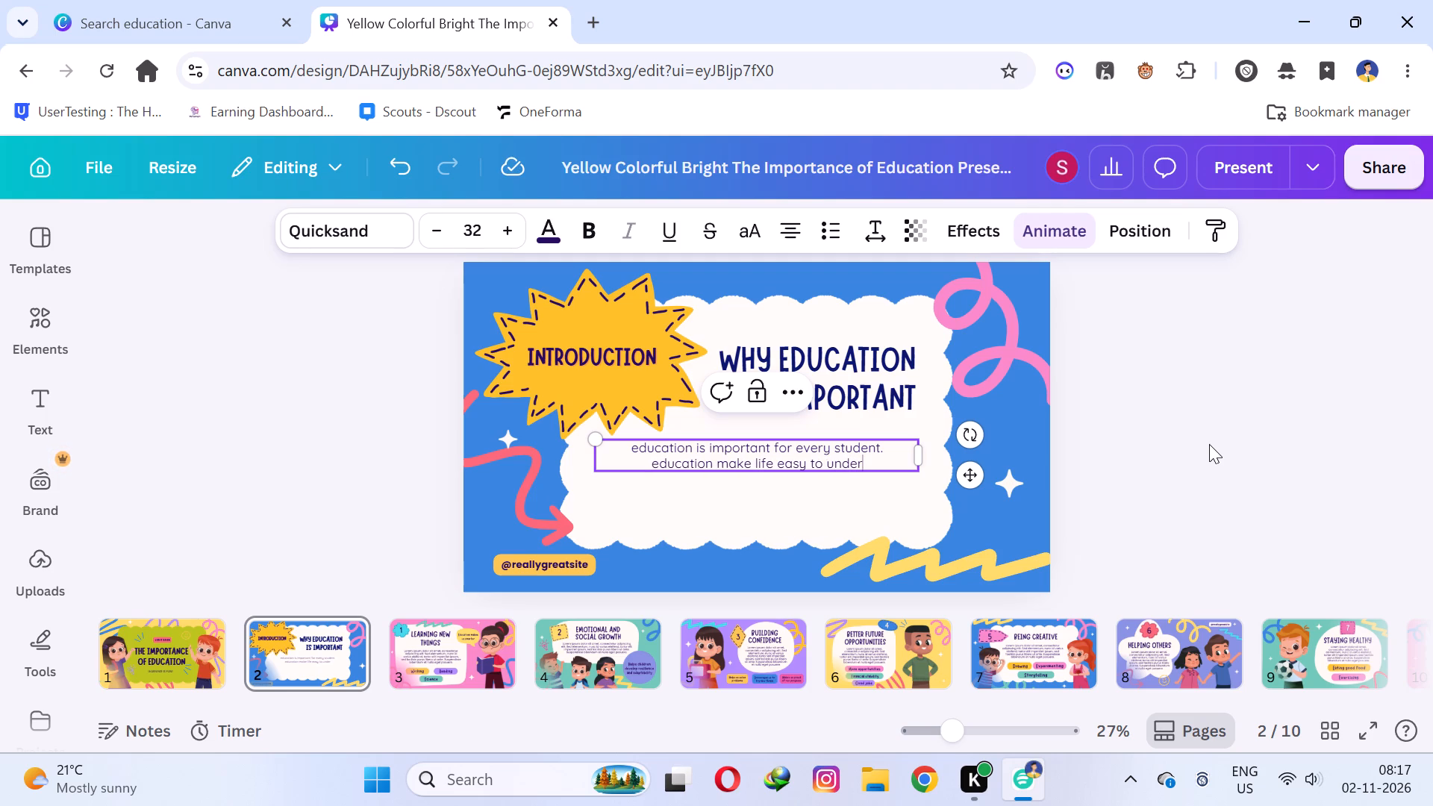
text(stand)
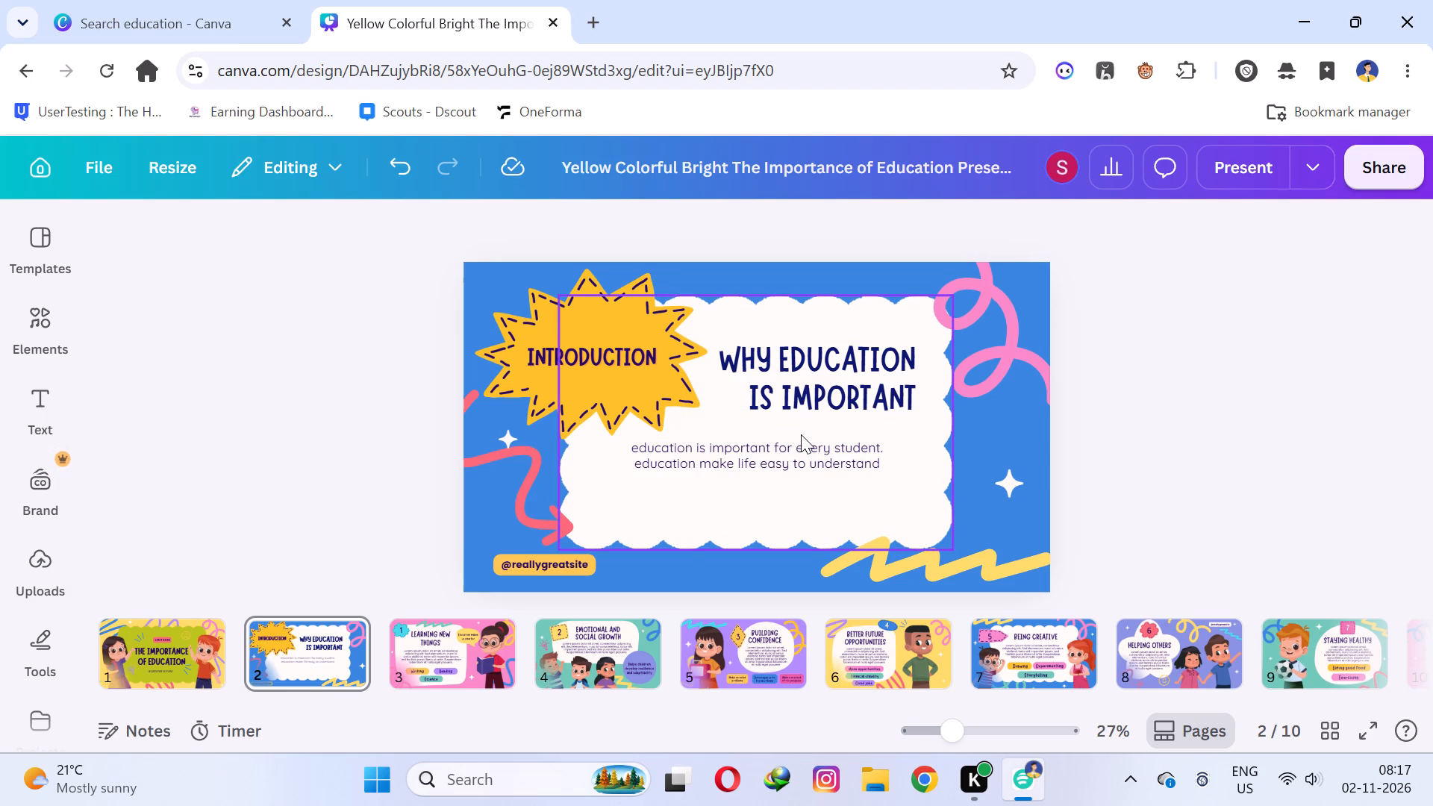
Reapply the Typewriter animation to the rewritten body paragraph on slide 2.
click(787, 463)
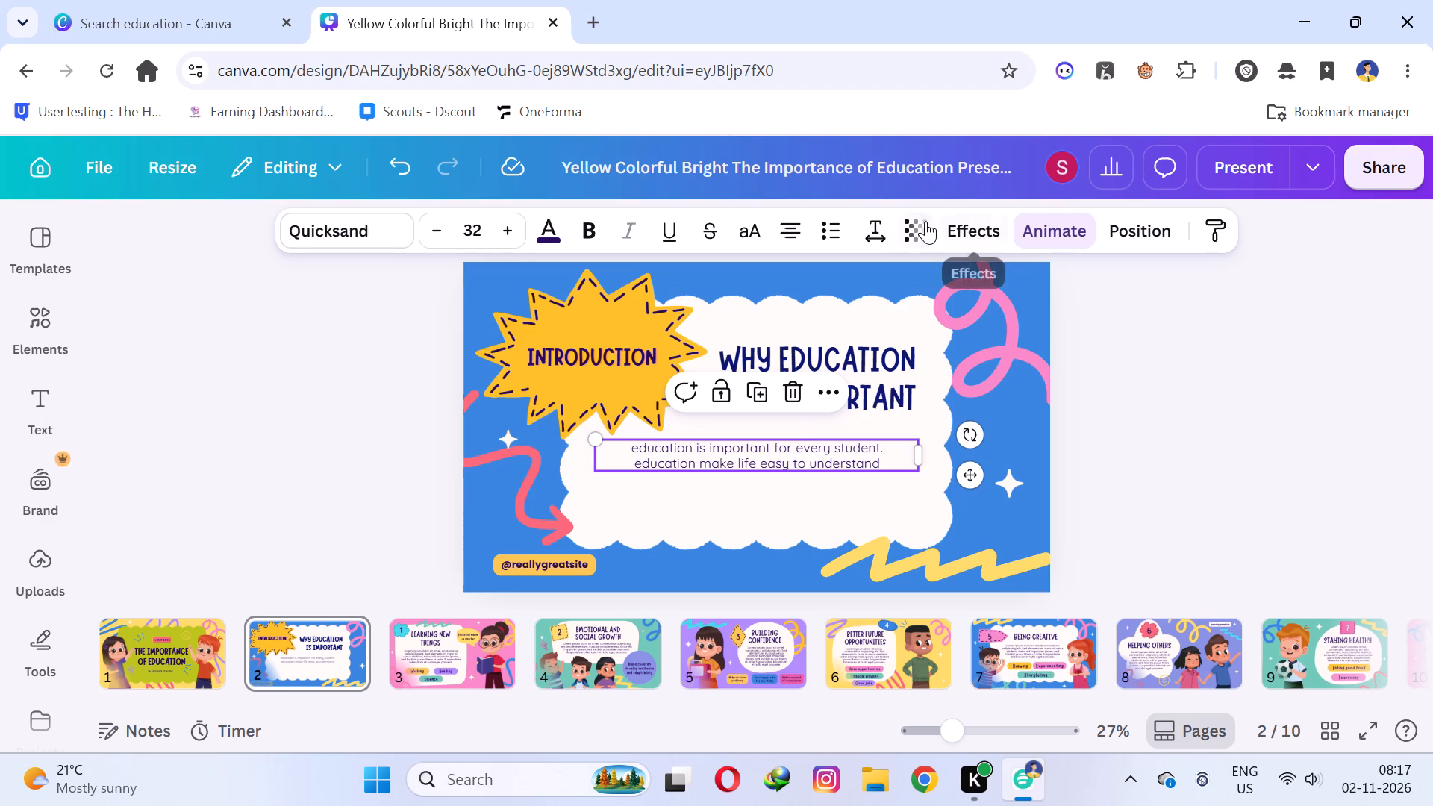
click(1049, 222)
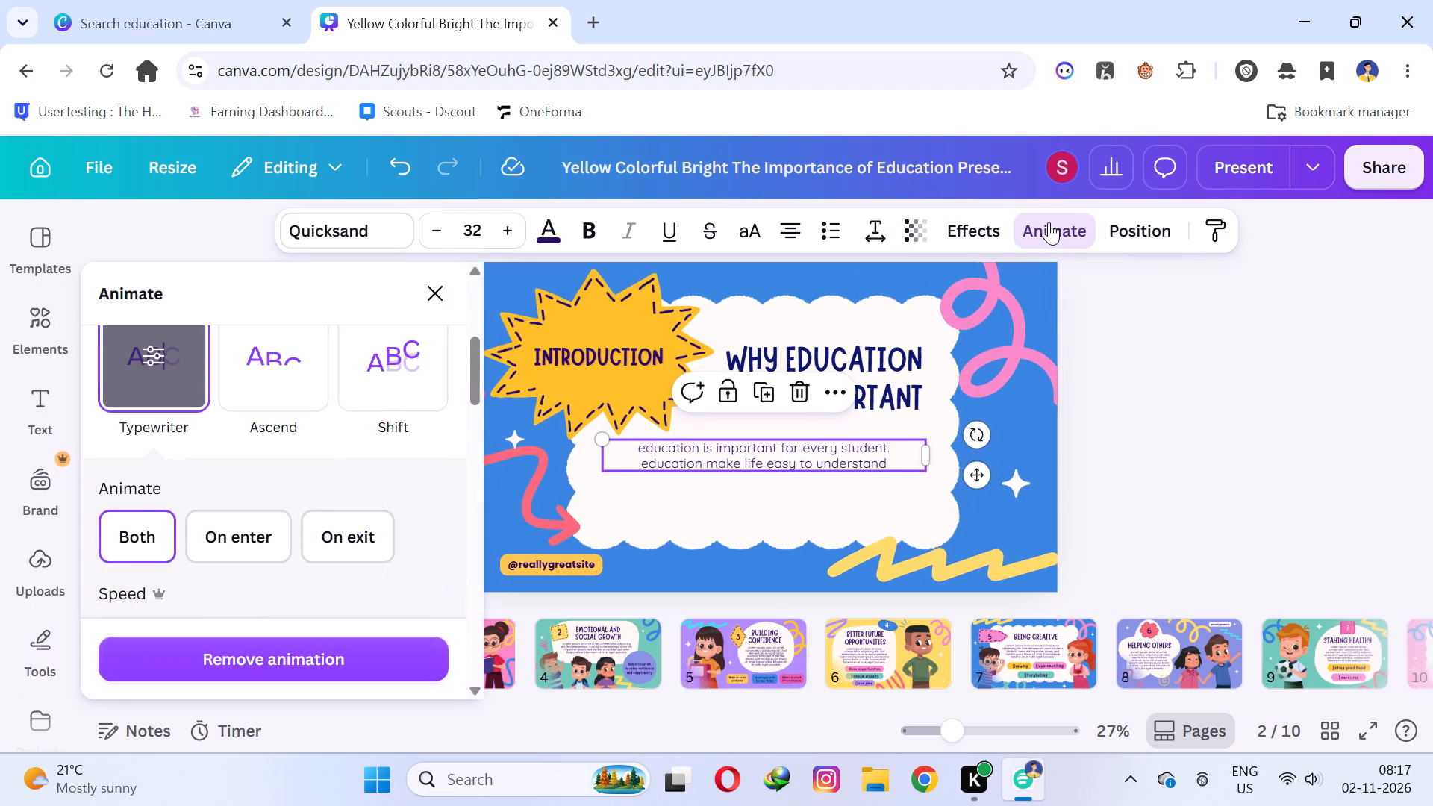
scroll(198, 505, up, 5)
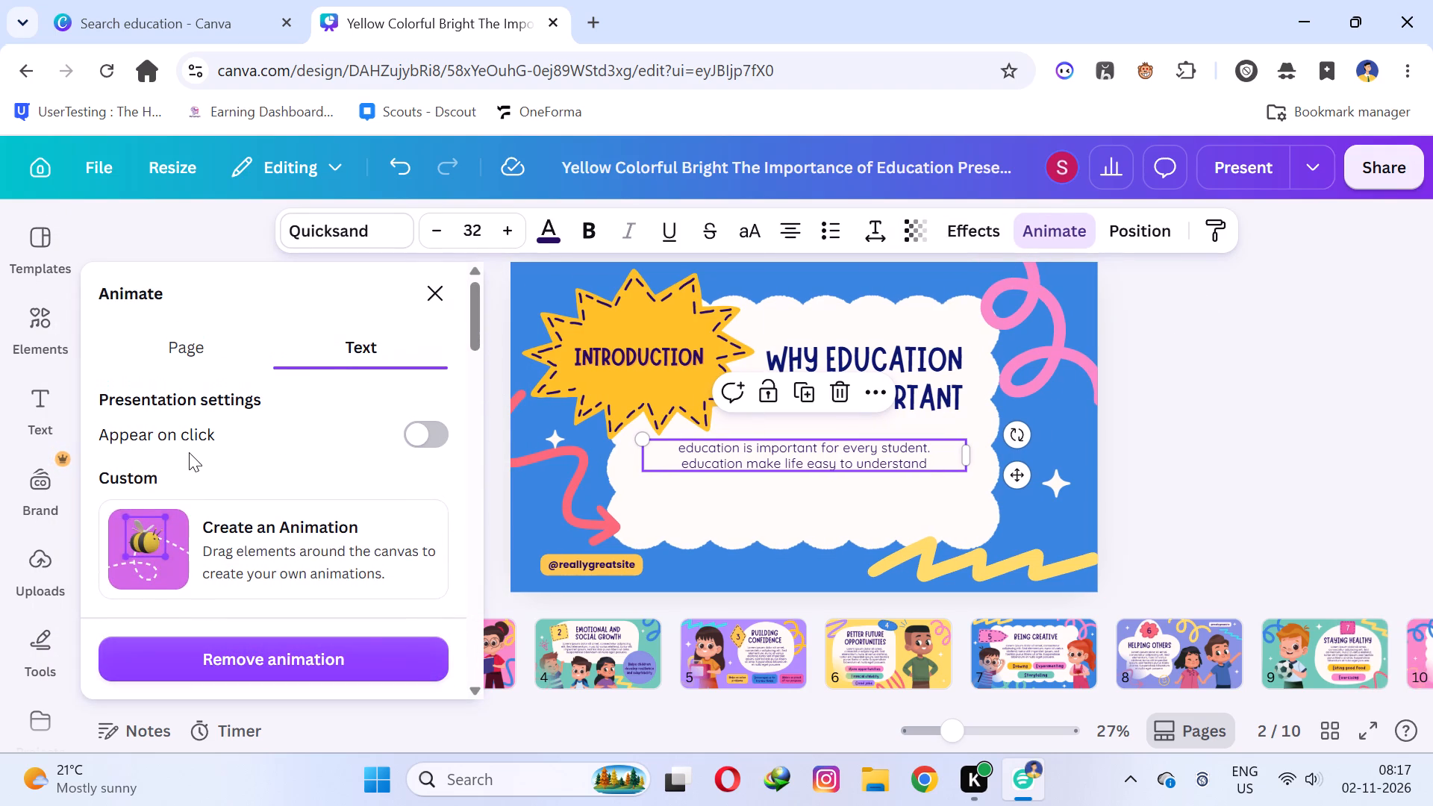
scroll(189, 452, down, 3)
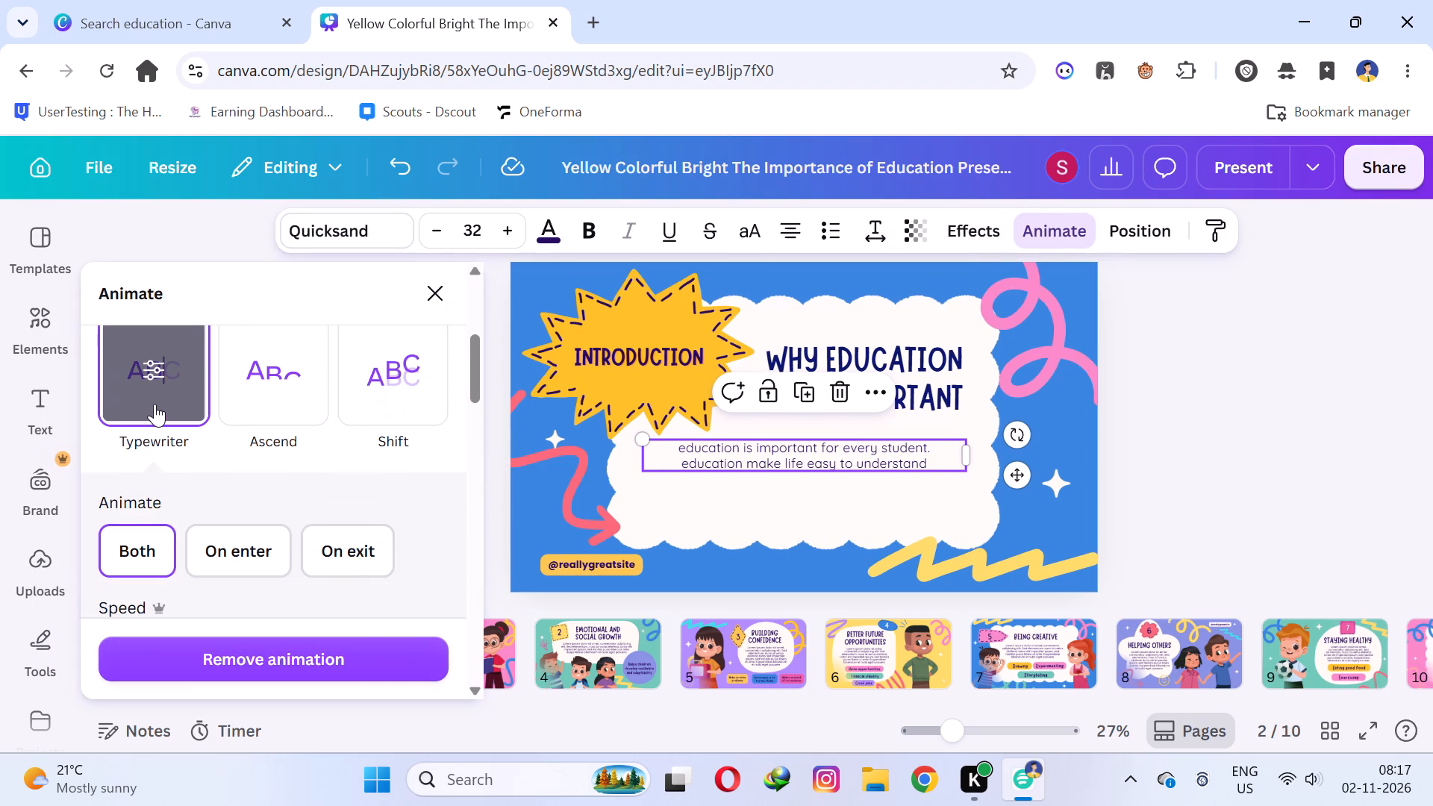
click(154, 404)
click(1361, 423)
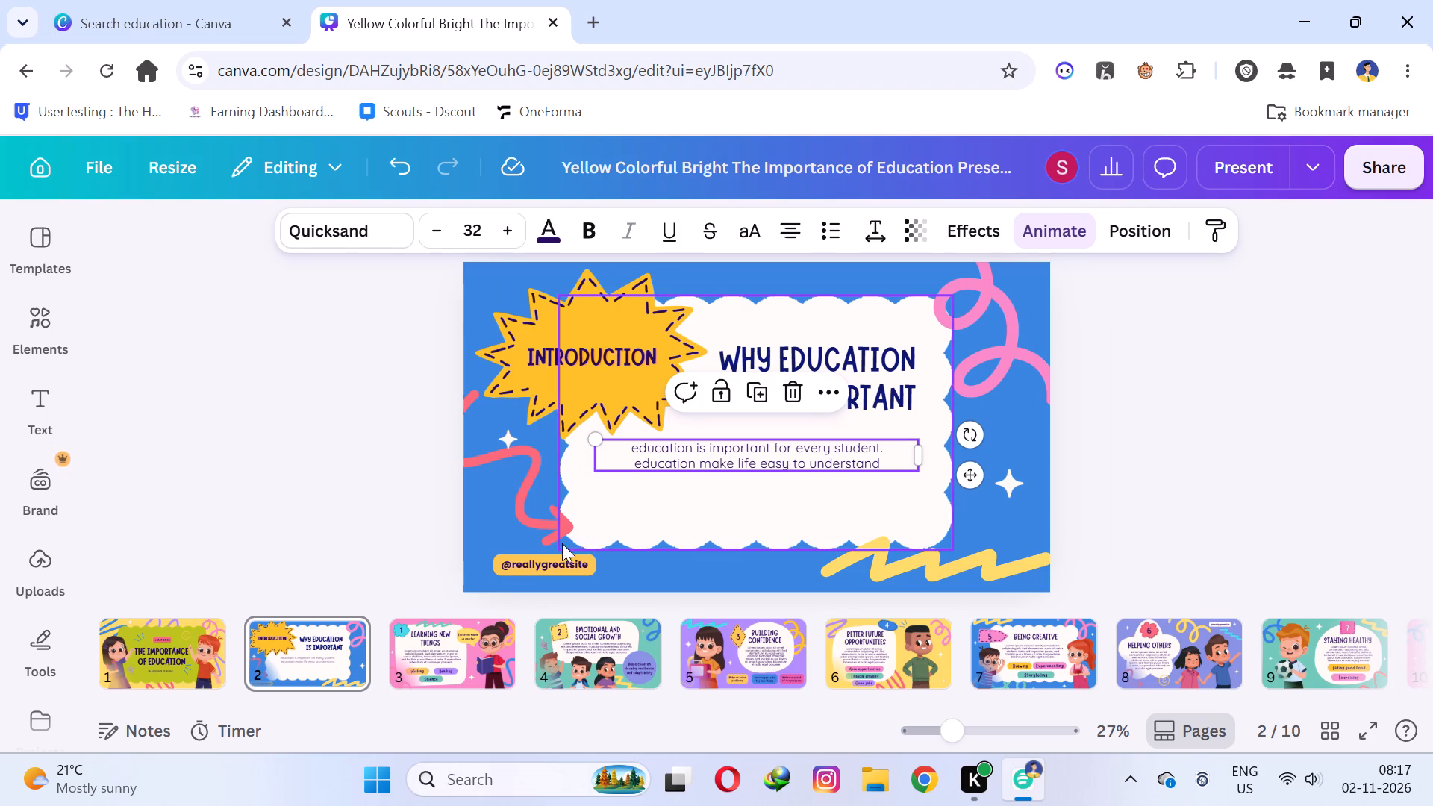
triple_click(540, 561)
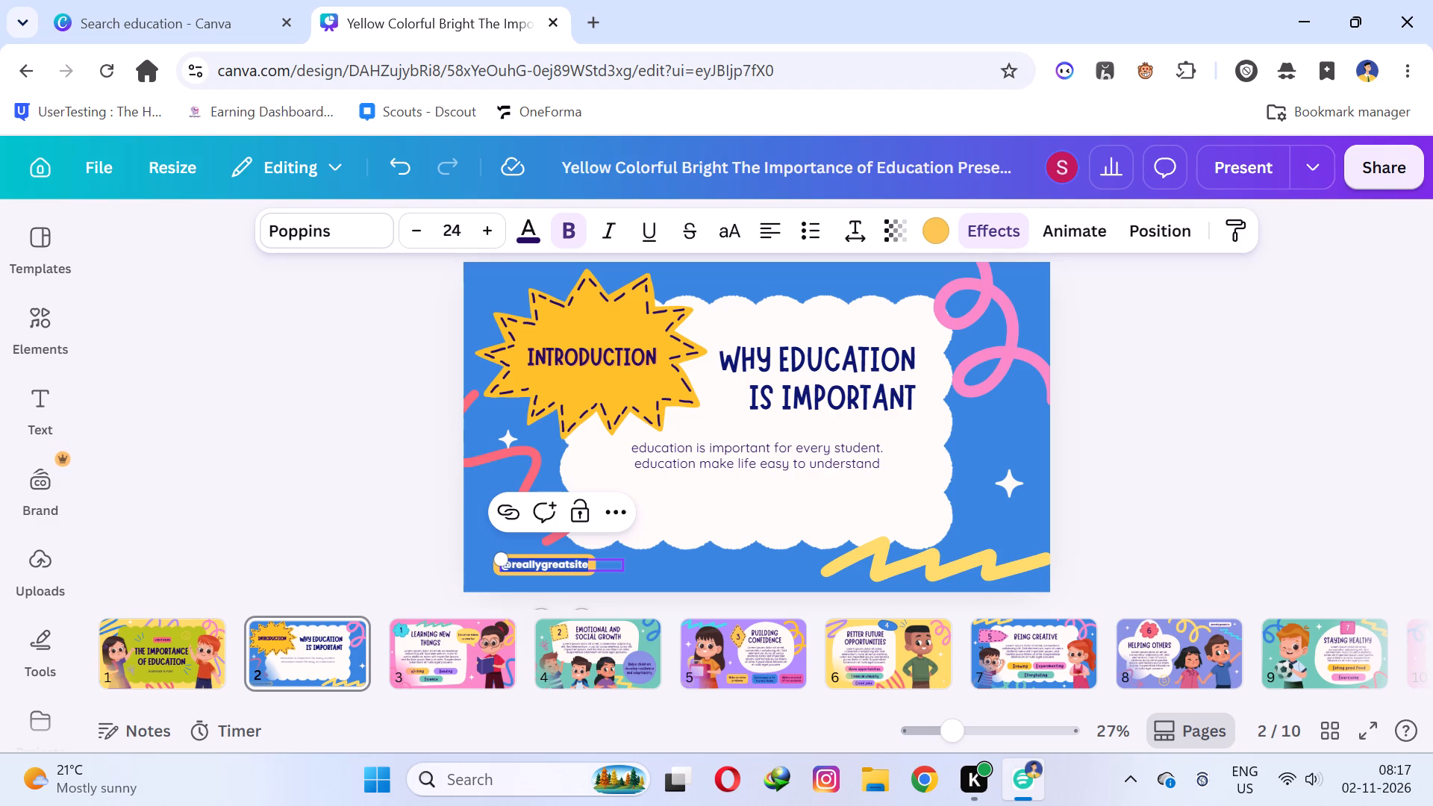
key(BackSpace)
key(shift+at)
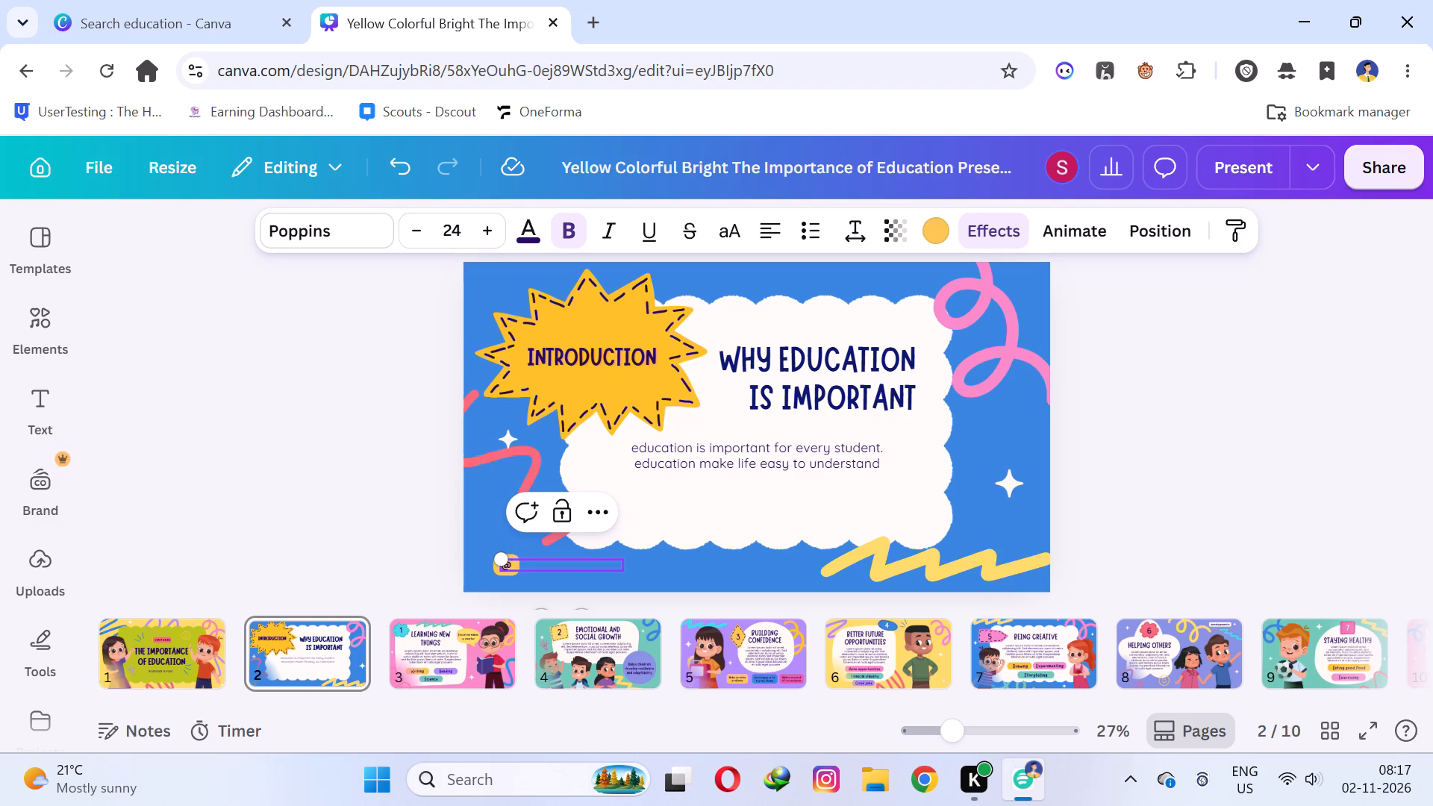
text(khansid)
key(e)
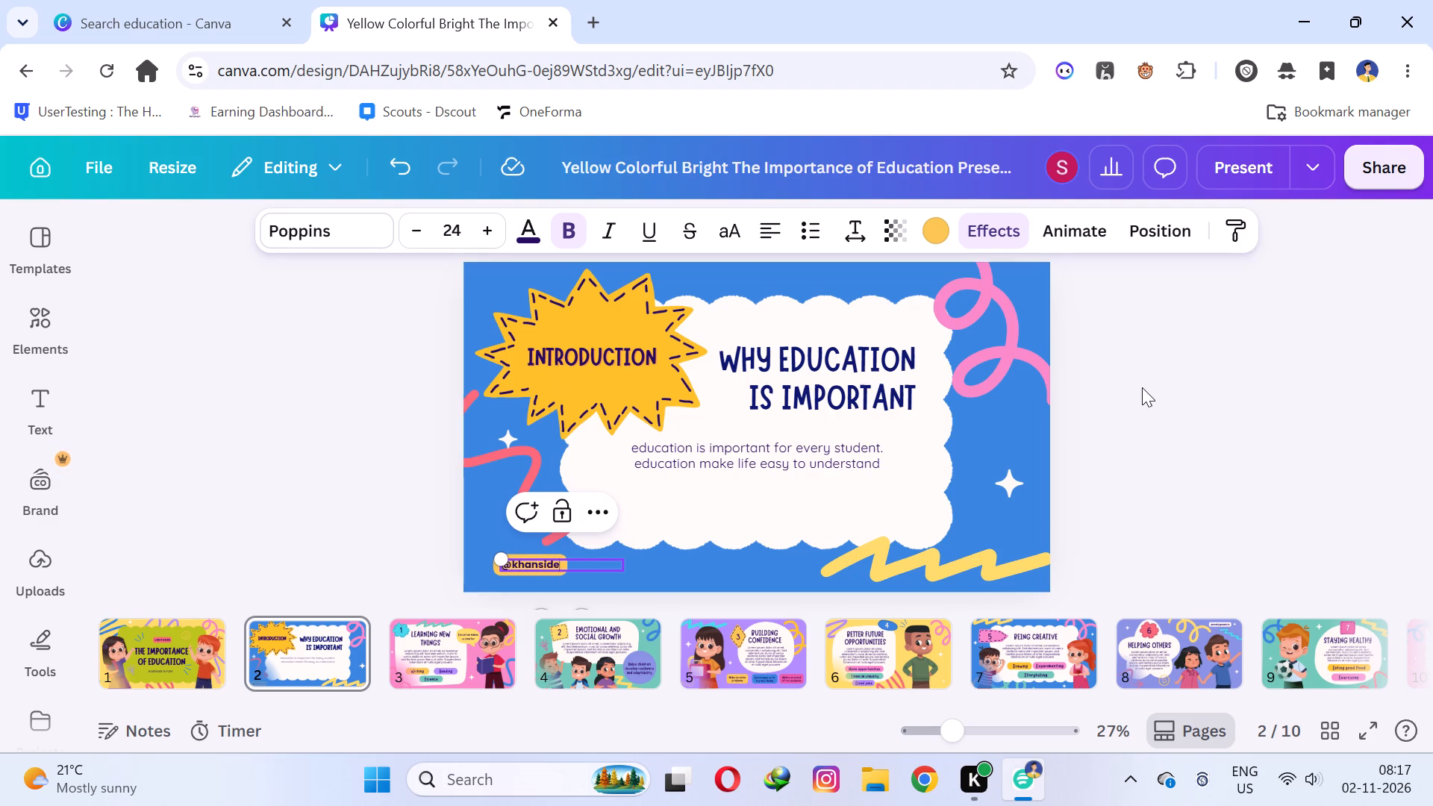
click(1142, 387)
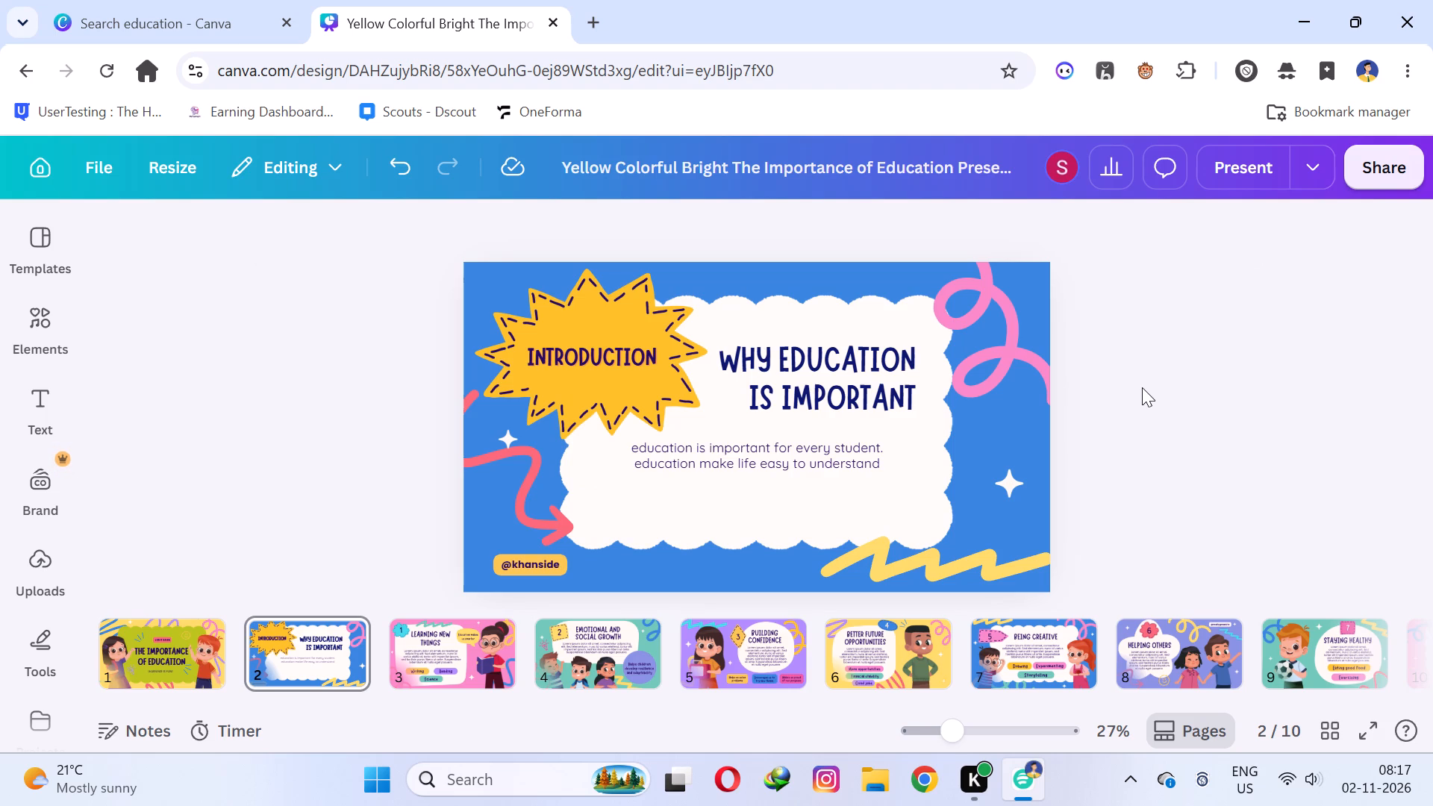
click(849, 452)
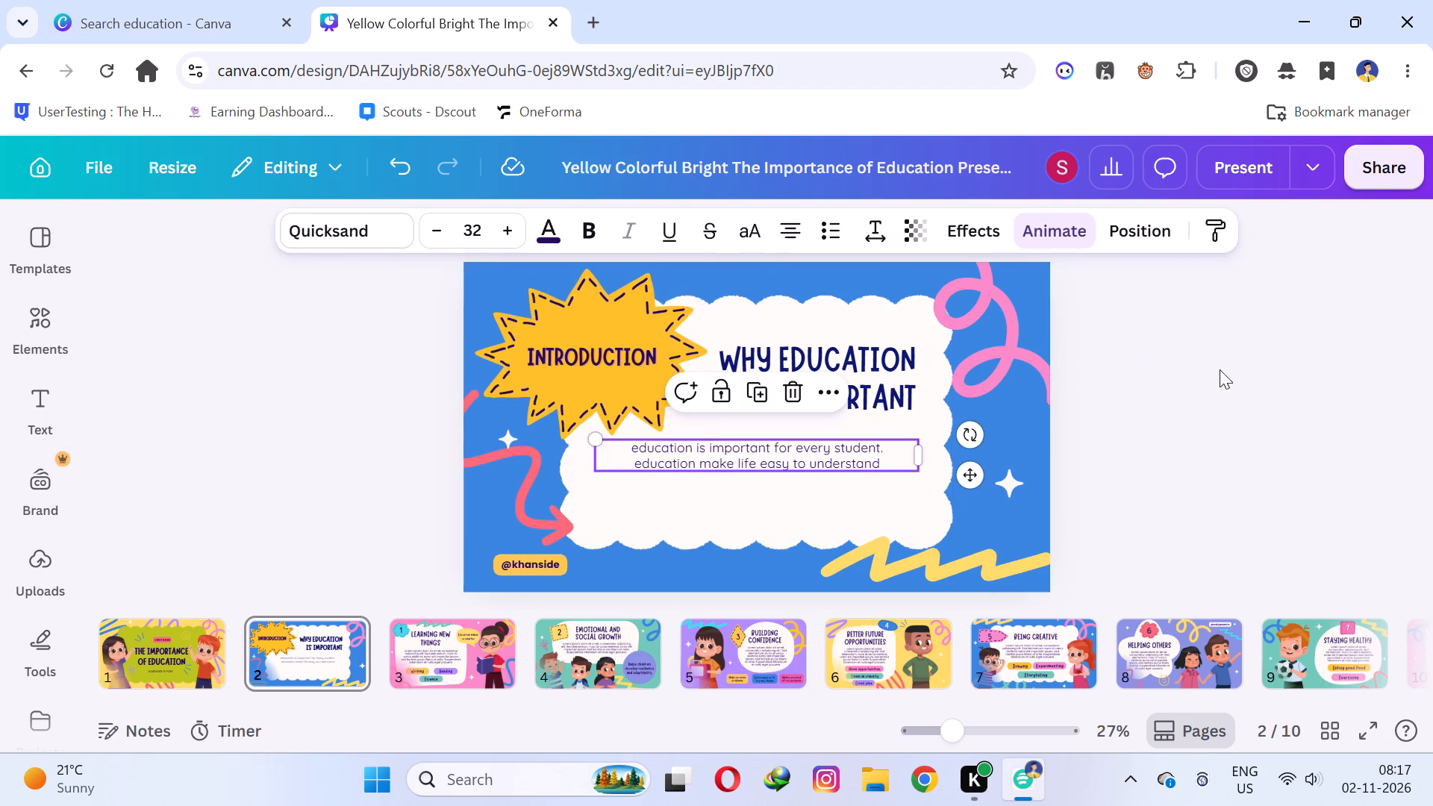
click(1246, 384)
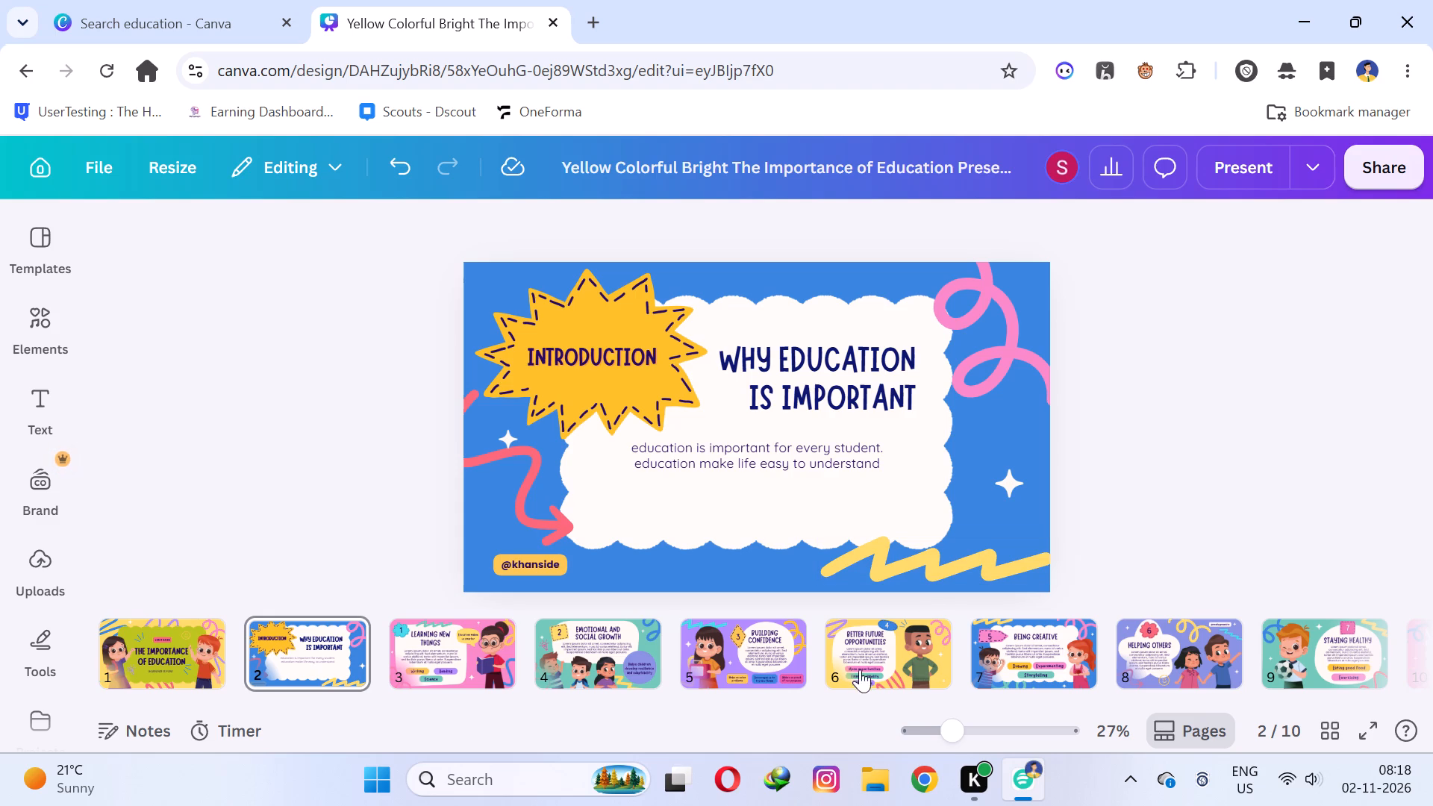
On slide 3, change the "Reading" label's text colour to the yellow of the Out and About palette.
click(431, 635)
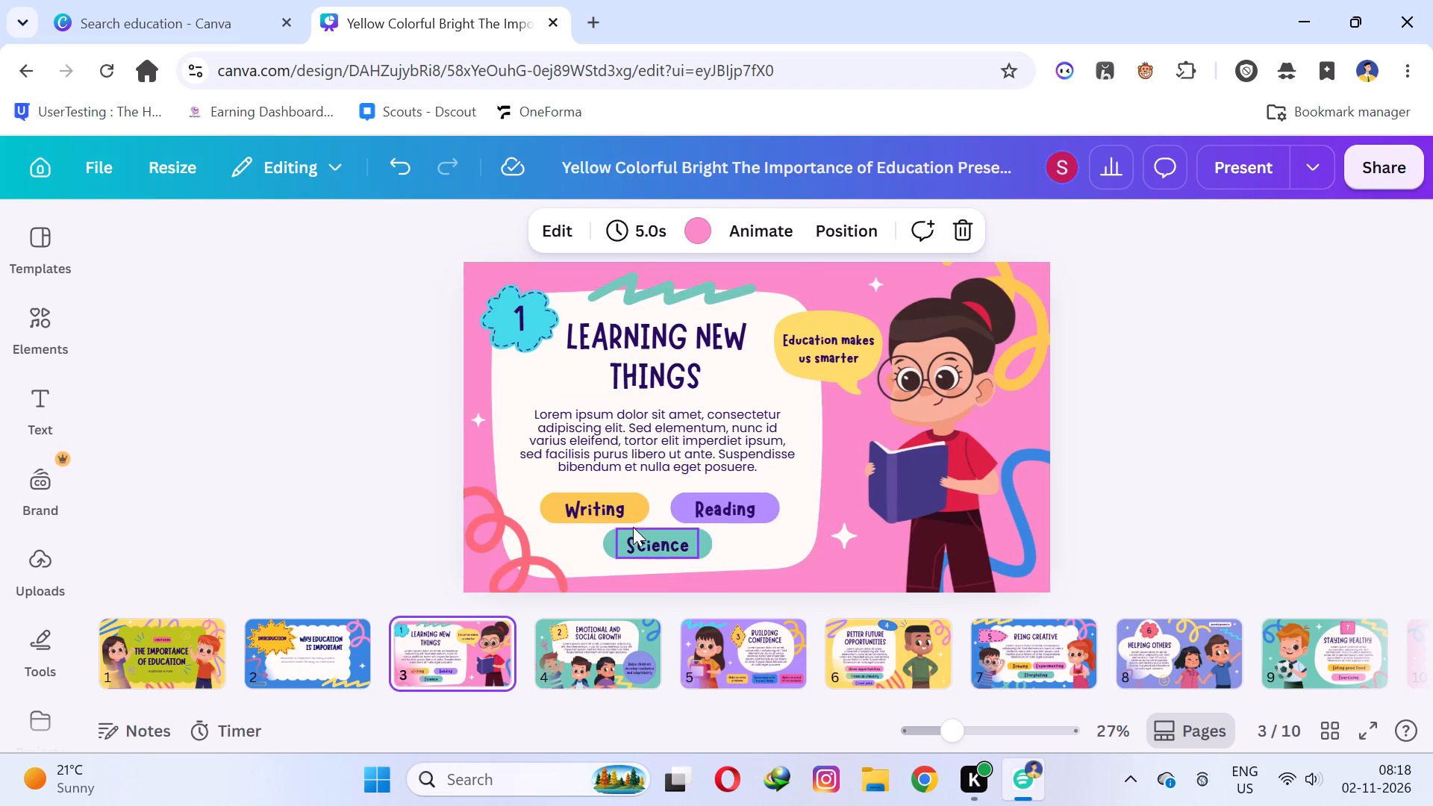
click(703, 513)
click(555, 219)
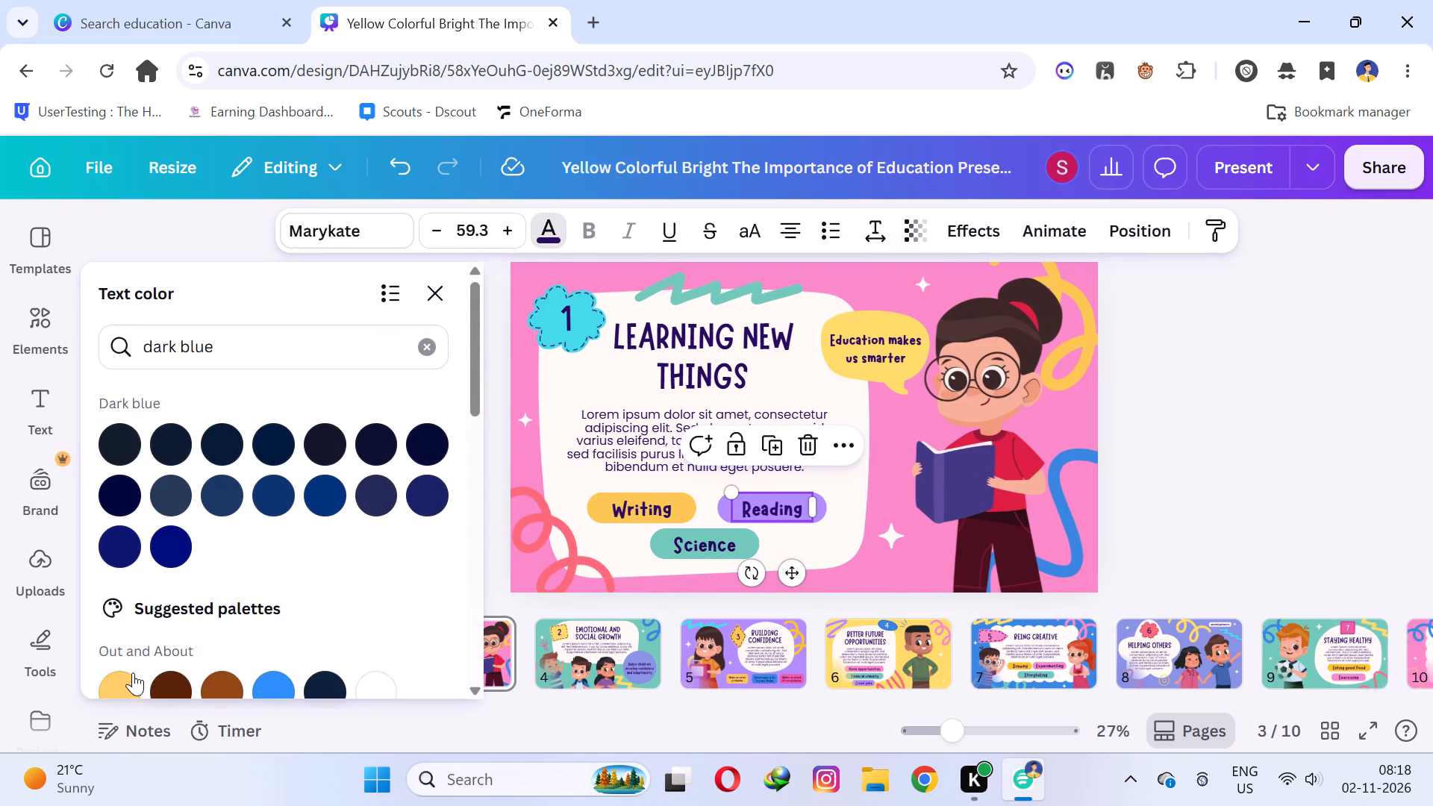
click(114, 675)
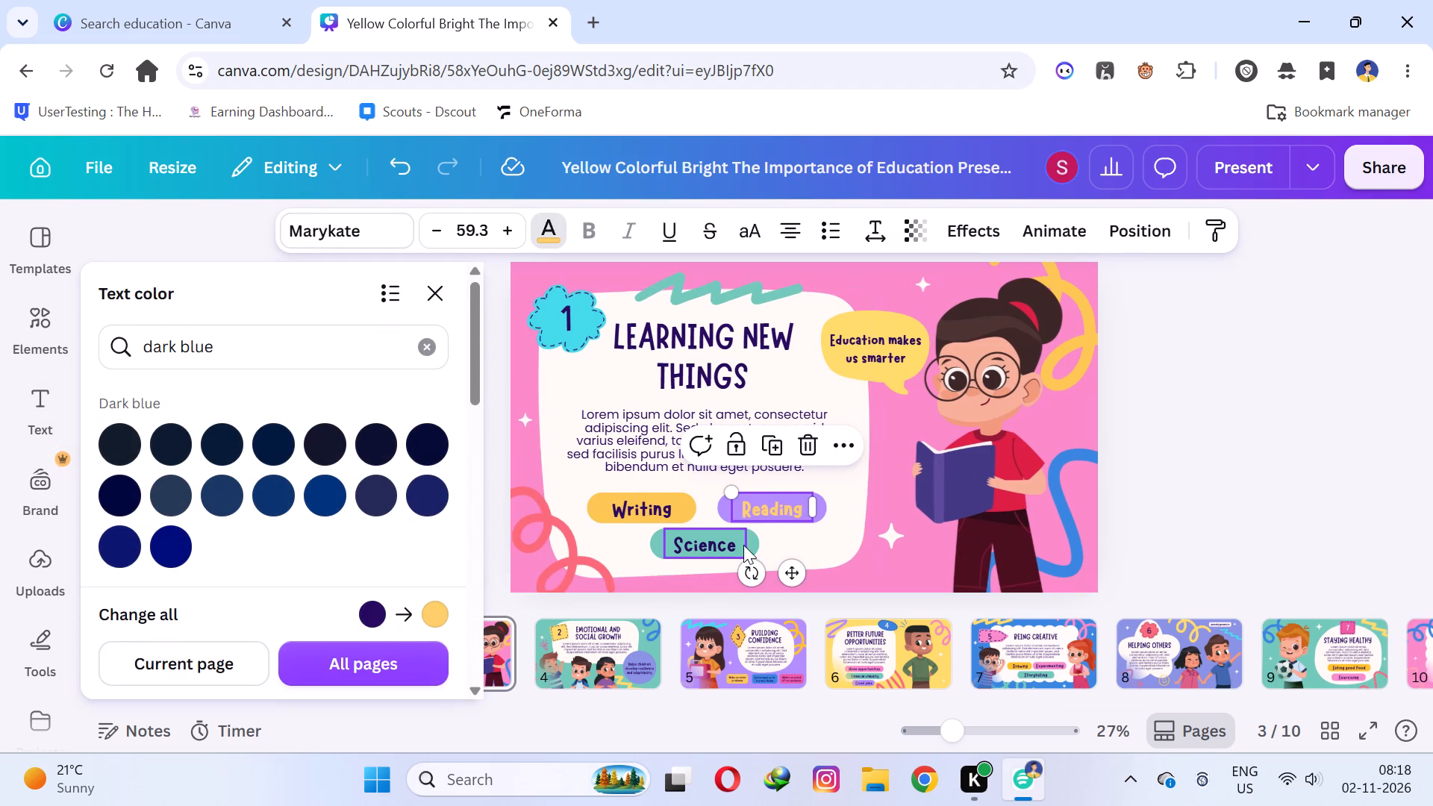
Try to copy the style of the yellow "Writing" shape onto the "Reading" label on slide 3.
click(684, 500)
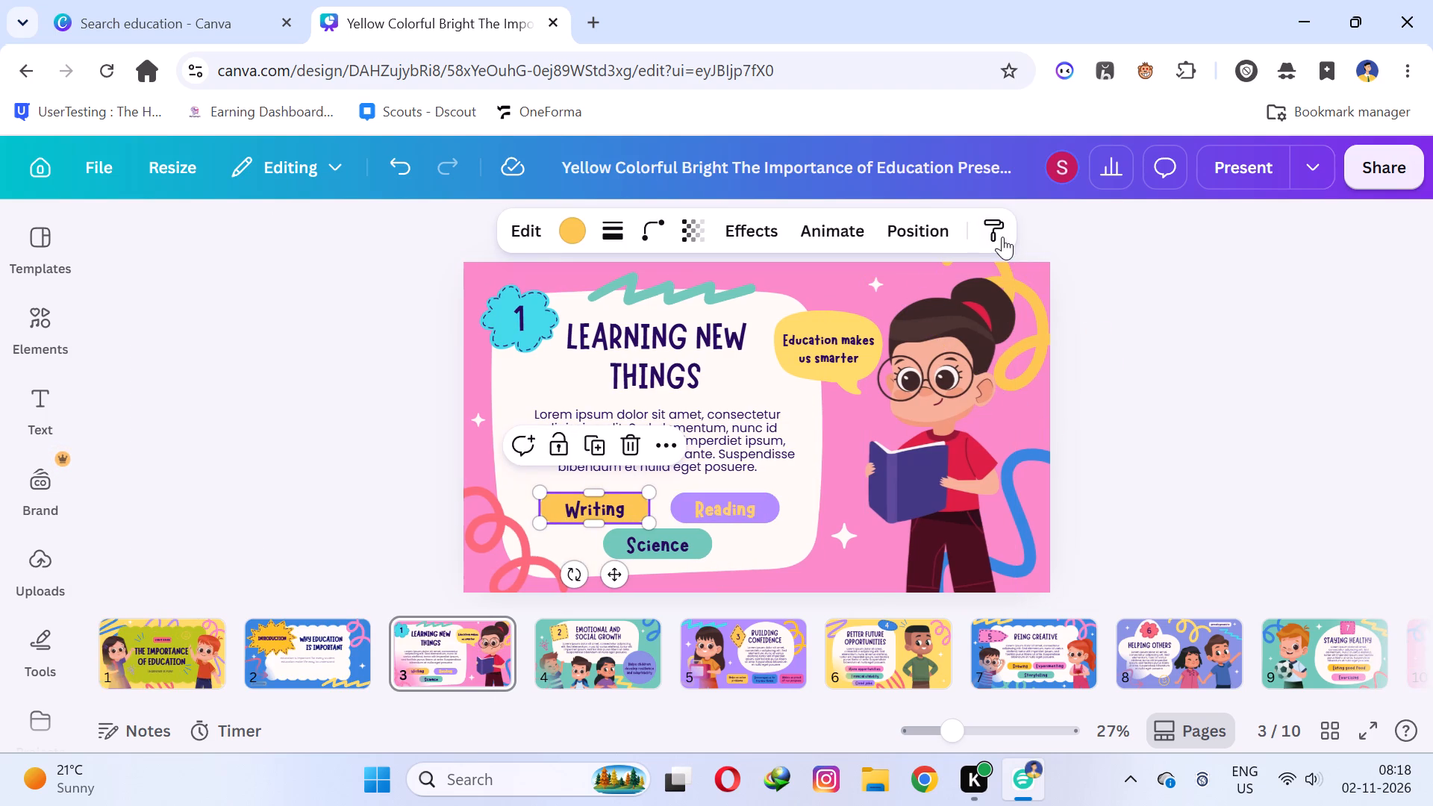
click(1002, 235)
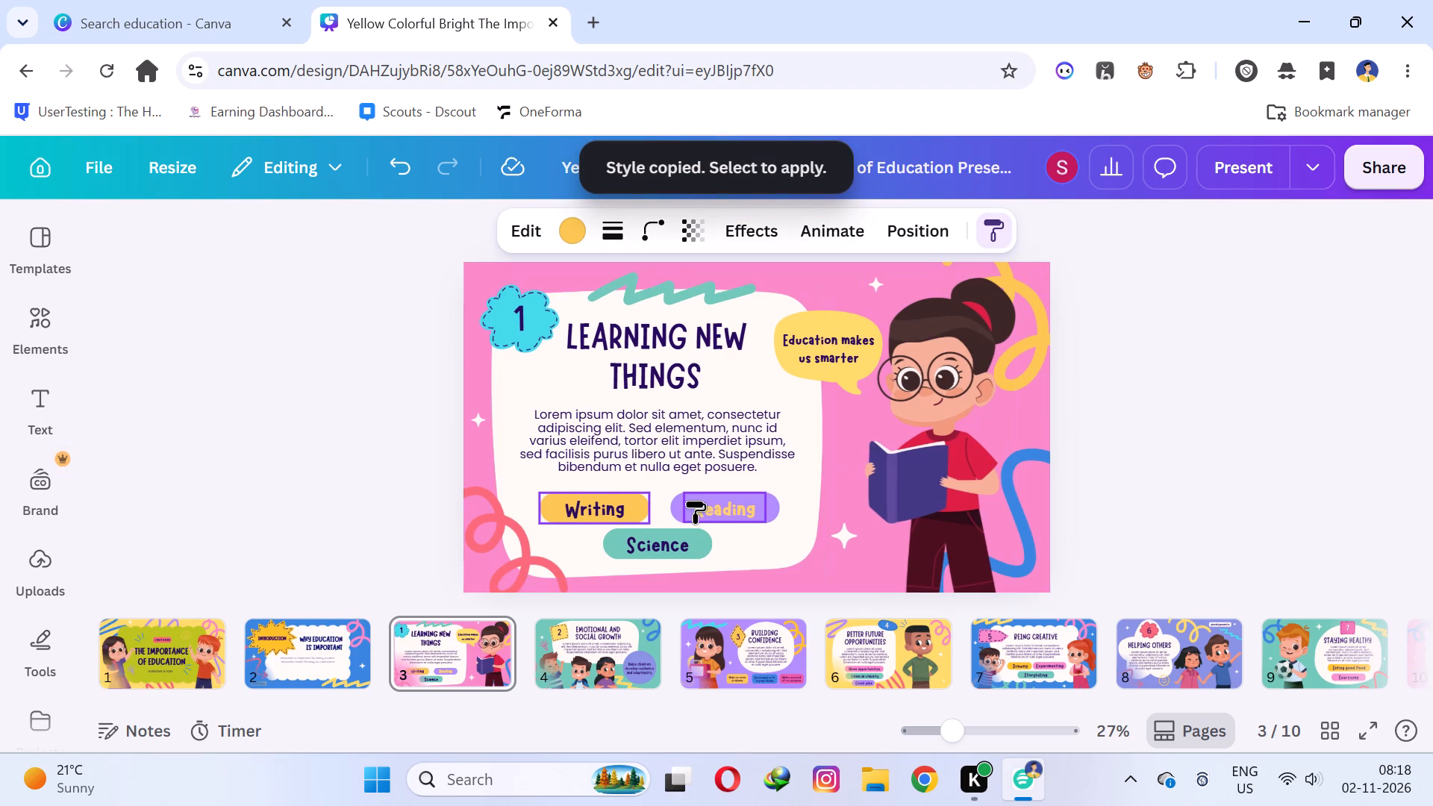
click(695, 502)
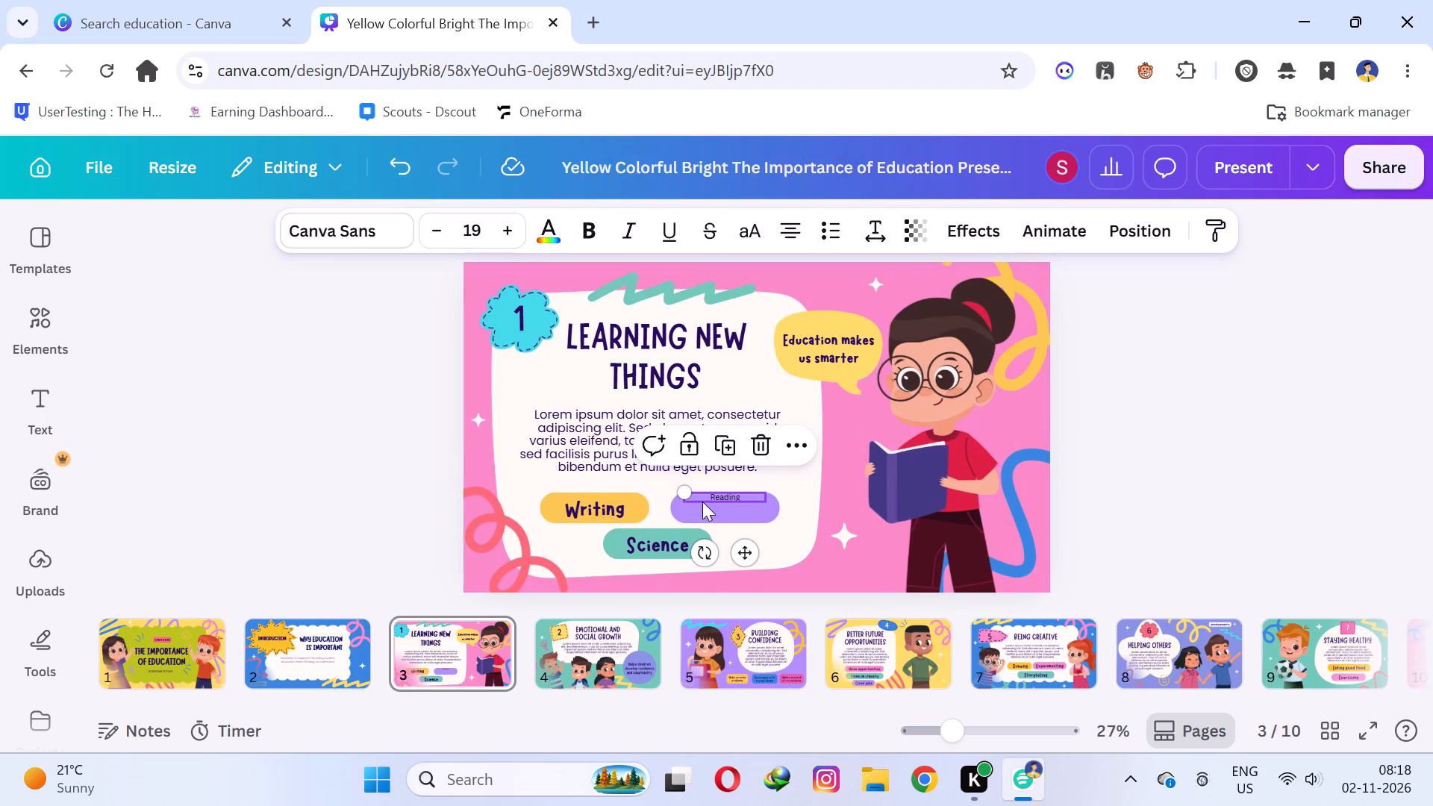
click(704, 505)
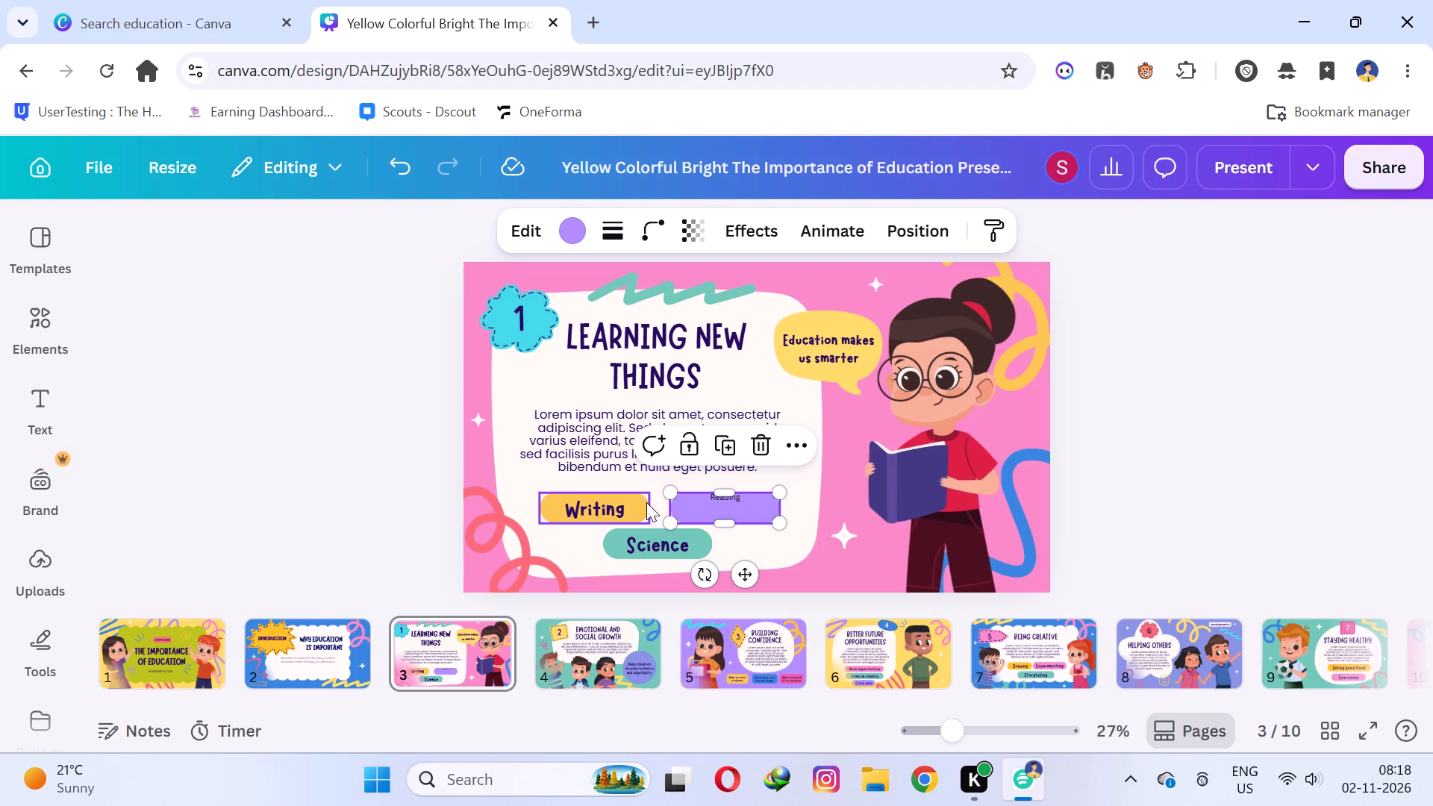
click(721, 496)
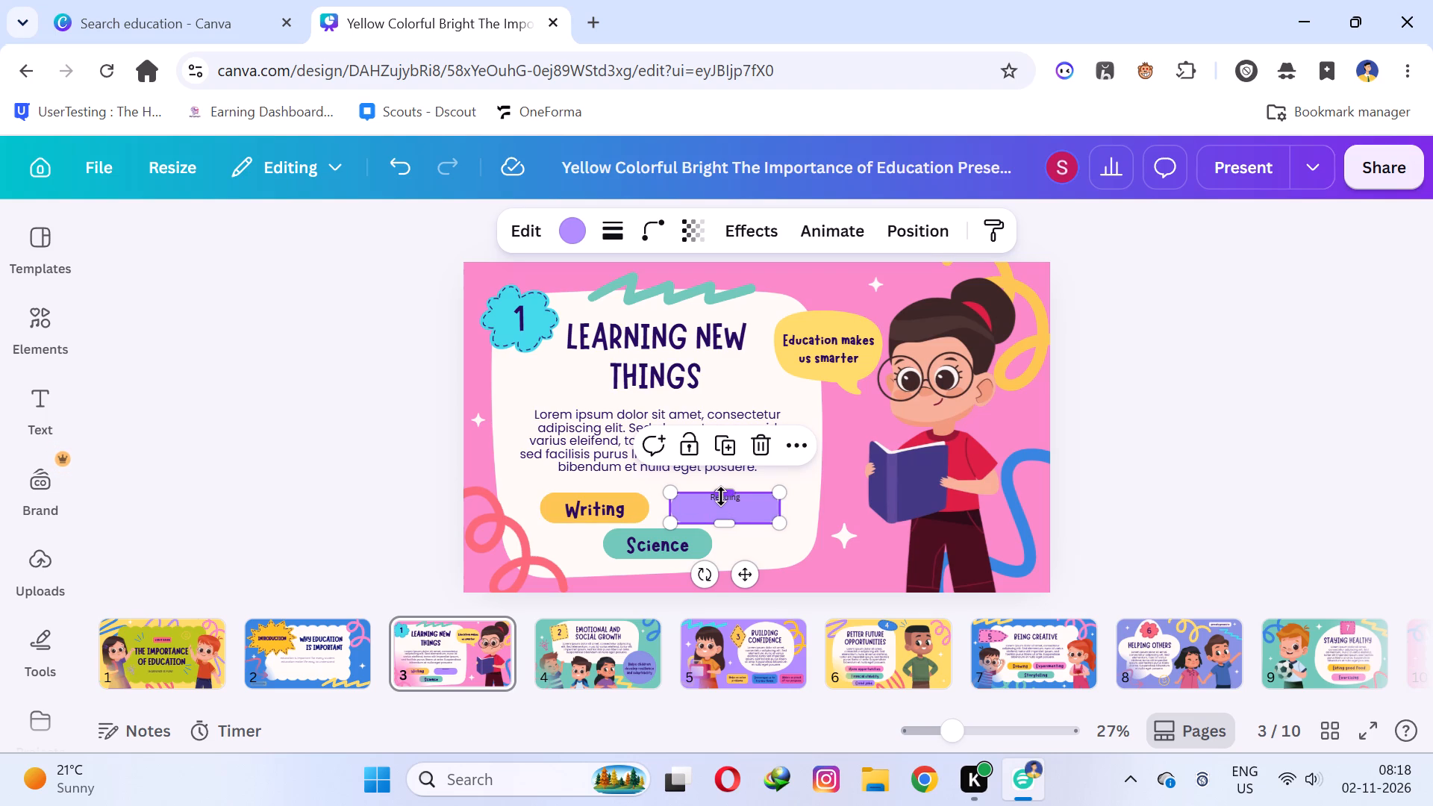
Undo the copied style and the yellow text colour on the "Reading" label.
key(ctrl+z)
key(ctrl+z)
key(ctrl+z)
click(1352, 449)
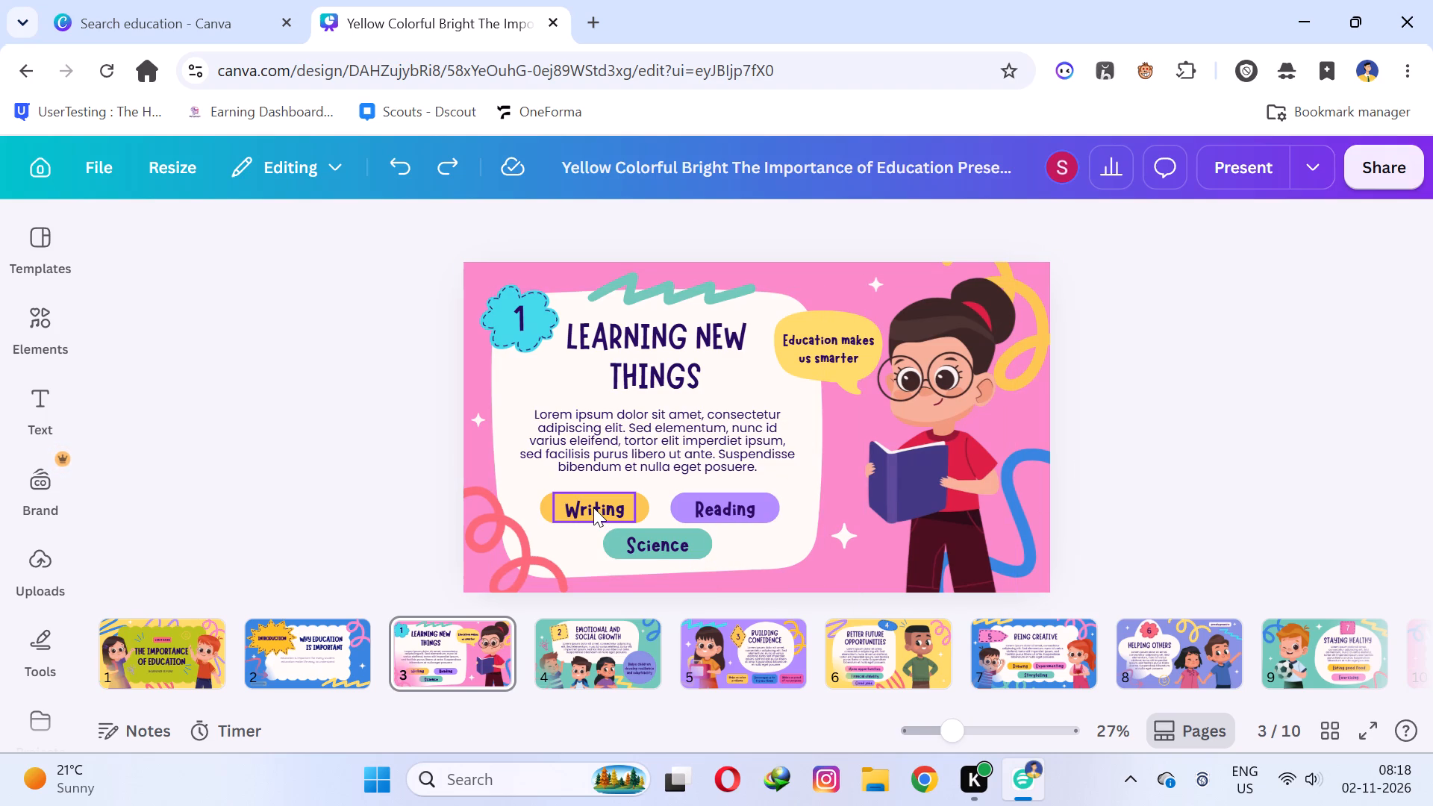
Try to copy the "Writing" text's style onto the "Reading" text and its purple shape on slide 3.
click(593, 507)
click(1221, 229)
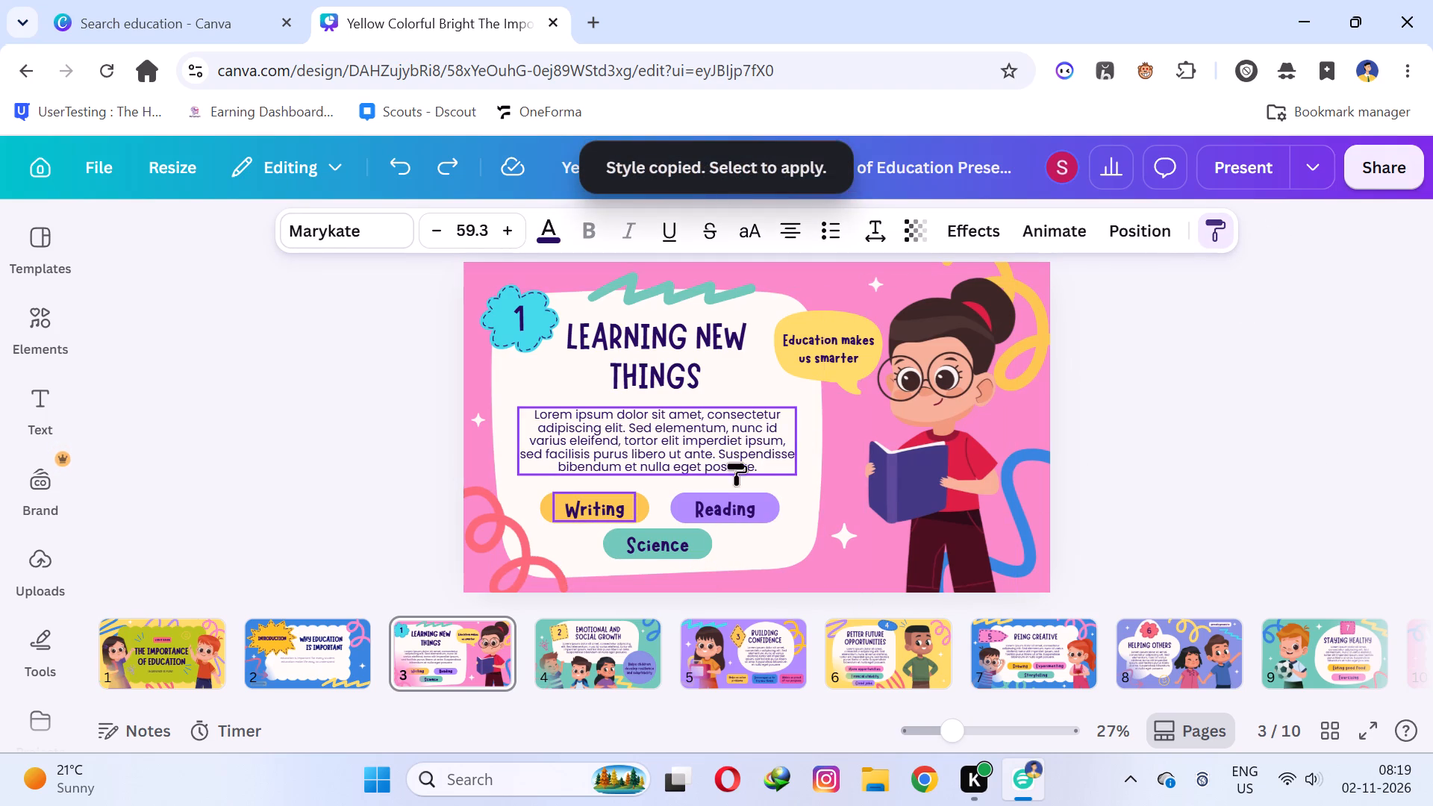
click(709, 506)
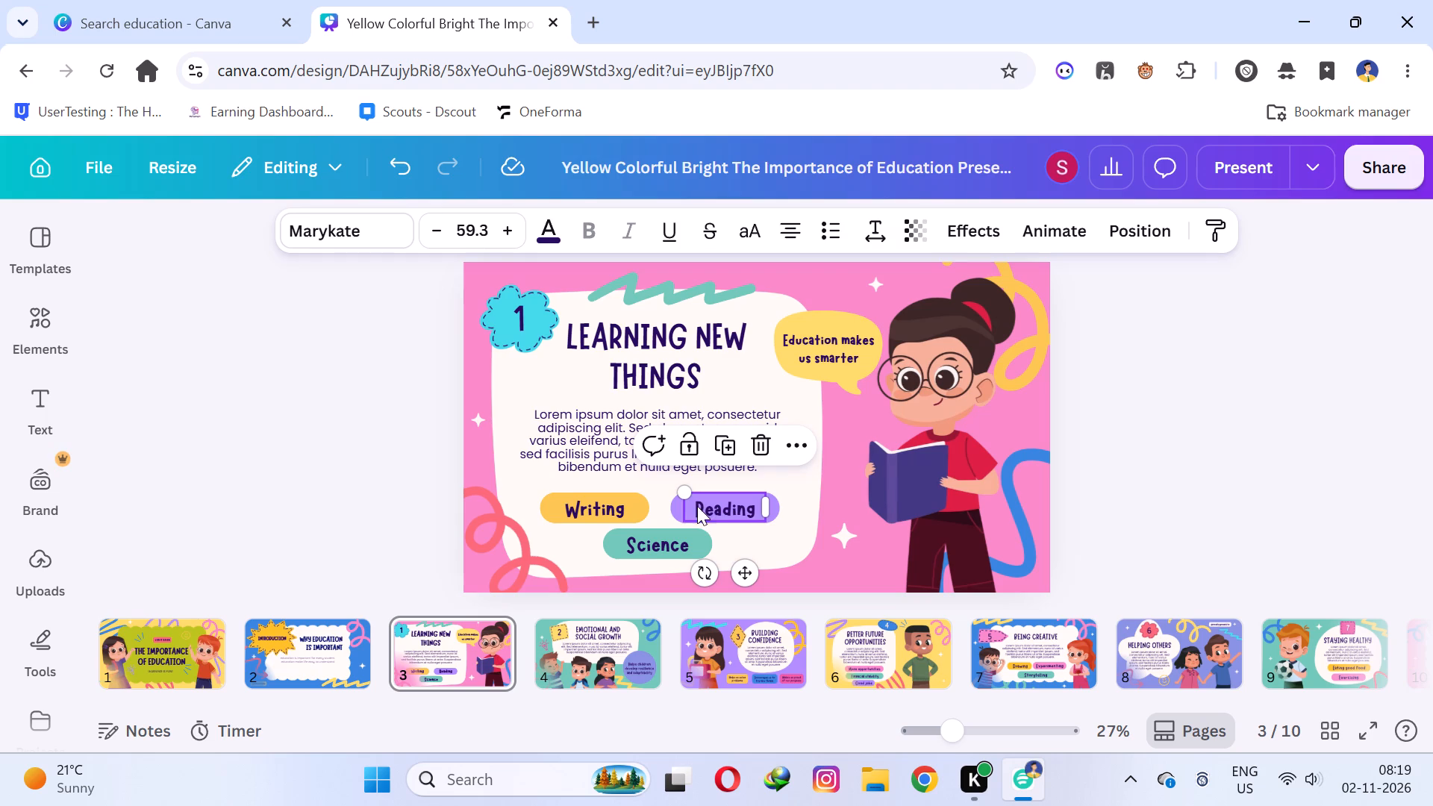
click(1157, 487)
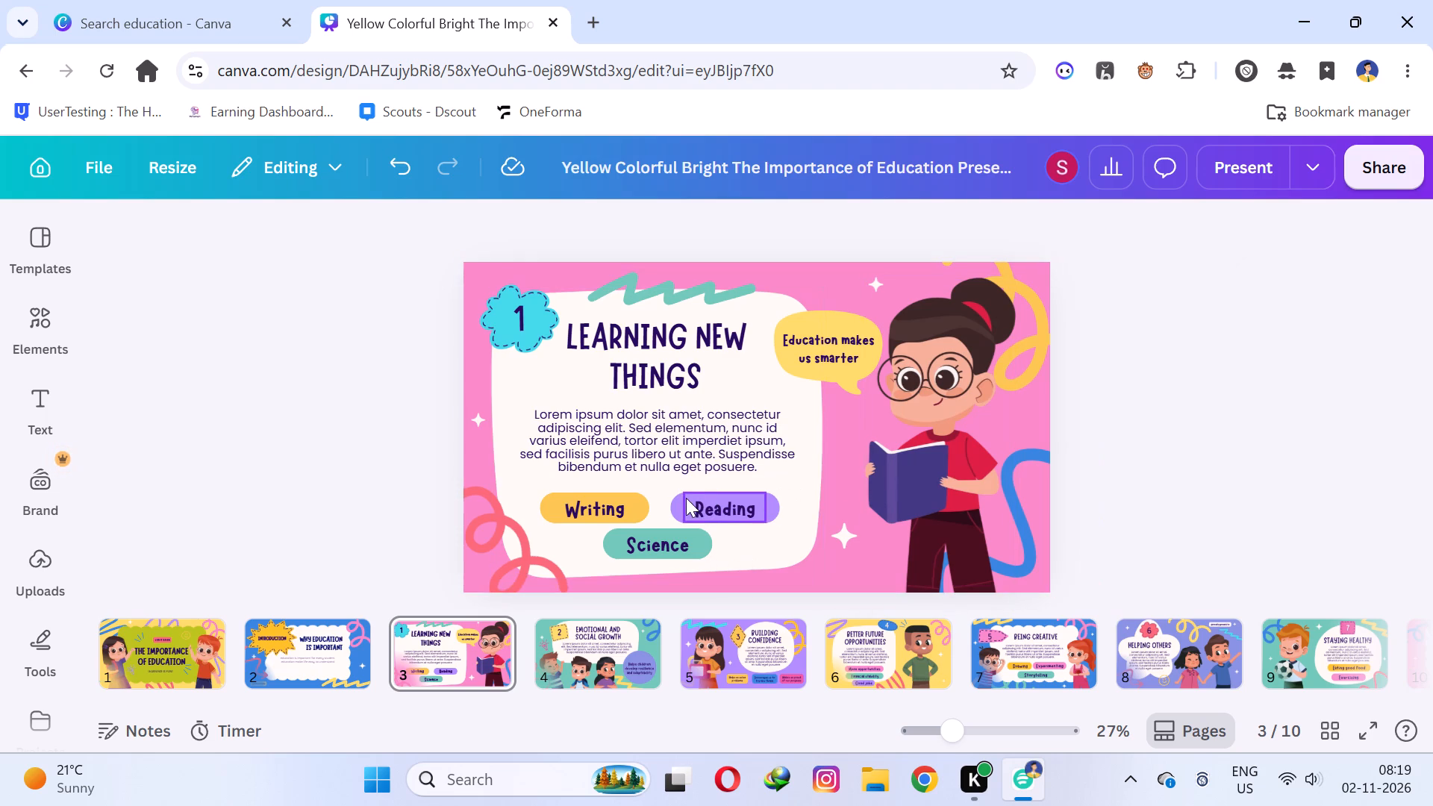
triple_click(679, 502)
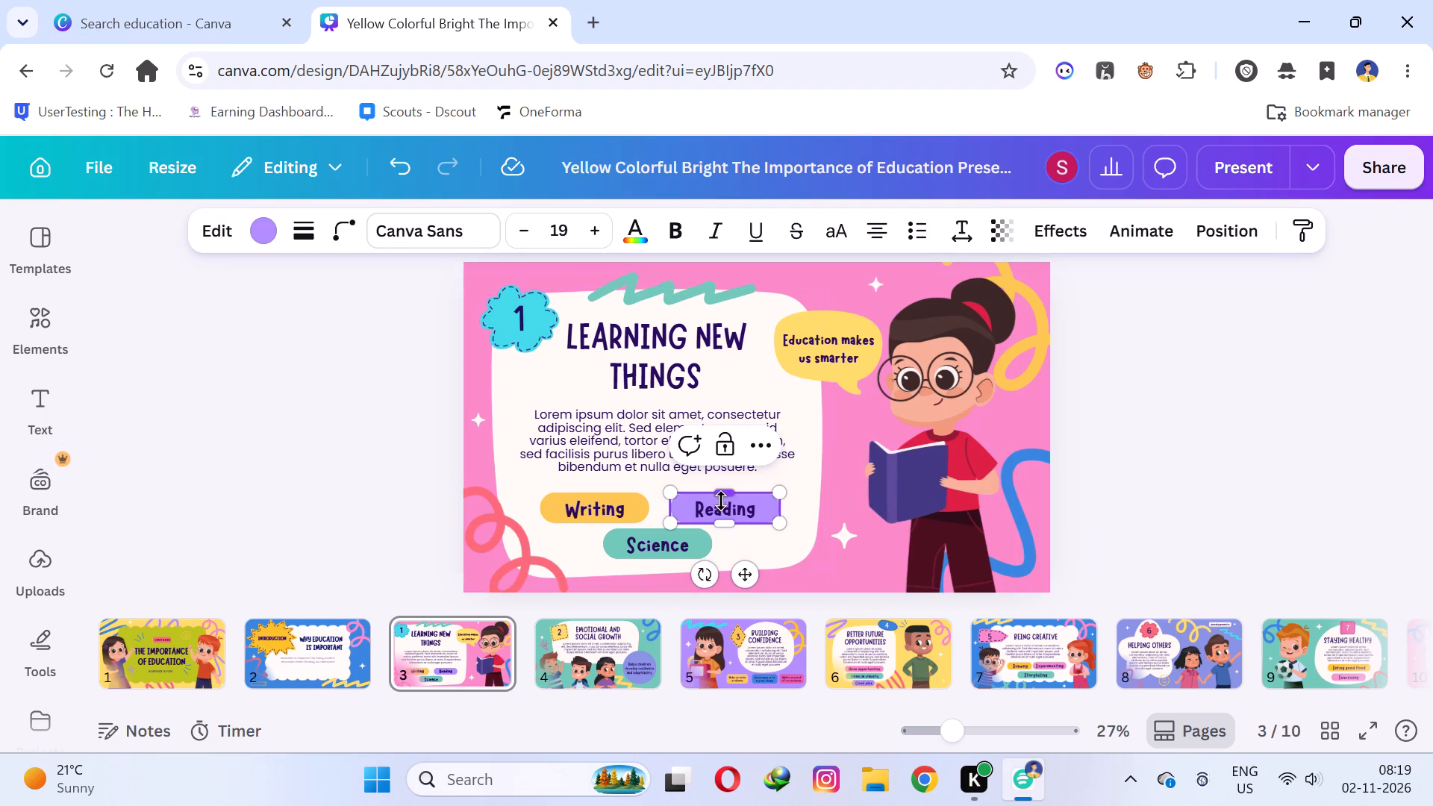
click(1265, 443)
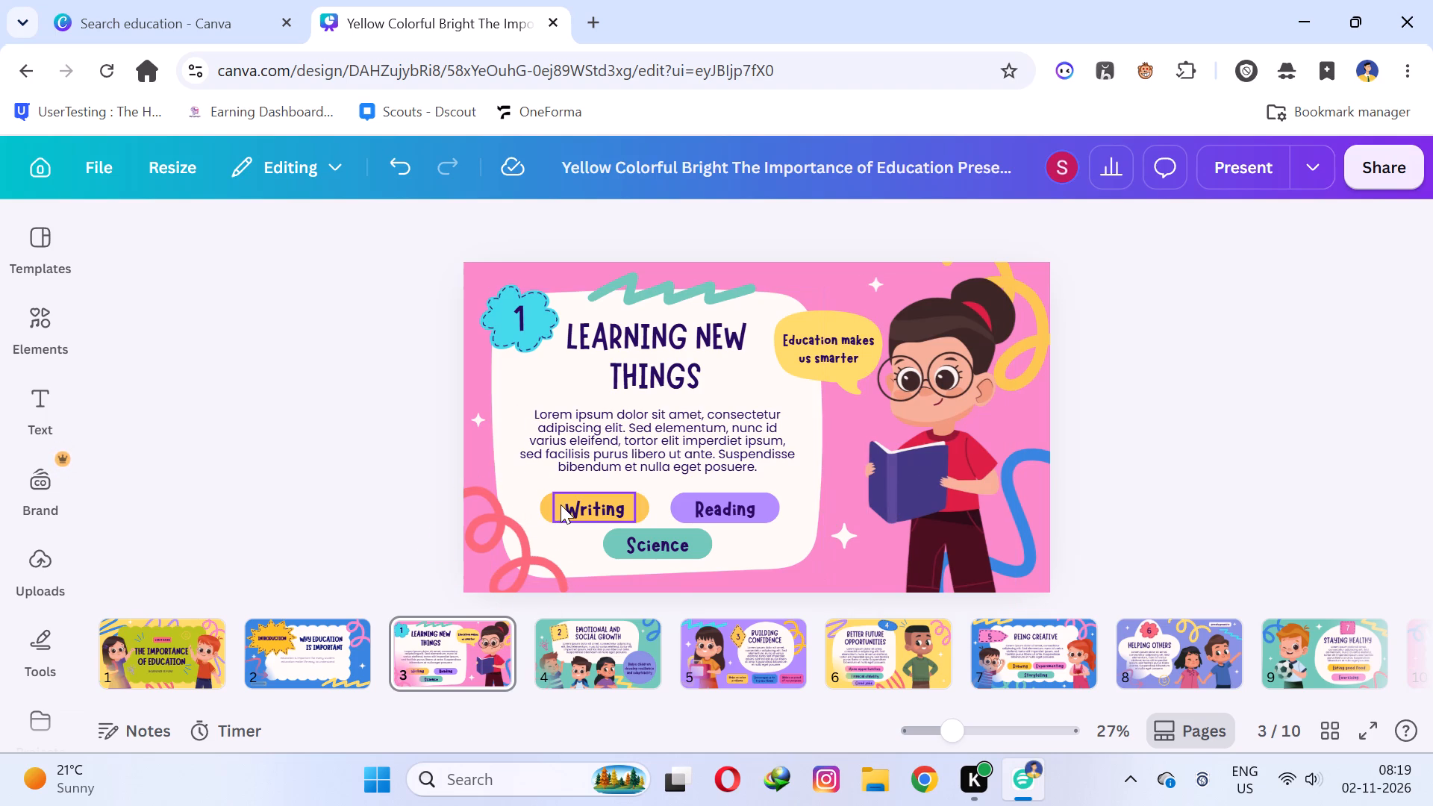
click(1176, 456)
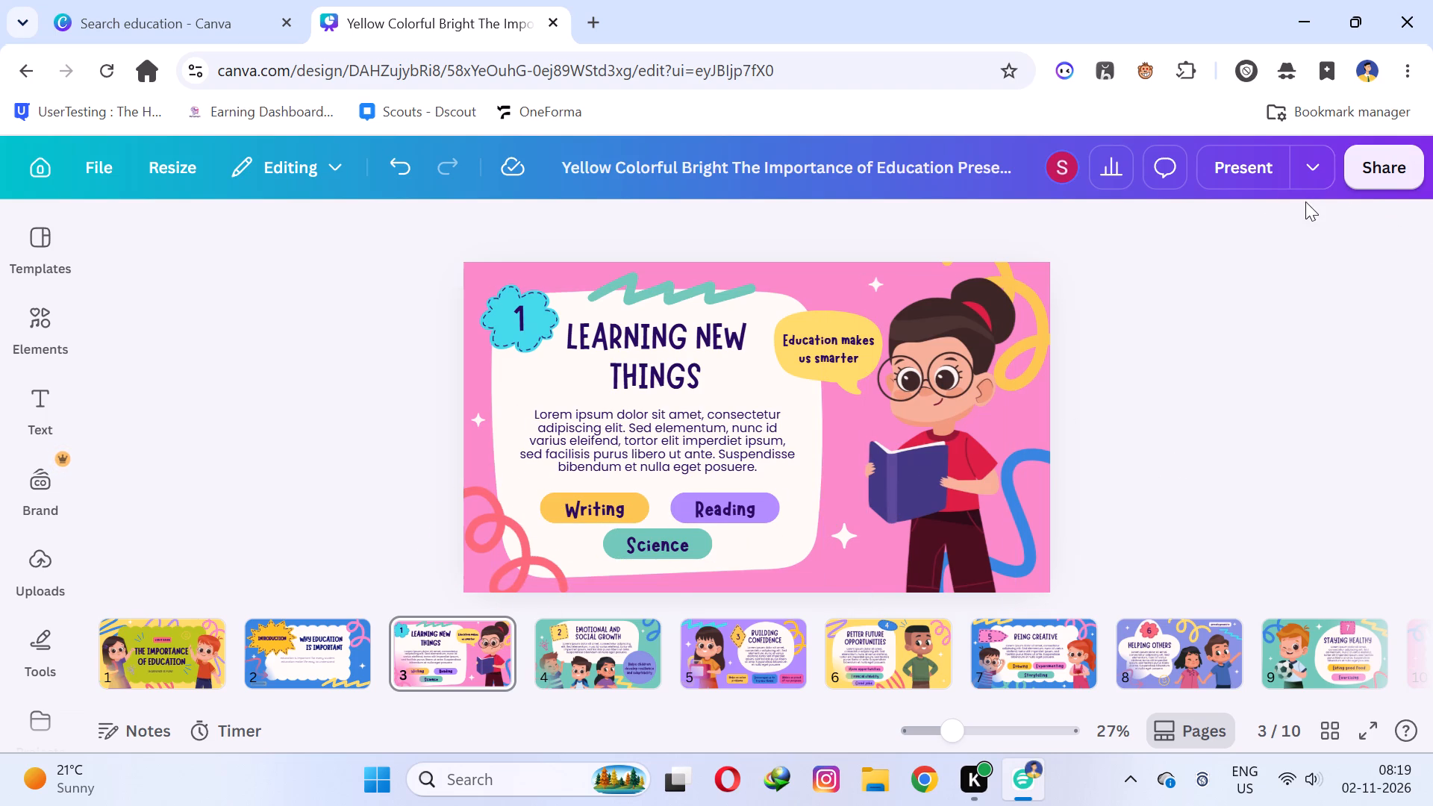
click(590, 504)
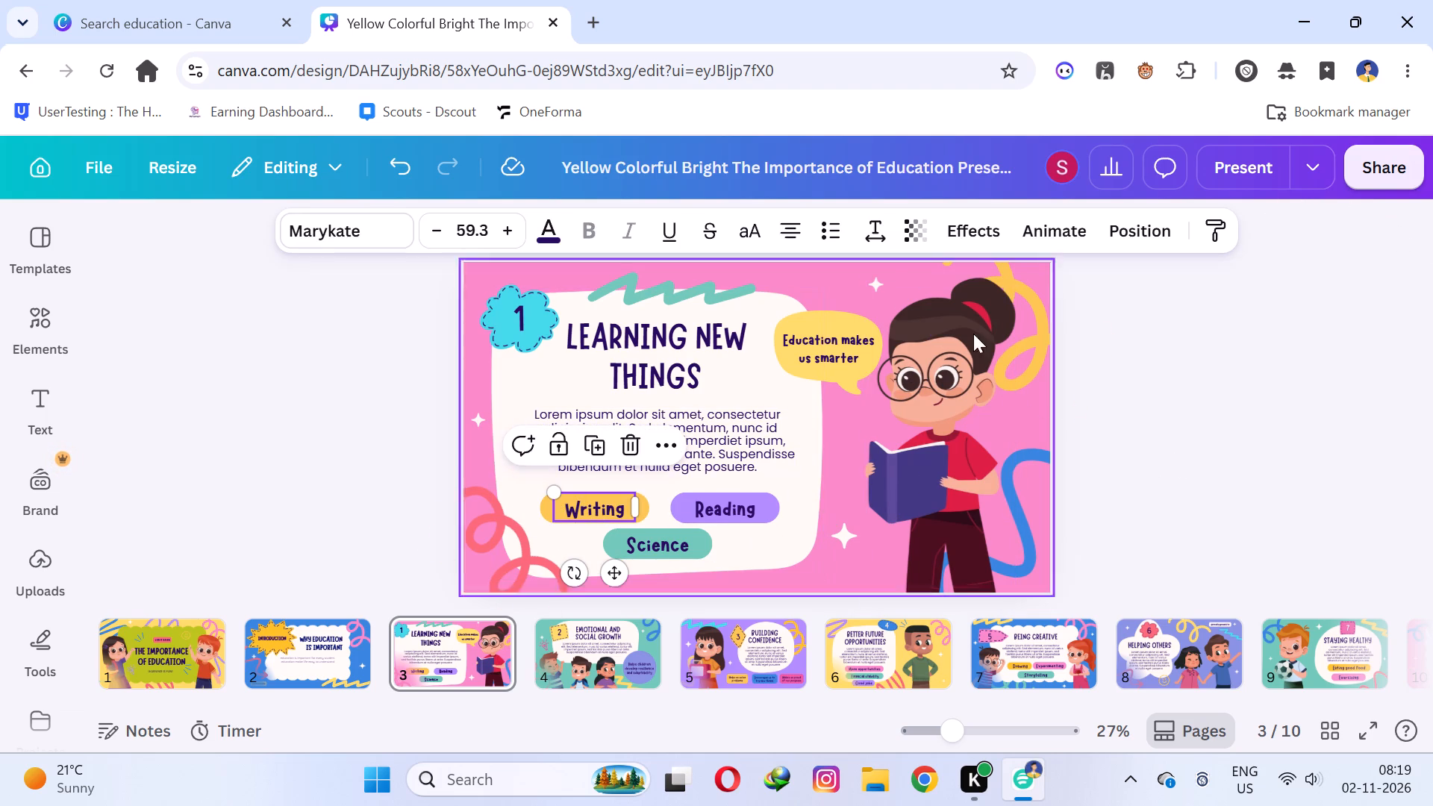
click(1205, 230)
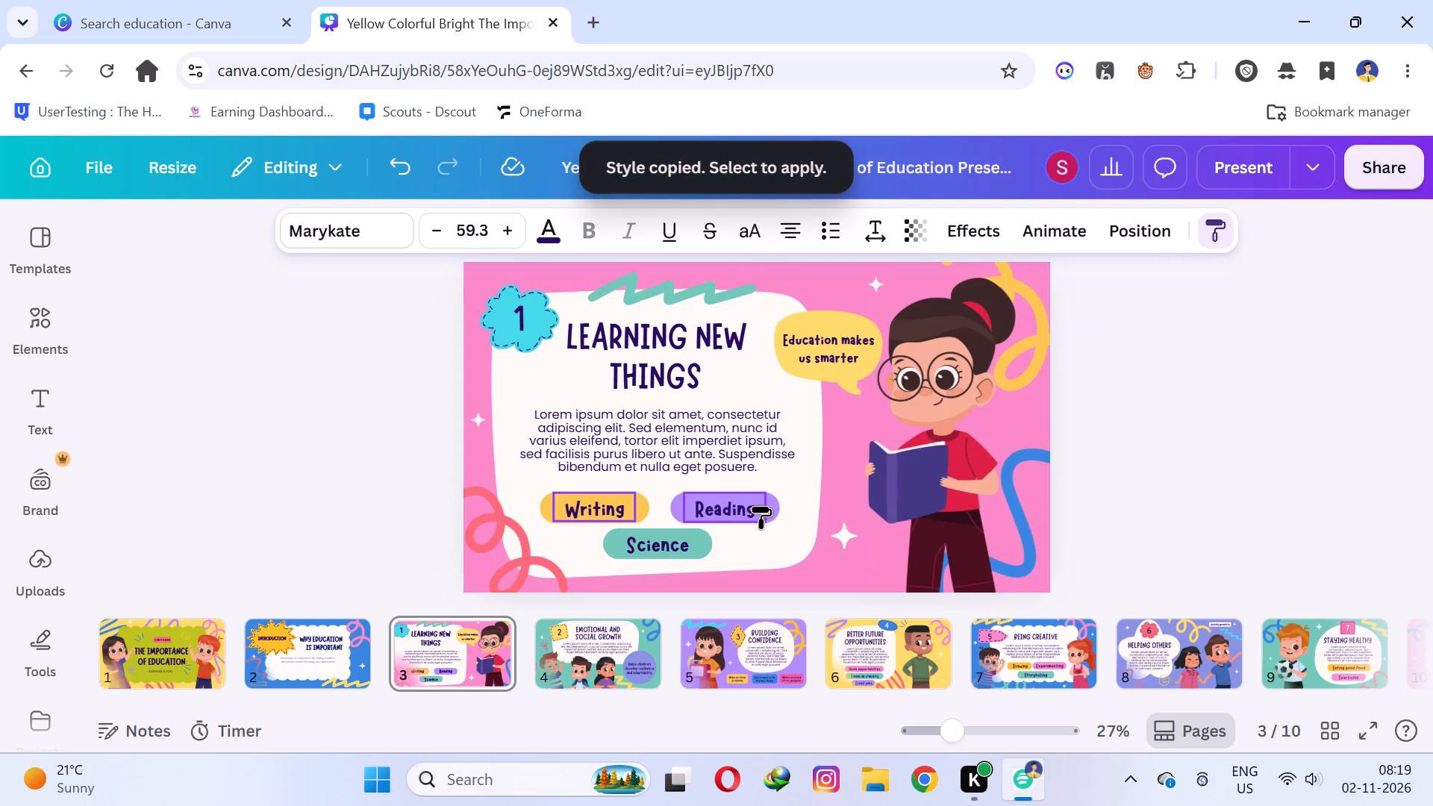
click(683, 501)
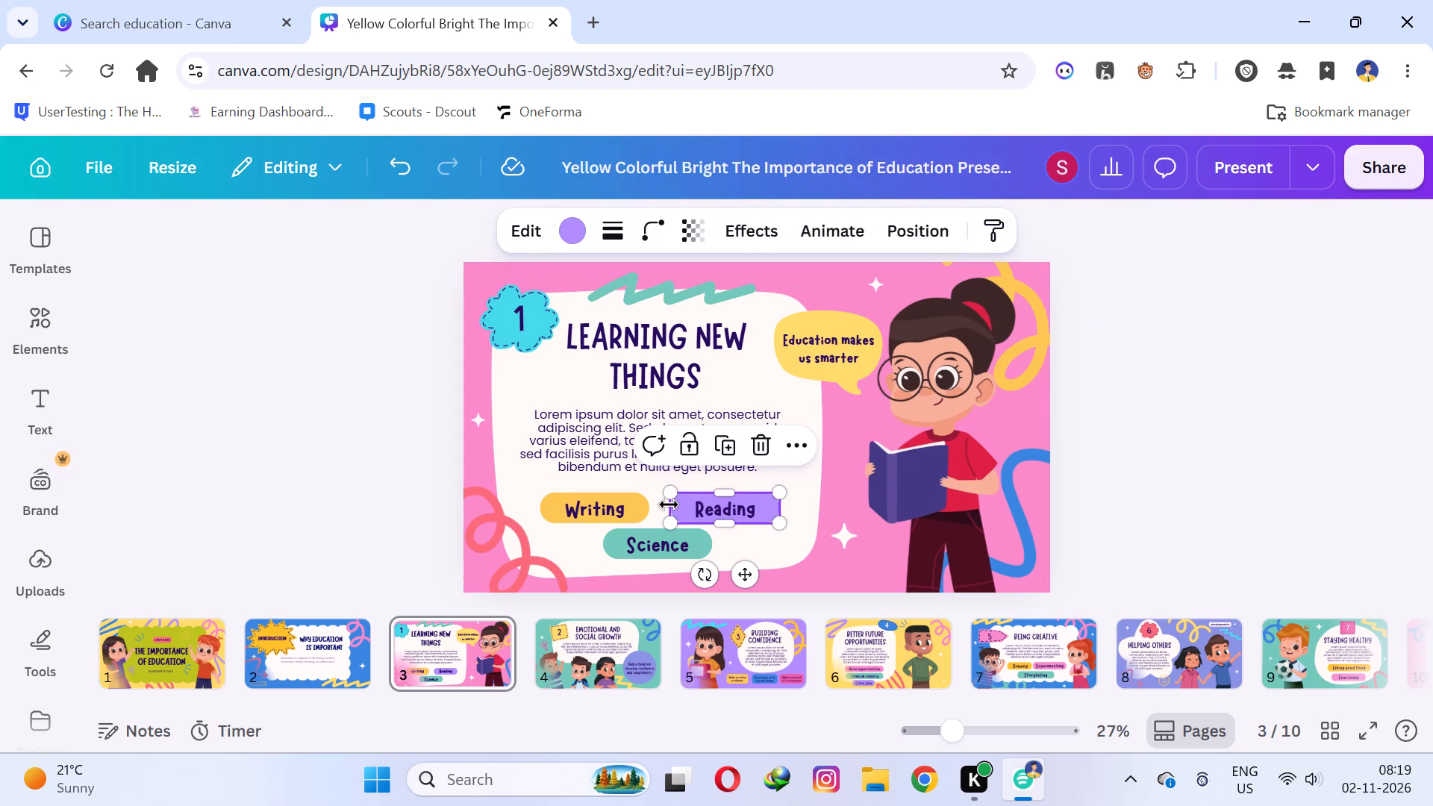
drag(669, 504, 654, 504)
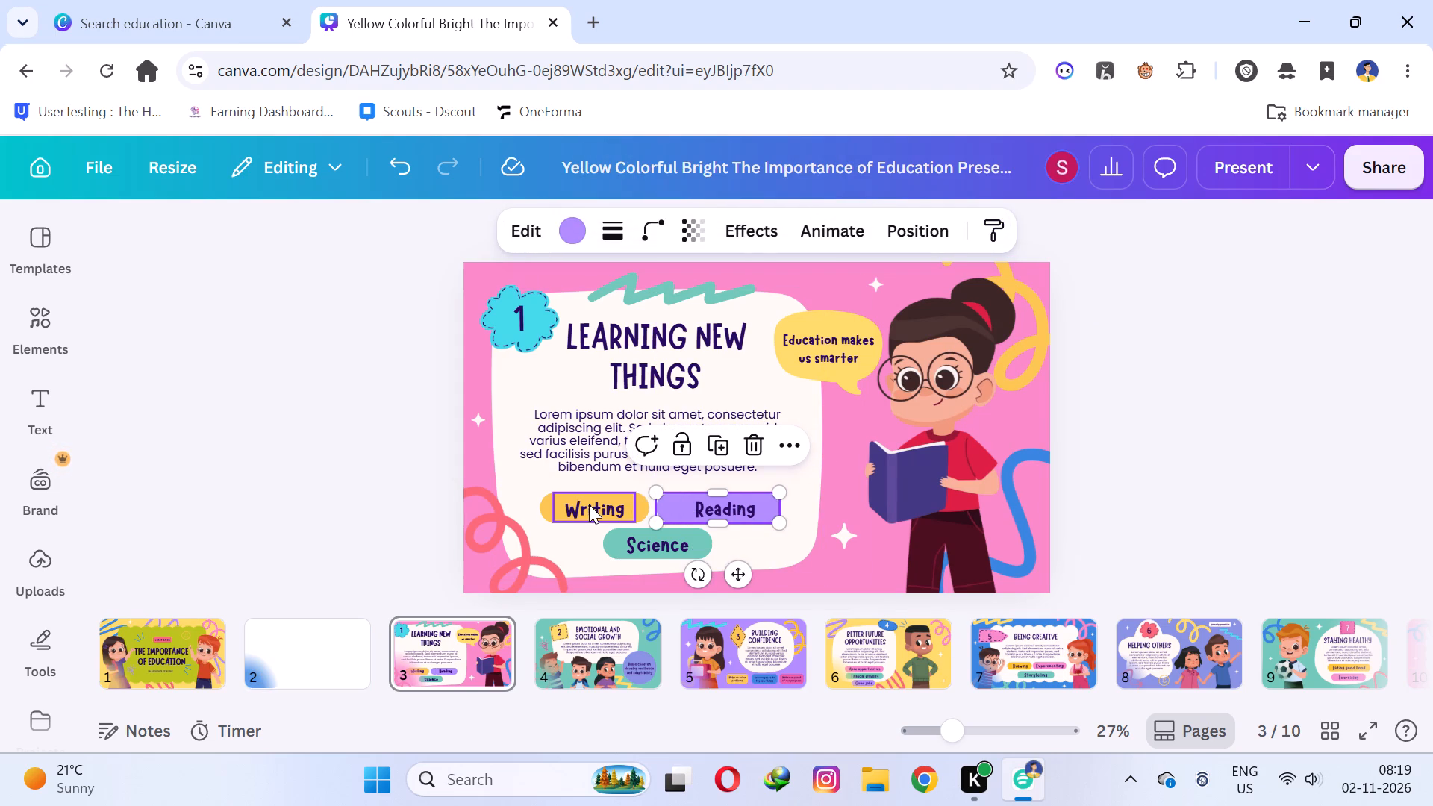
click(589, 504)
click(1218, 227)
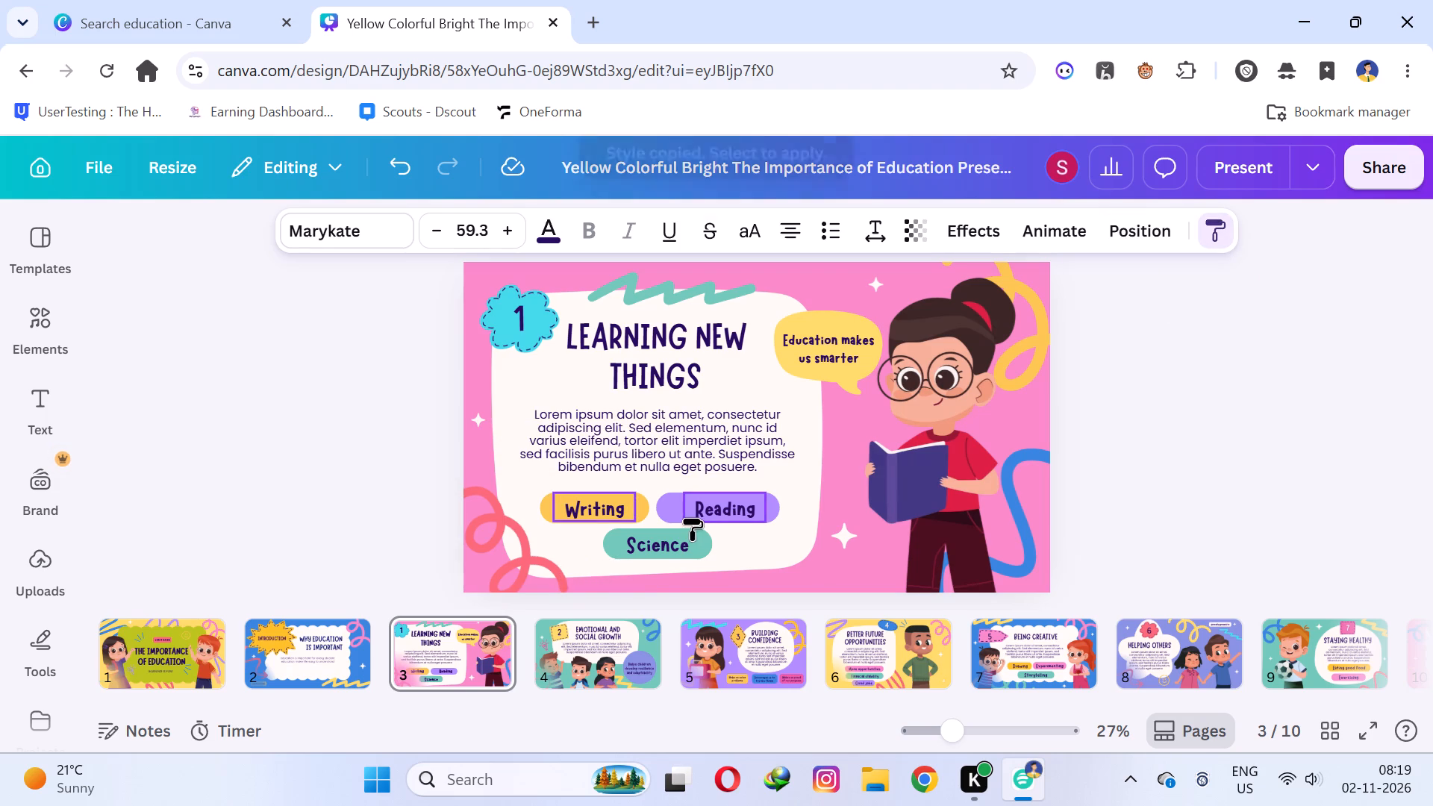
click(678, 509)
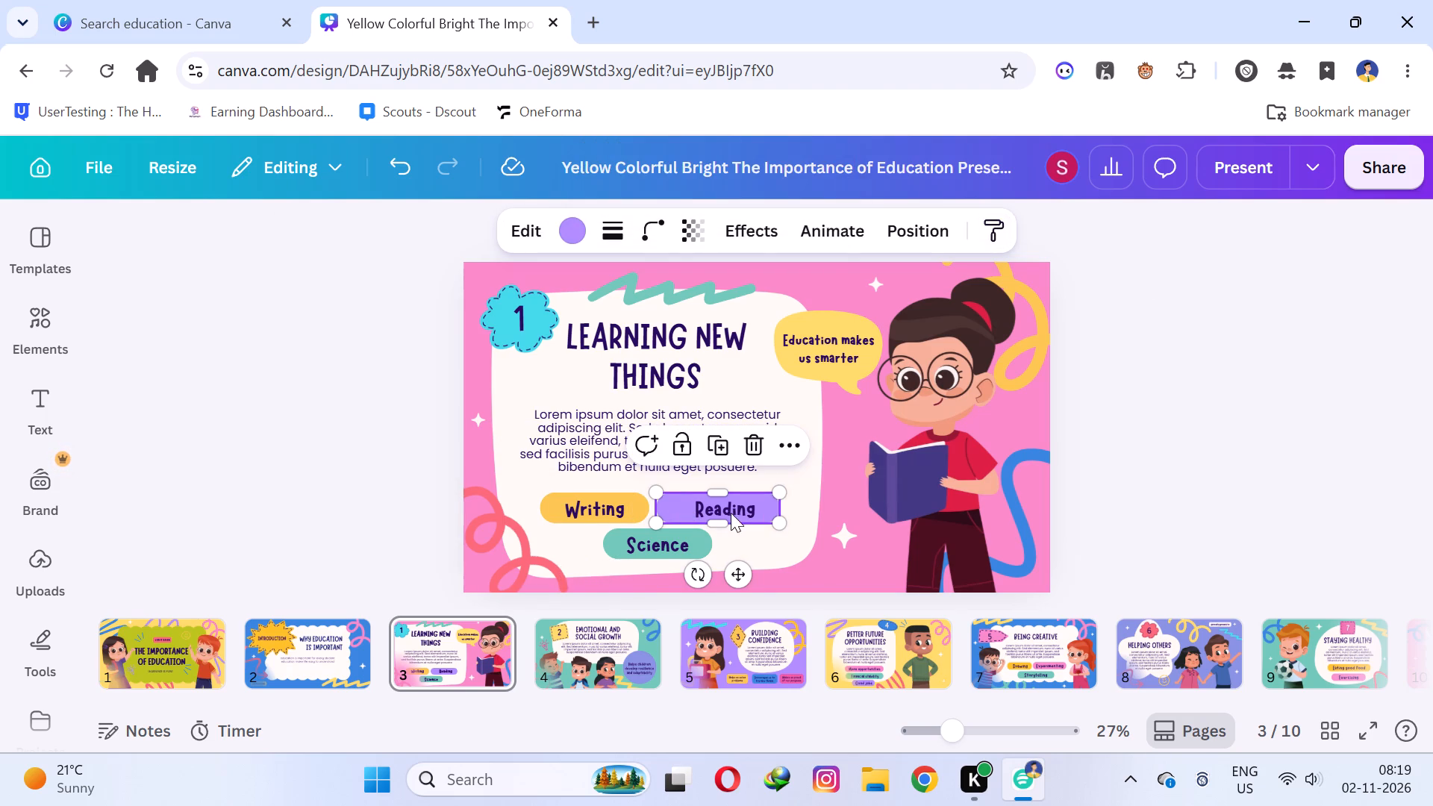
Narrow the purple shape behind "Reading" on slide 3 by bringing its left edge in to the word's text box.
drag(653, 511, 680, 511)
click(1218, 421)
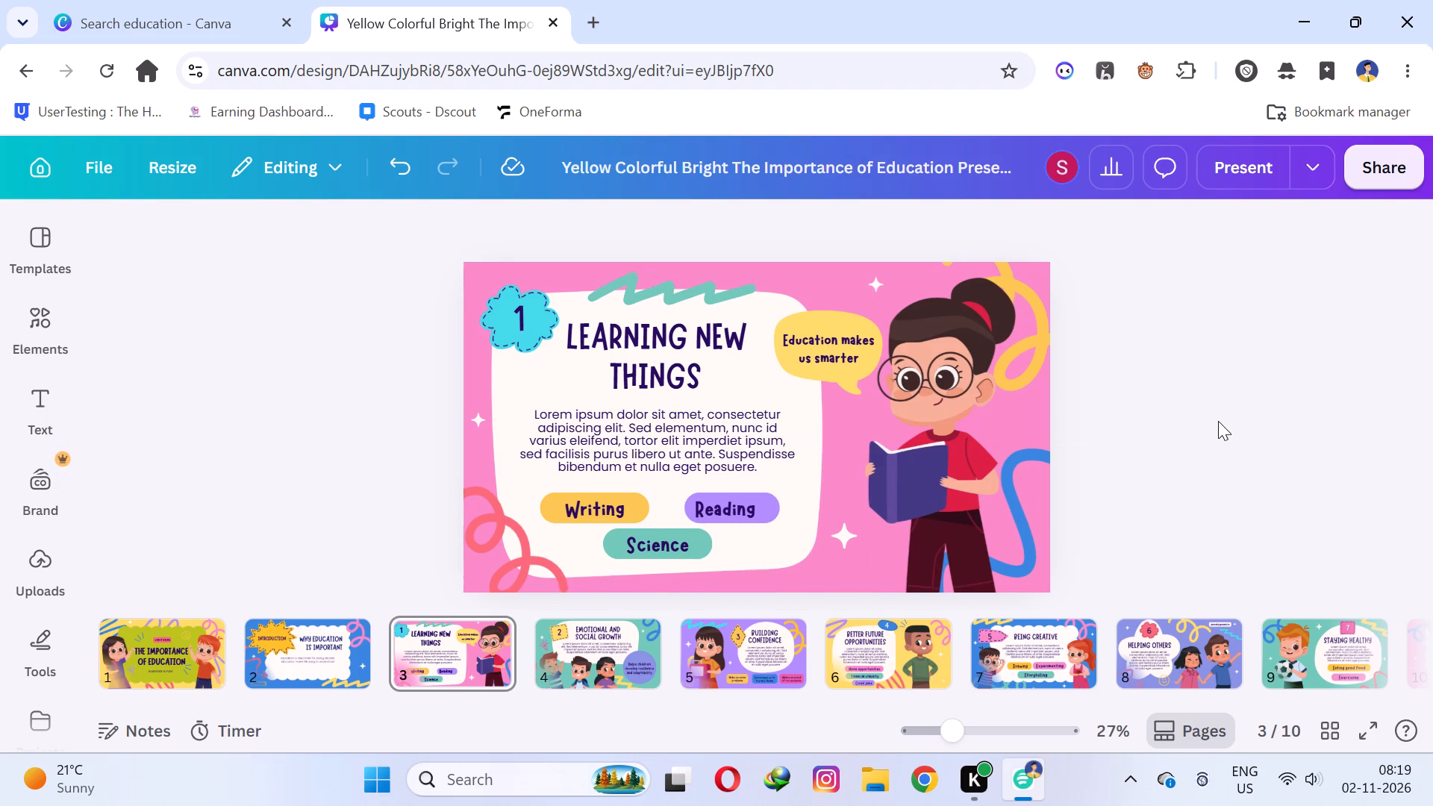
Shift the "Reading" text slightly left and widen its text box to about the right edge of the purple shape.
triple_click(772, 504)
click(758, 504)
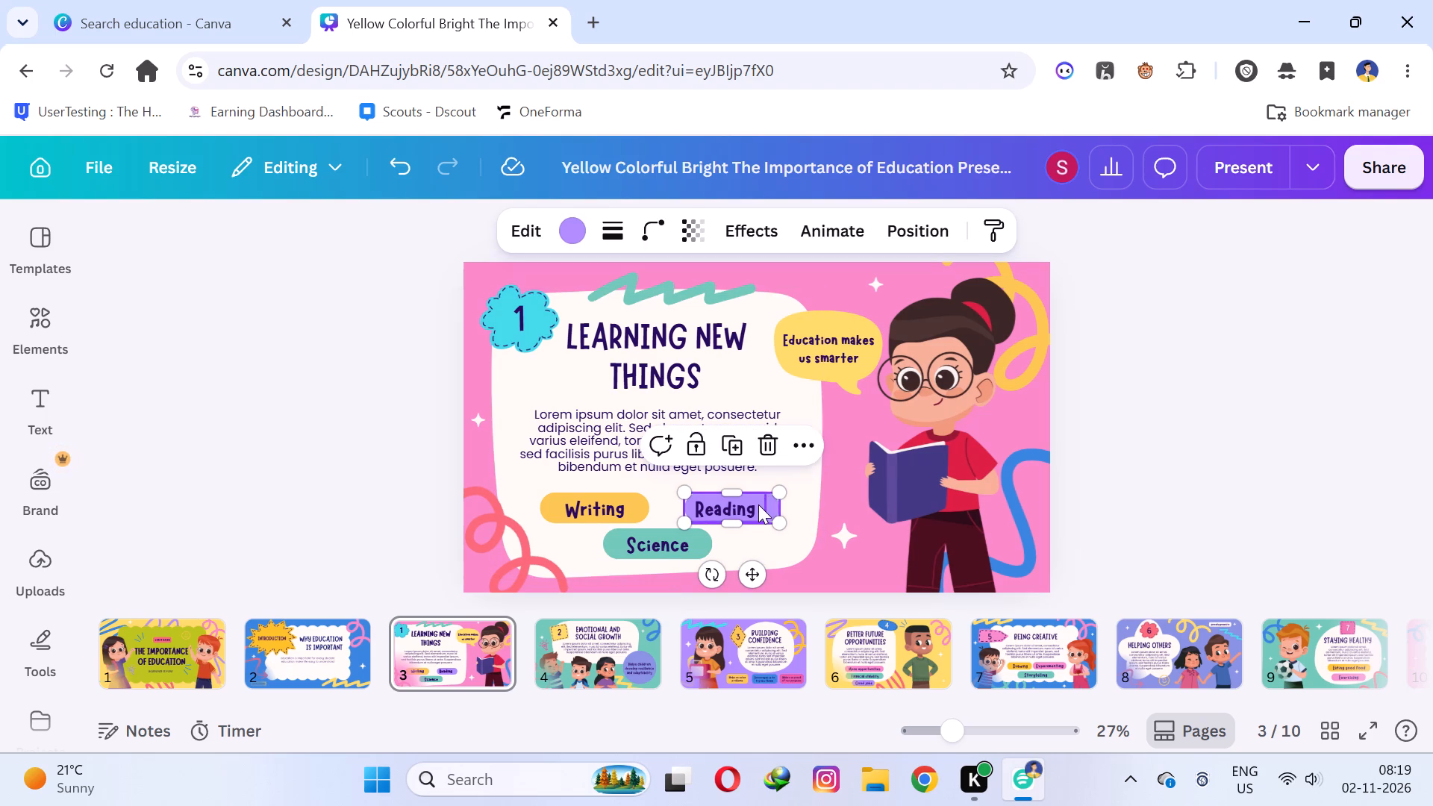
click(758, 504)
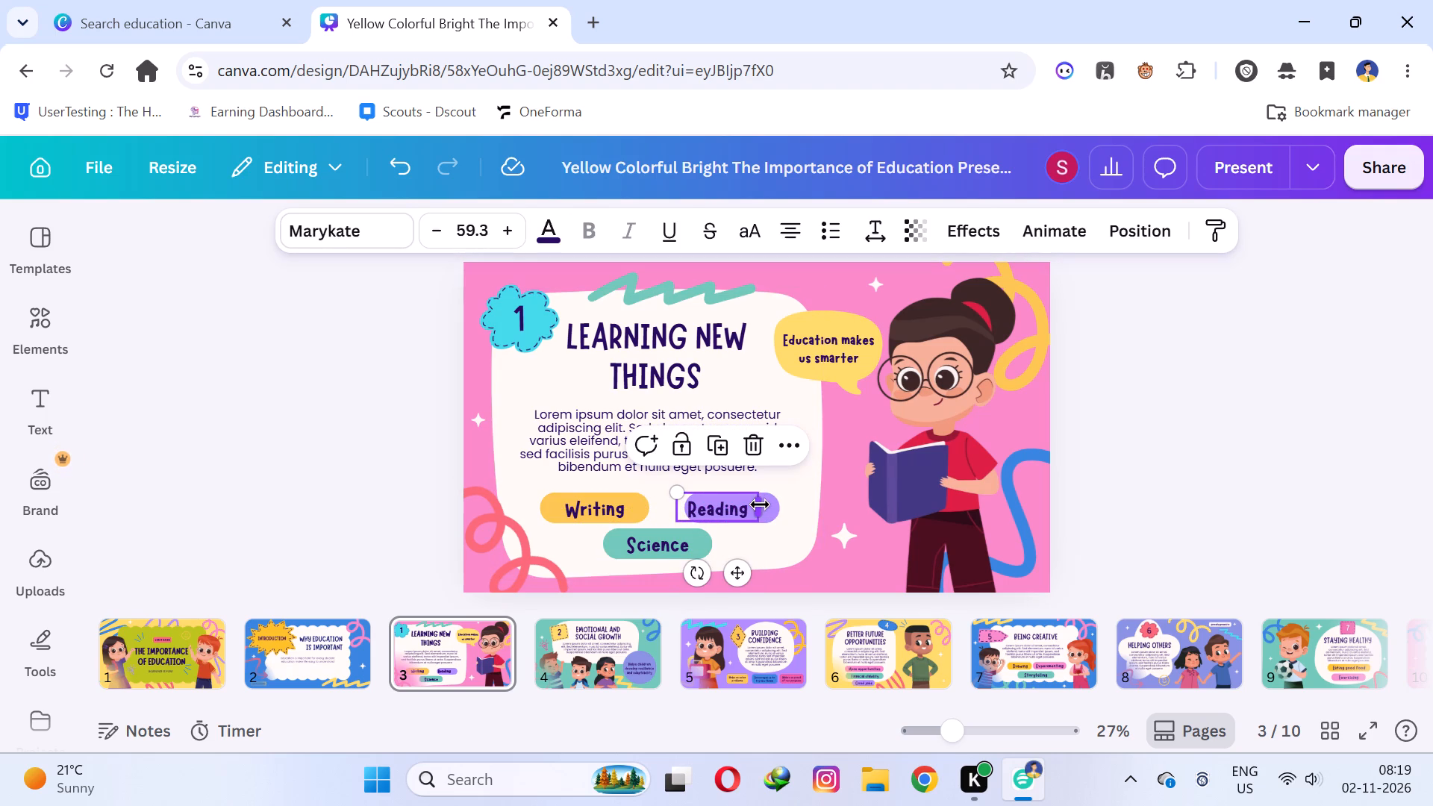
drag(760, 504, 780, 504)
click(768, 503)
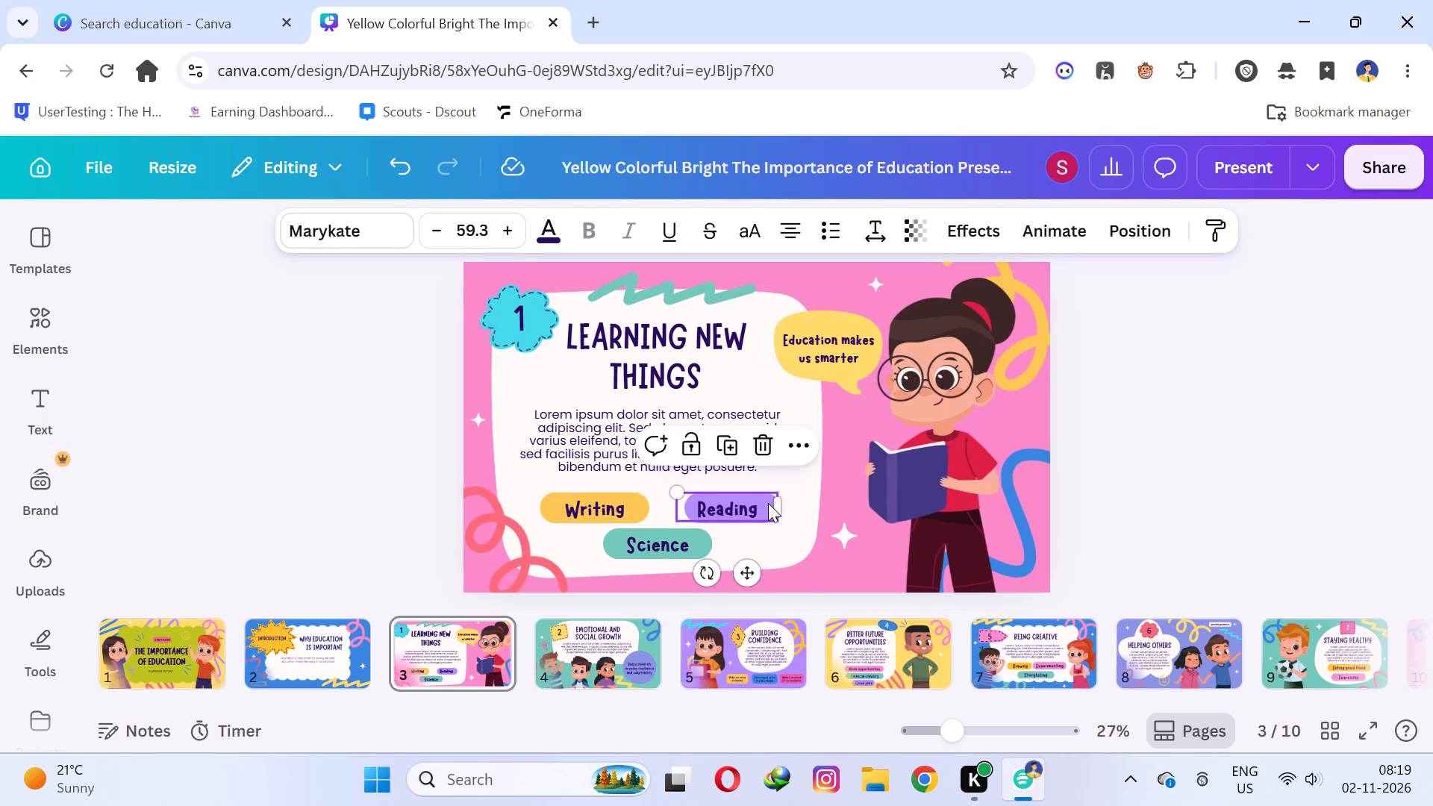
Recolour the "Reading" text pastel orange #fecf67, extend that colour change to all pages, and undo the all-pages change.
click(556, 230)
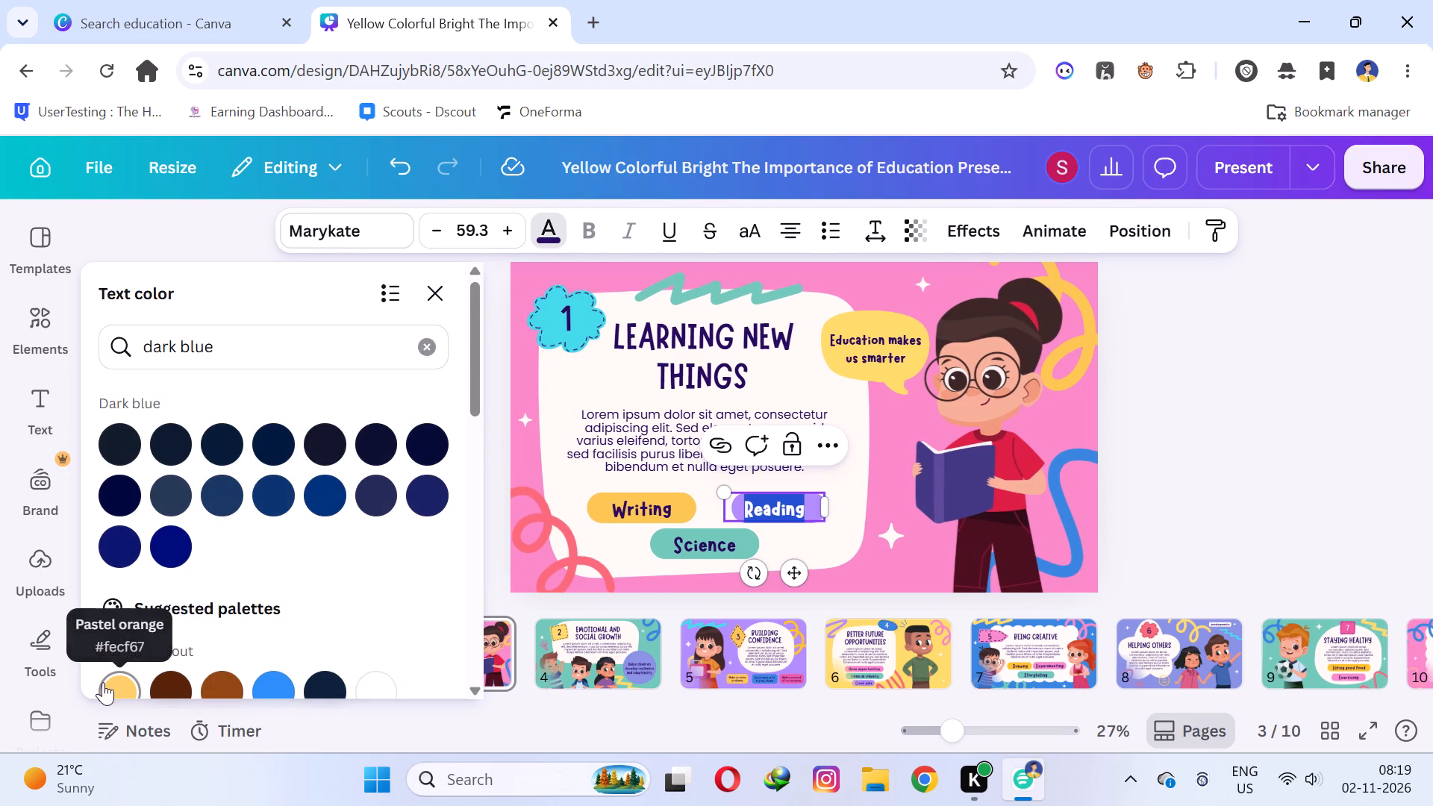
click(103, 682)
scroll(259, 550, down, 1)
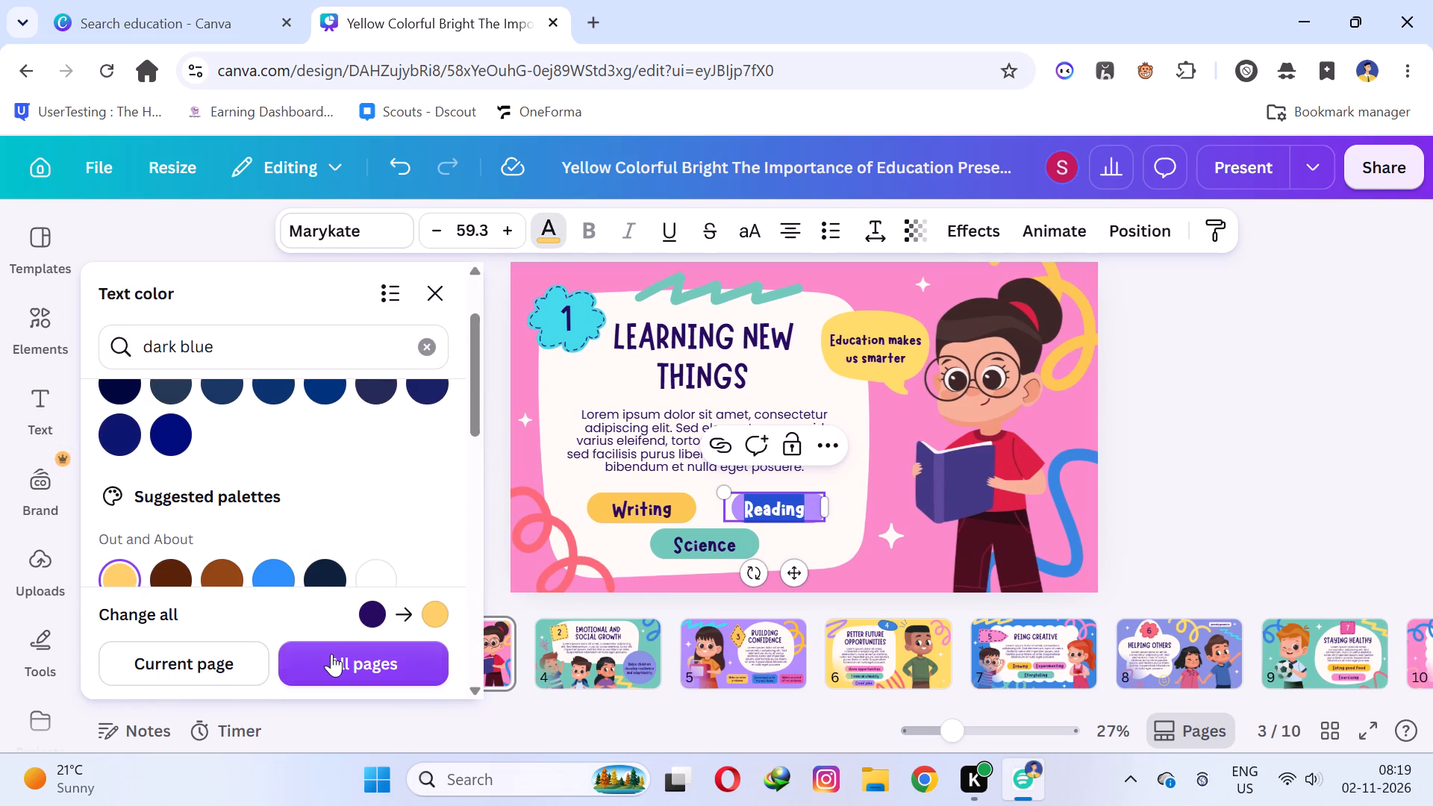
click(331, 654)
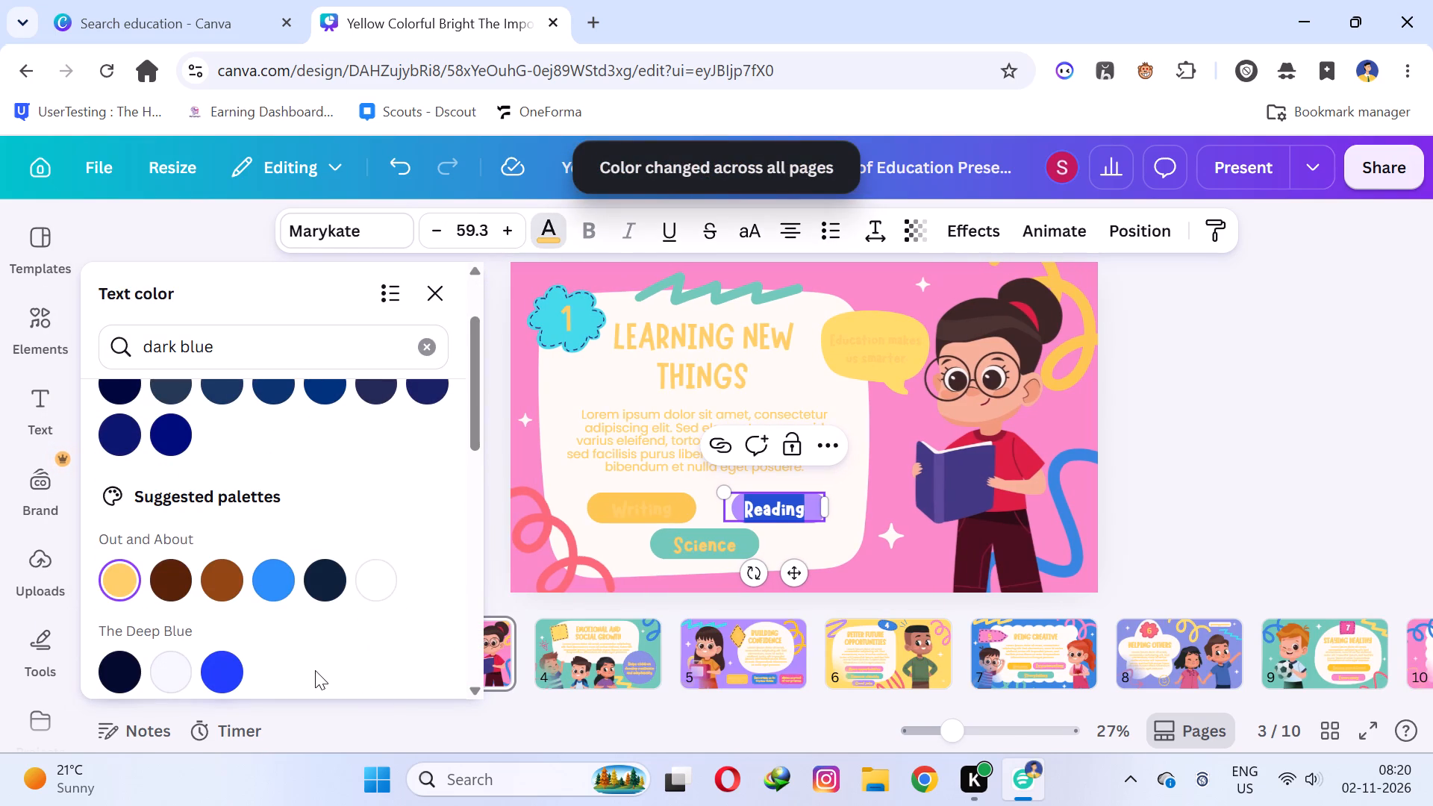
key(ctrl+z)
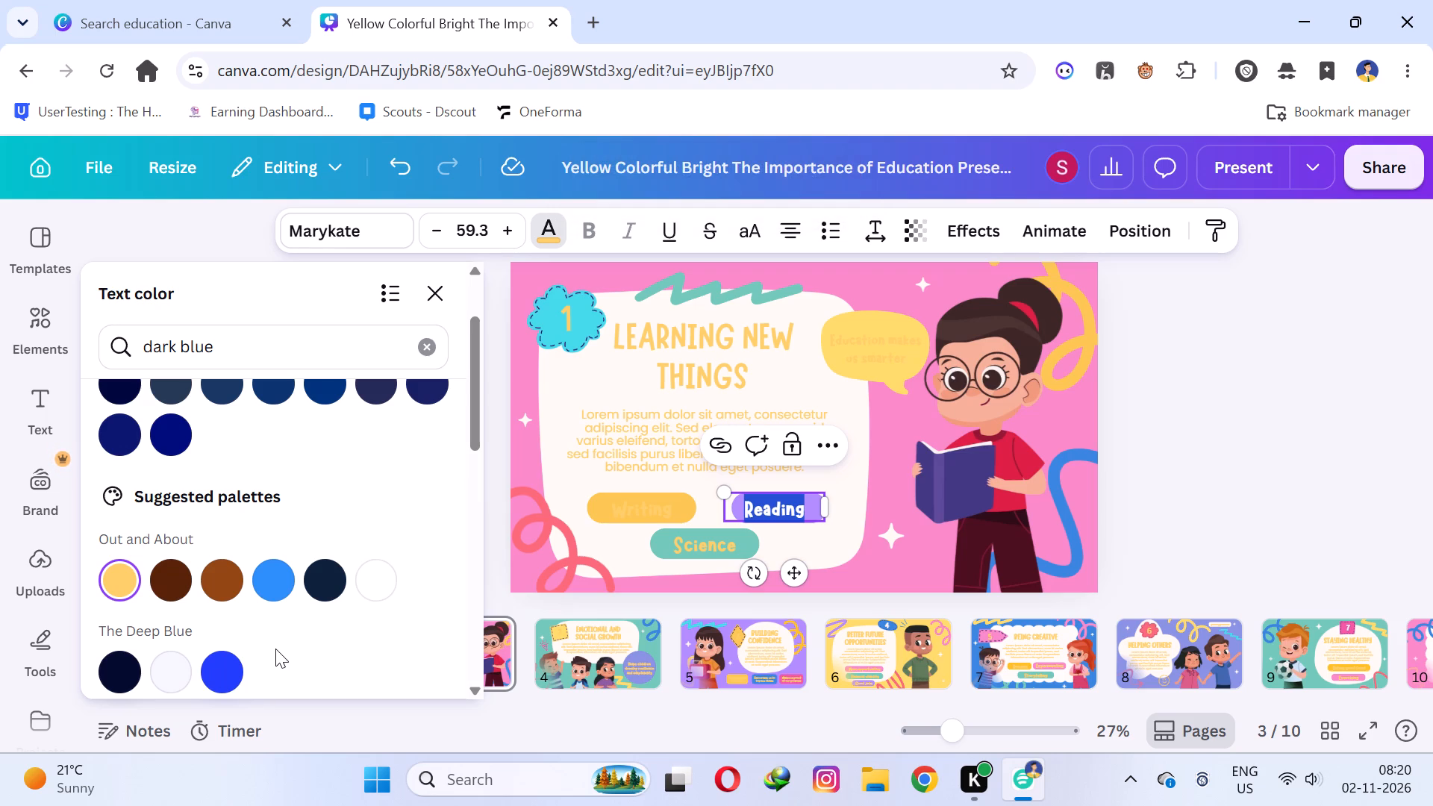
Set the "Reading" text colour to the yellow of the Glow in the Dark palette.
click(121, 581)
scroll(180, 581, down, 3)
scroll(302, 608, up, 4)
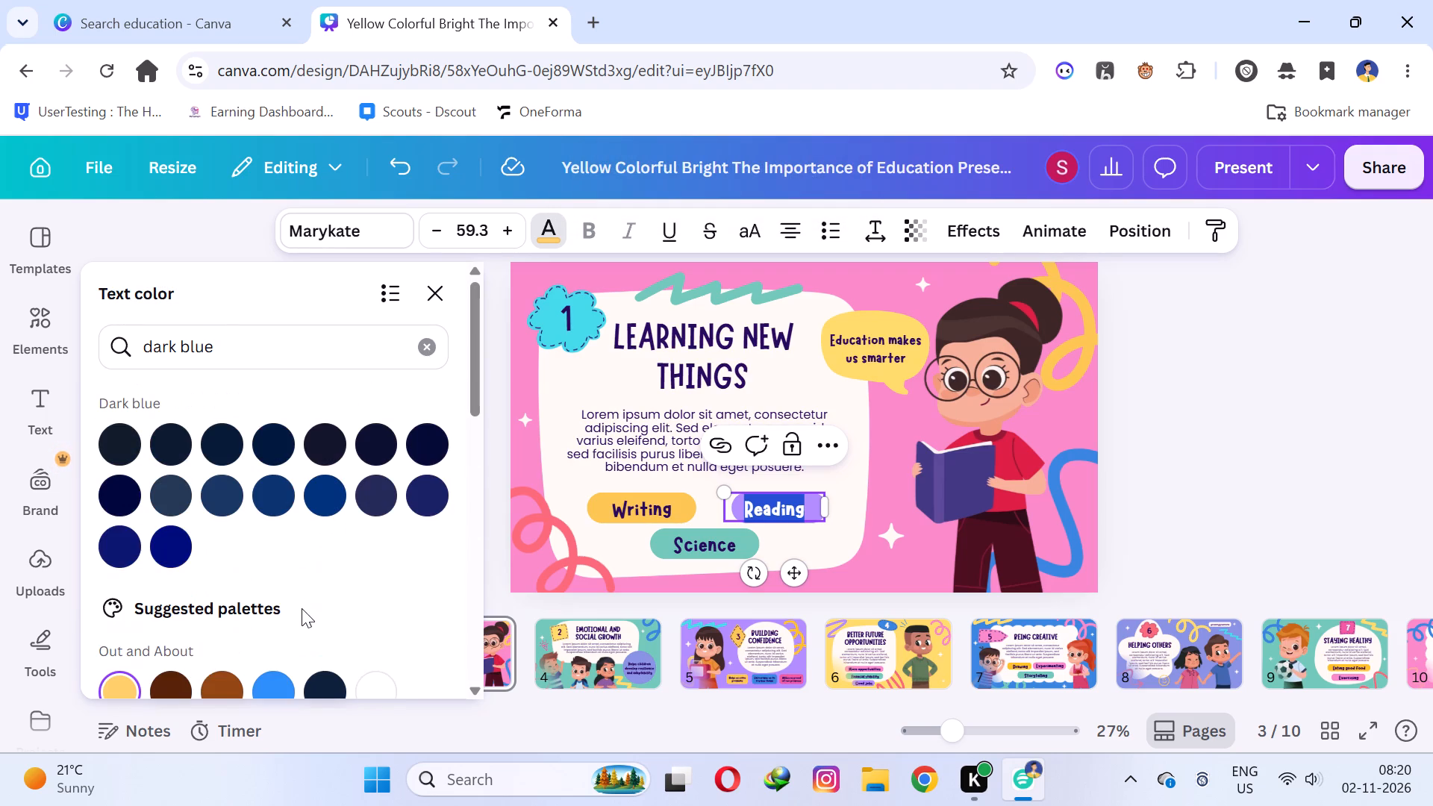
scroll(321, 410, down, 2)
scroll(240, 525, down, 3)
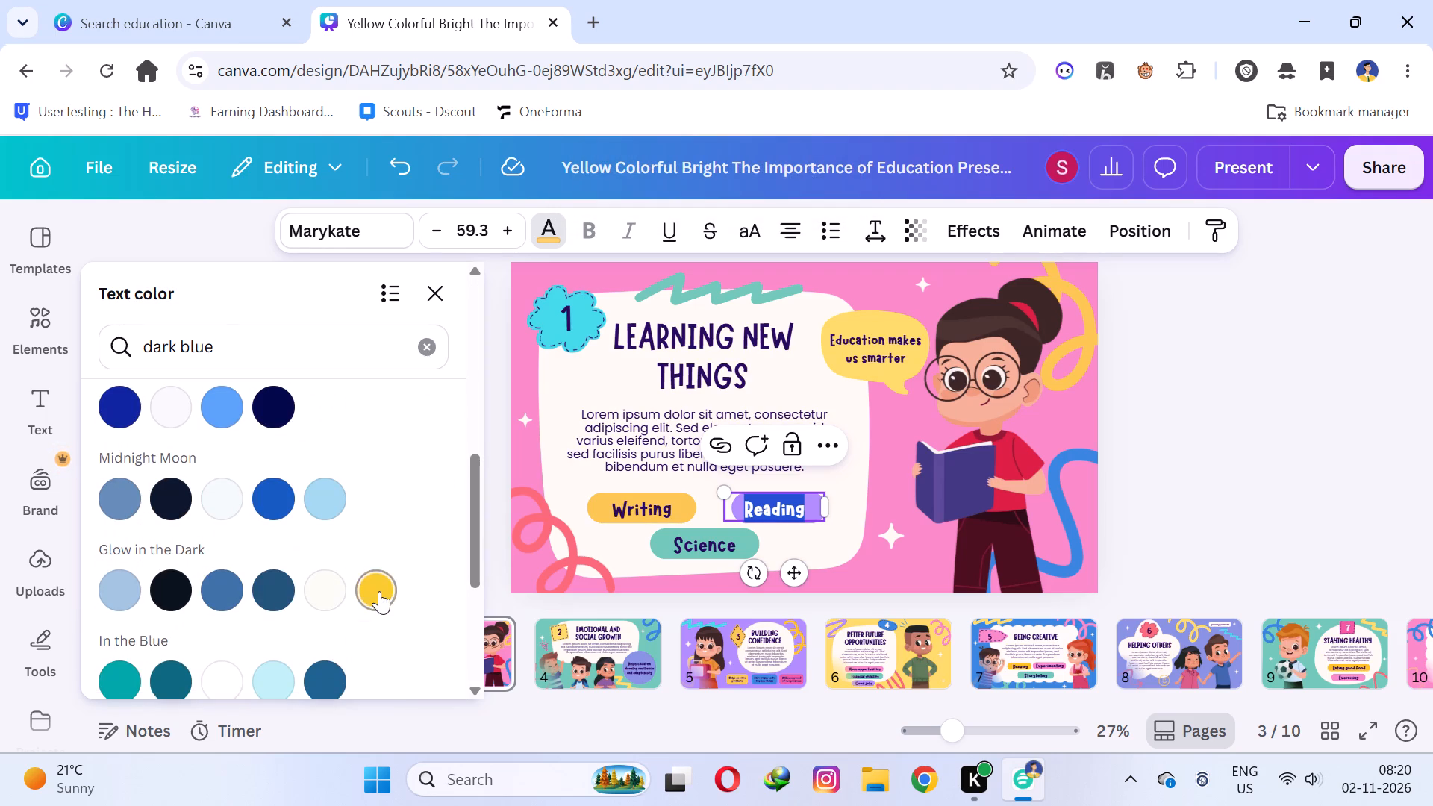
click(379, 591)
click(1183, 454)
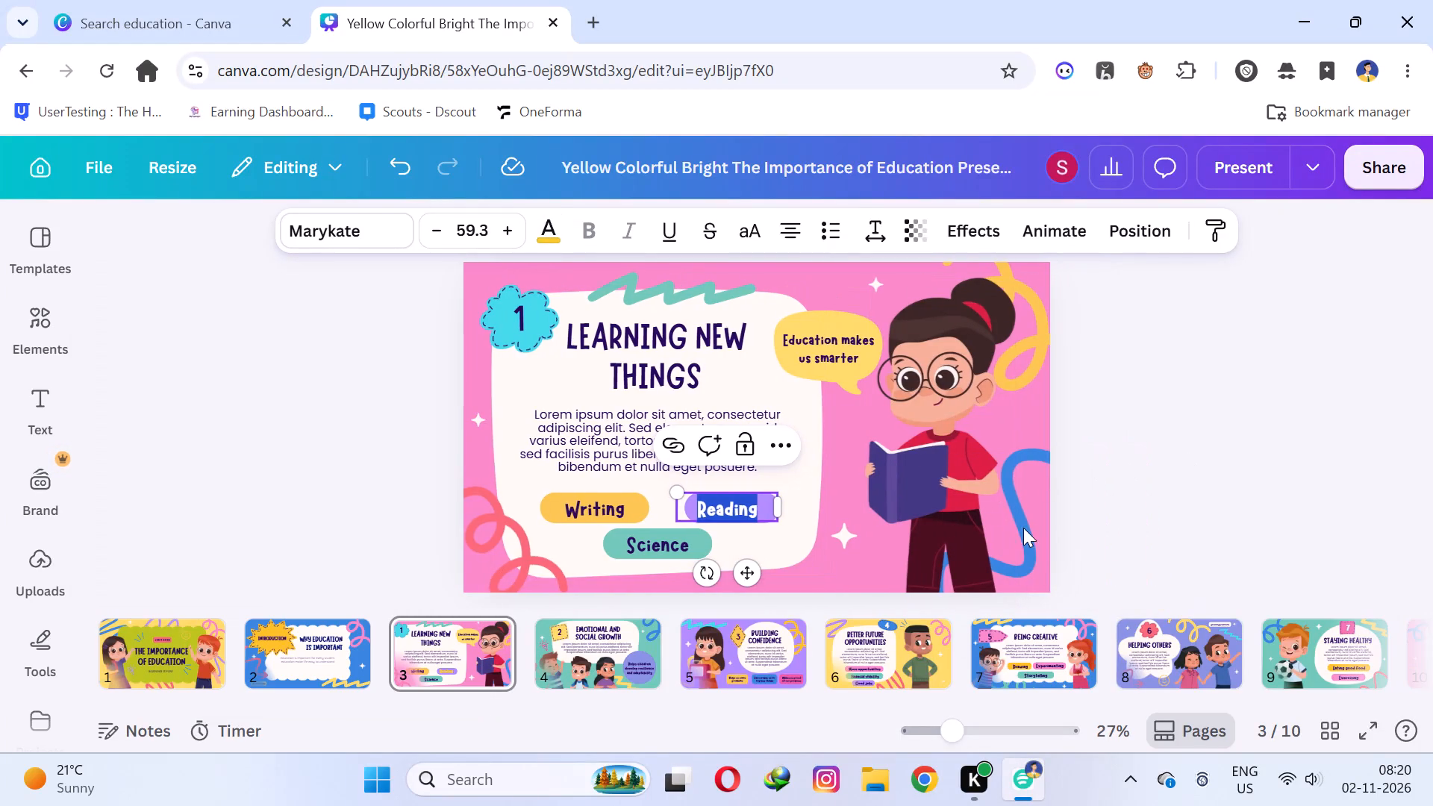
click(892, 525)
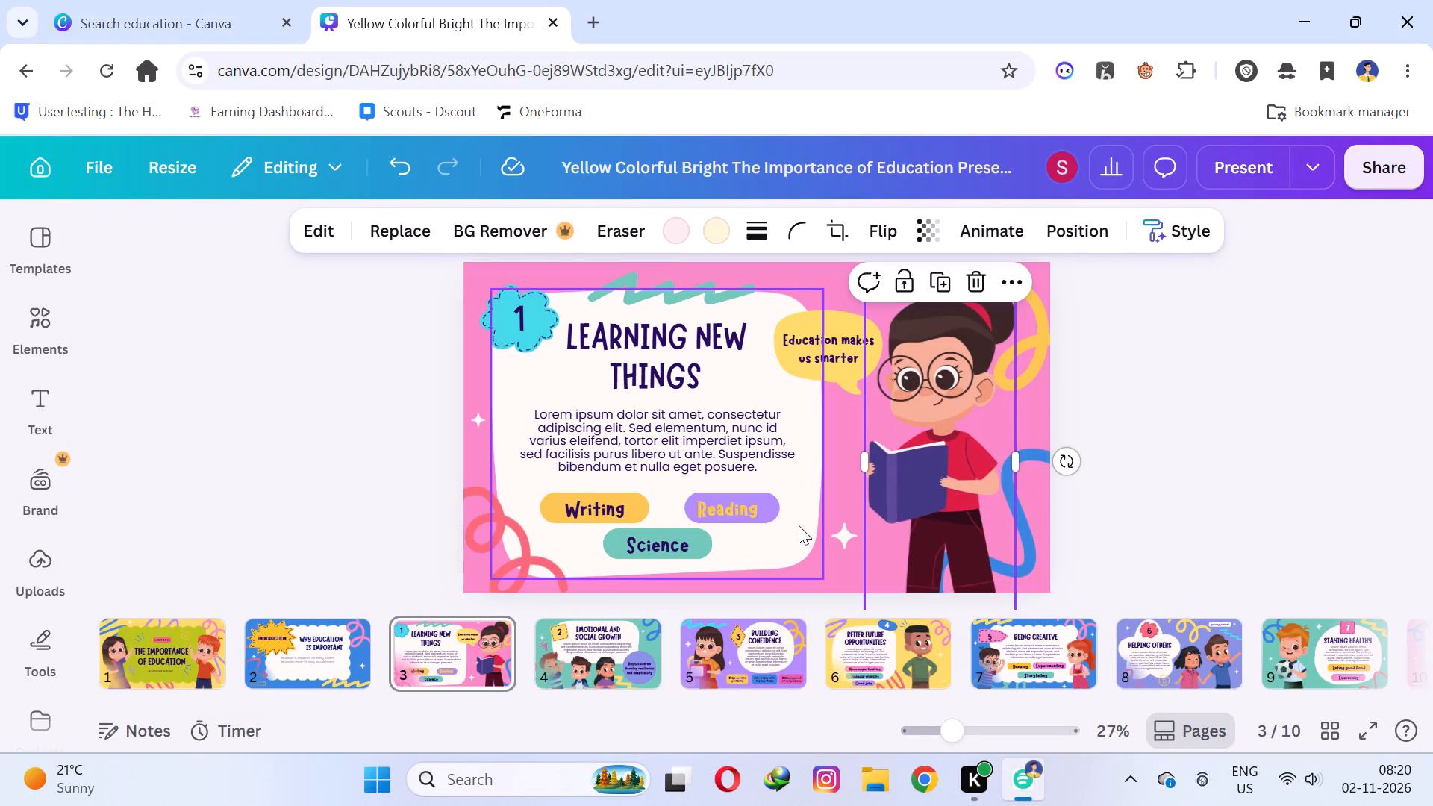
Set the "Reading" text colour to pastel orange #fecf67 from the Out and About palette.
click(769, 508)
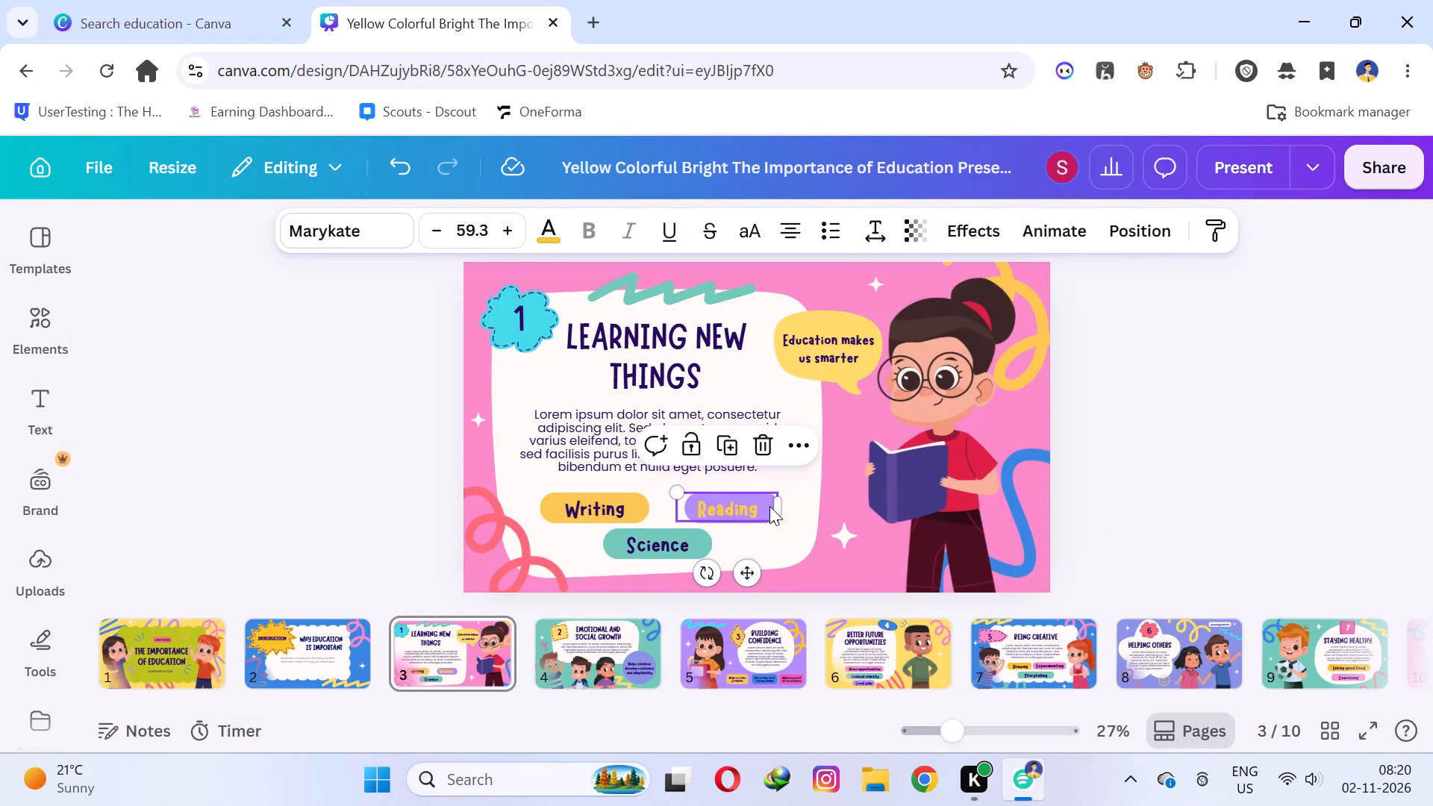
click(563, 238)
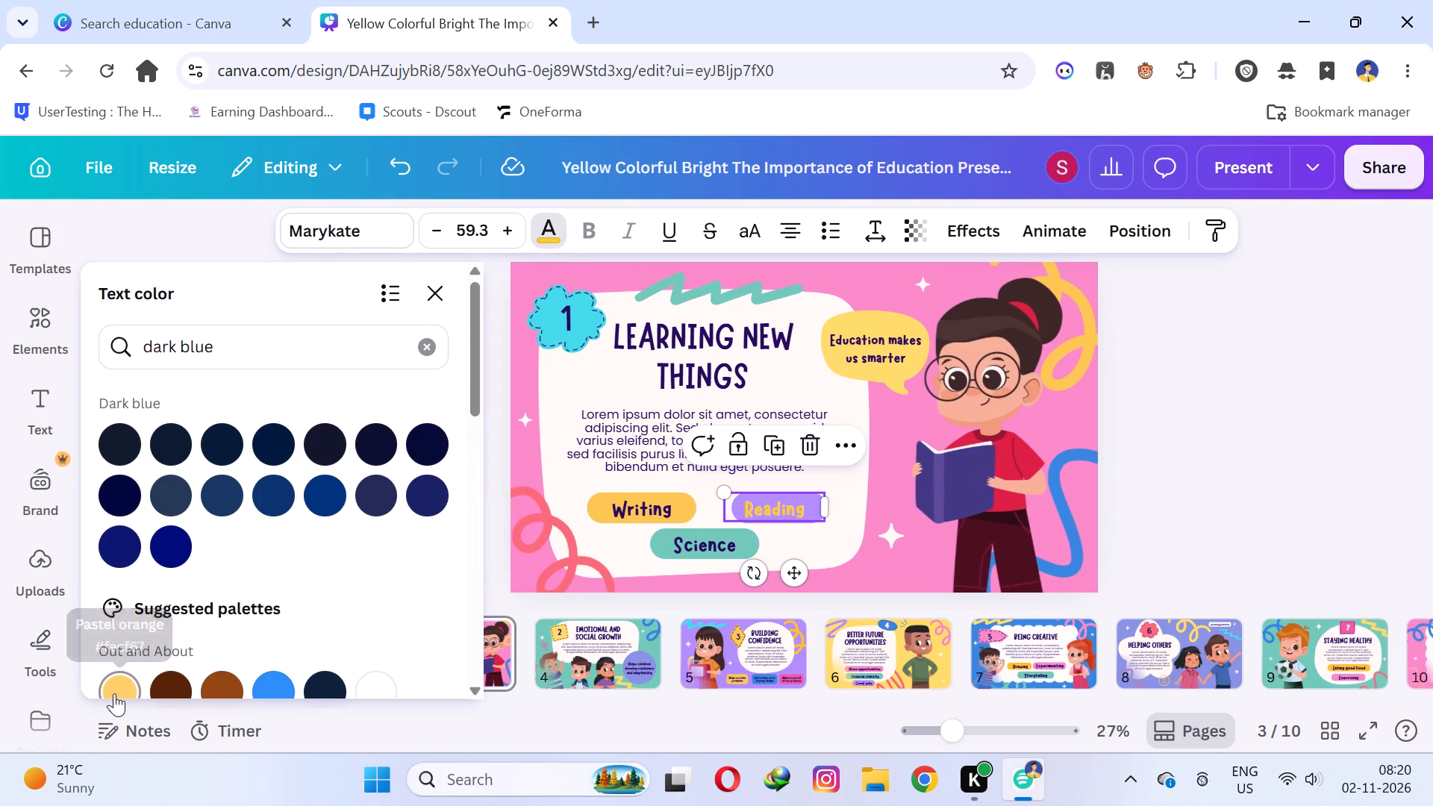
click(114, 693)
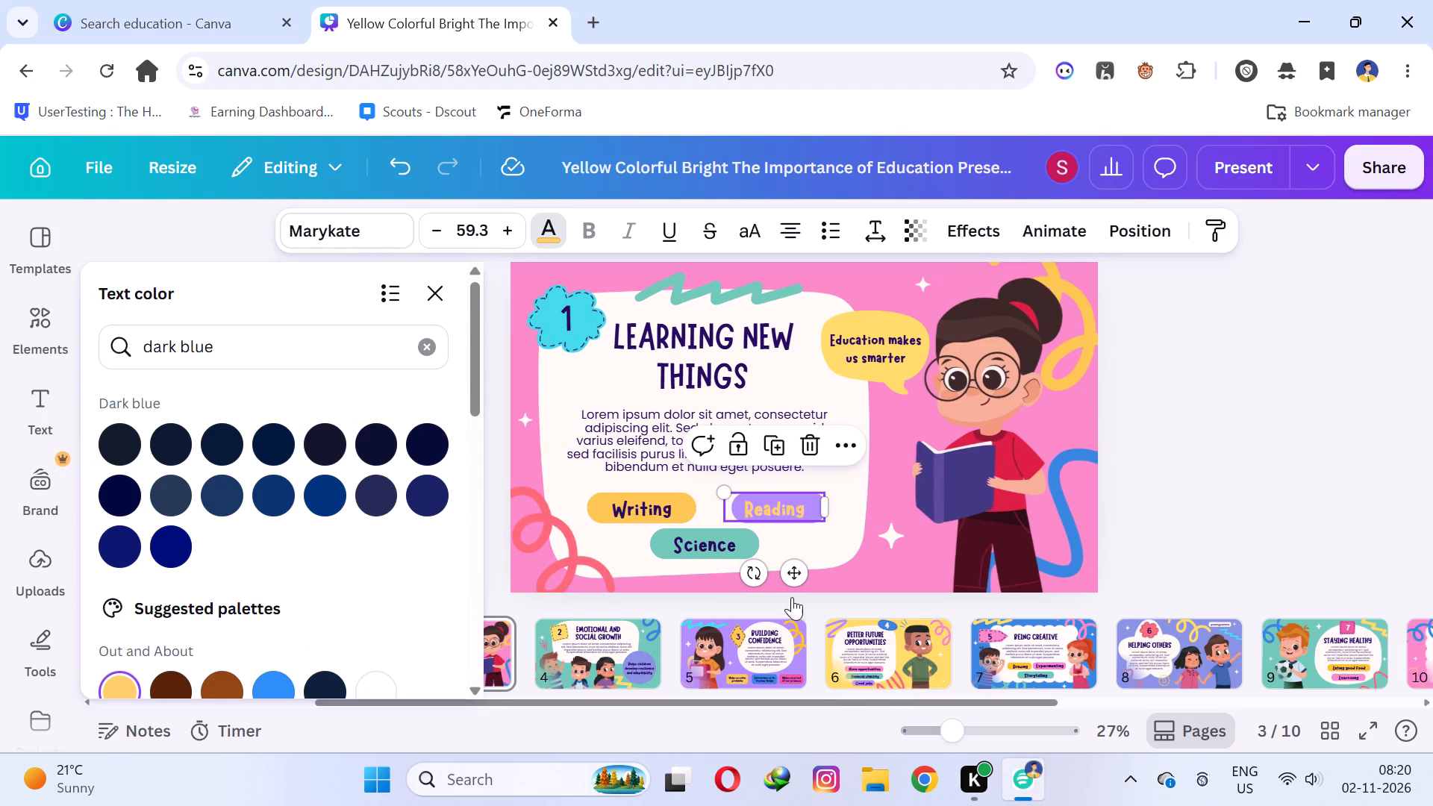
click(1201, 472)
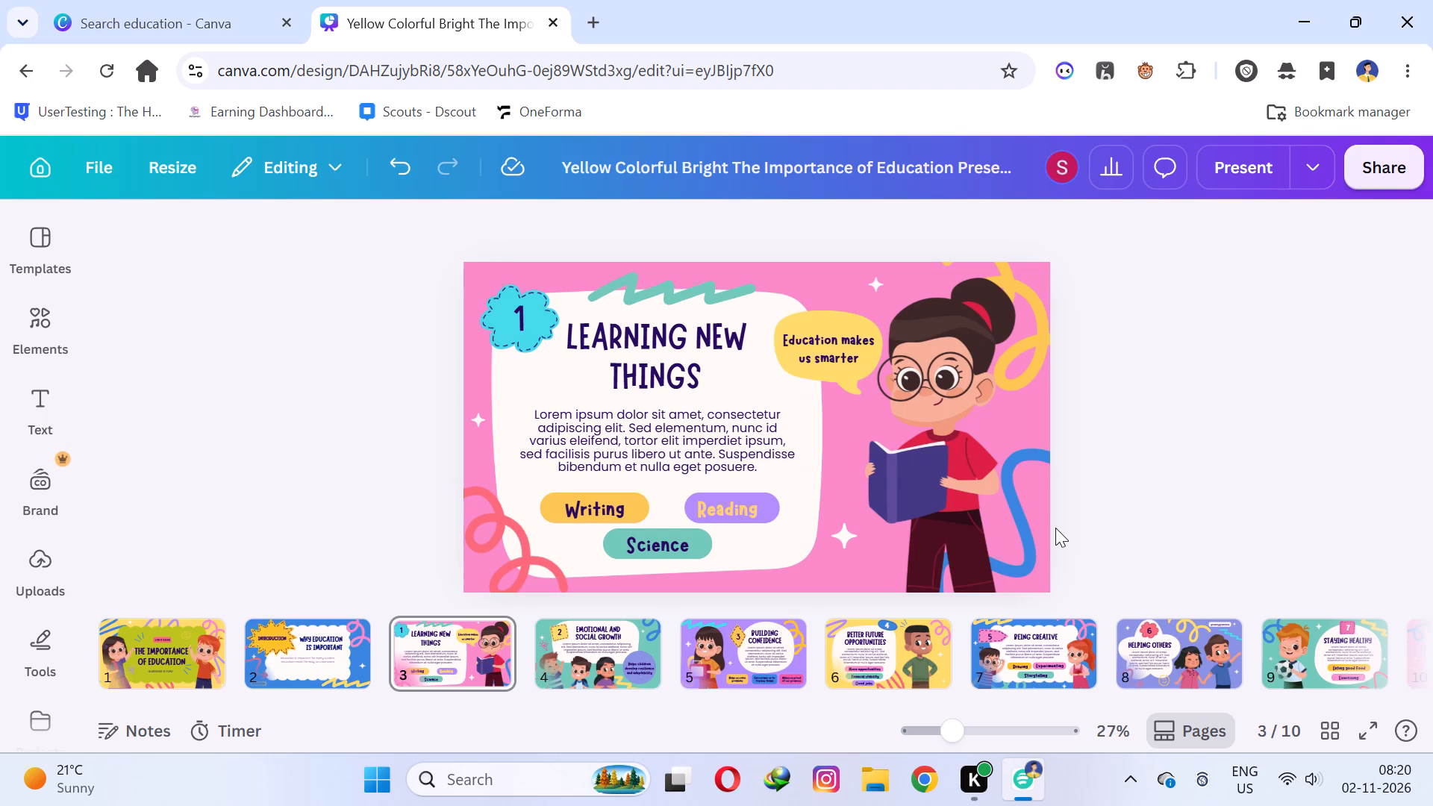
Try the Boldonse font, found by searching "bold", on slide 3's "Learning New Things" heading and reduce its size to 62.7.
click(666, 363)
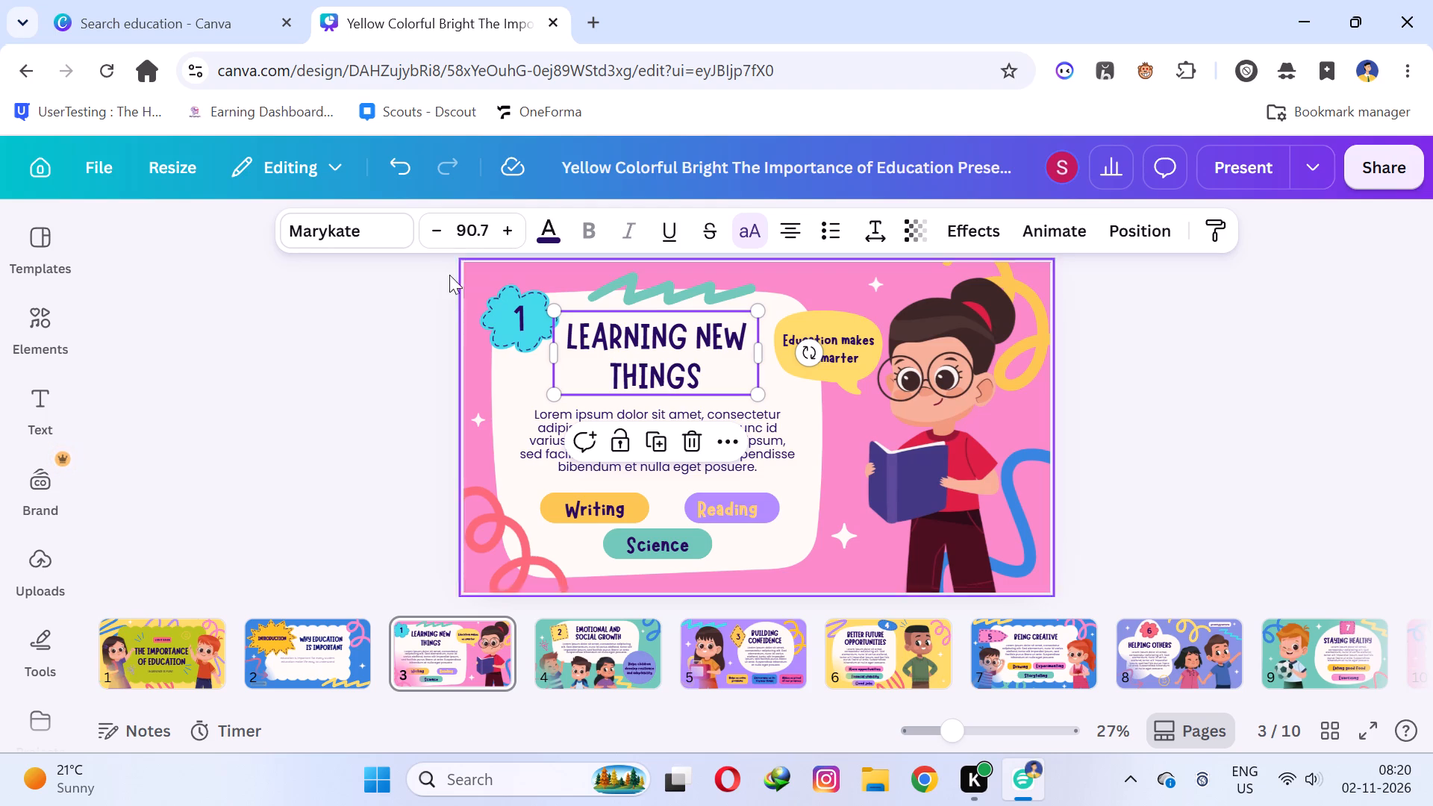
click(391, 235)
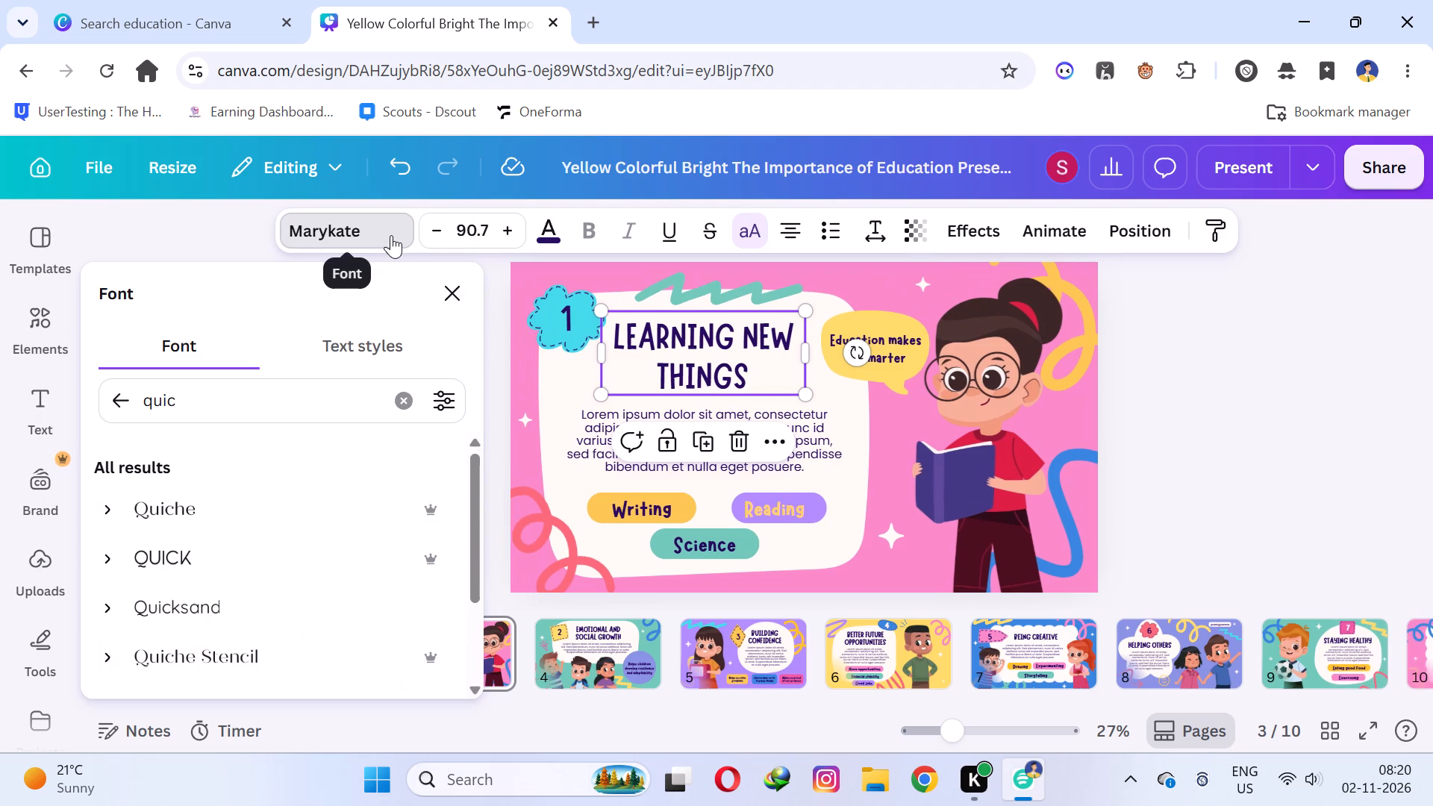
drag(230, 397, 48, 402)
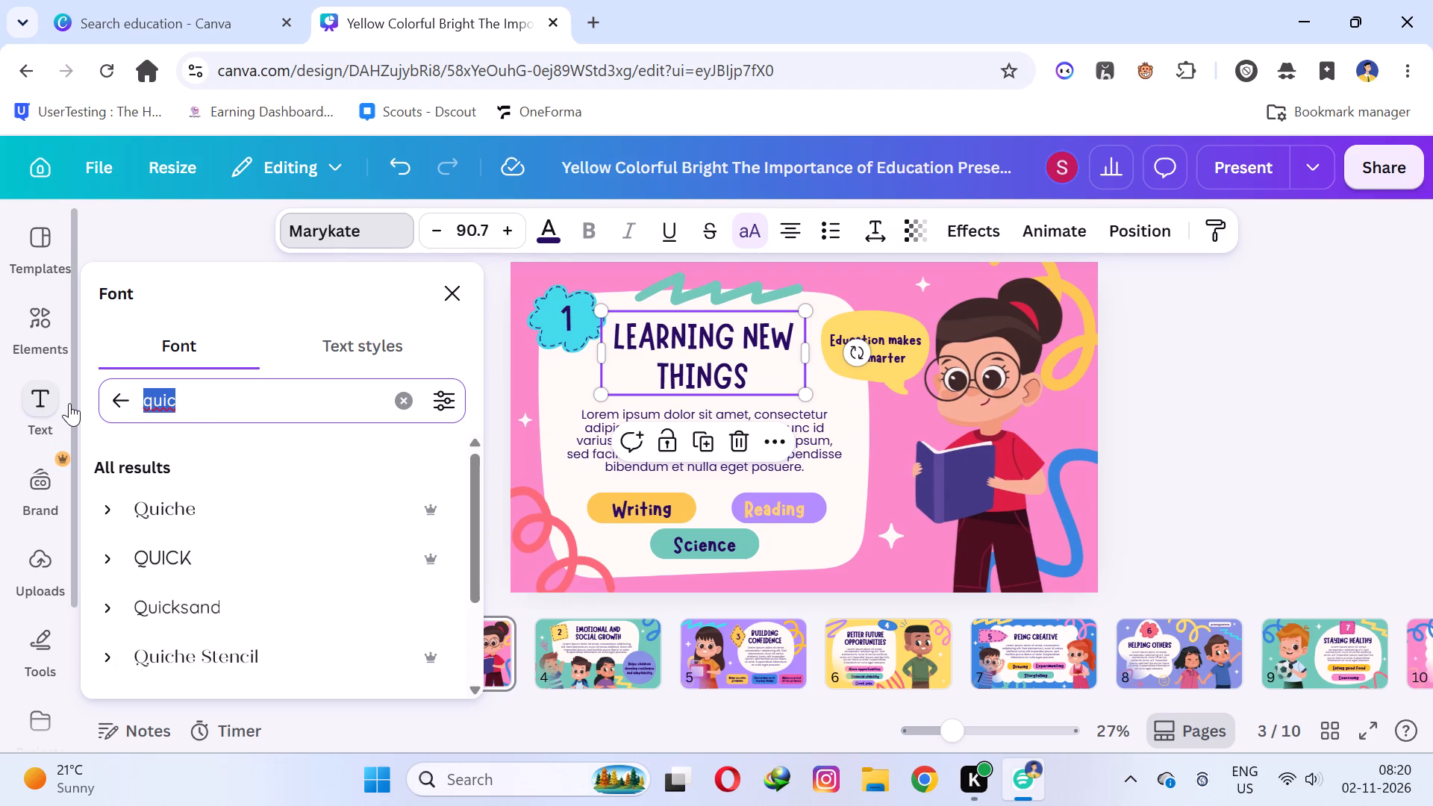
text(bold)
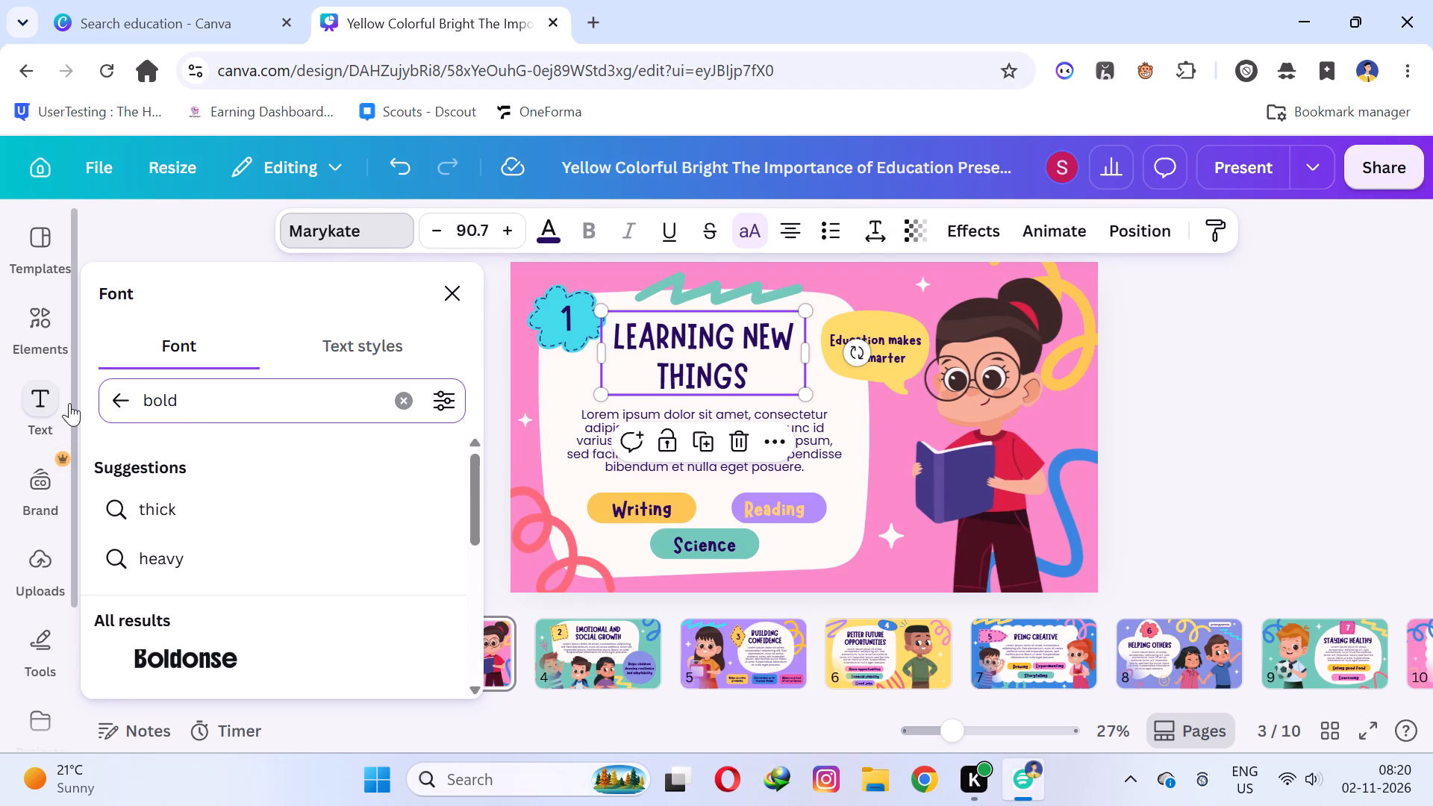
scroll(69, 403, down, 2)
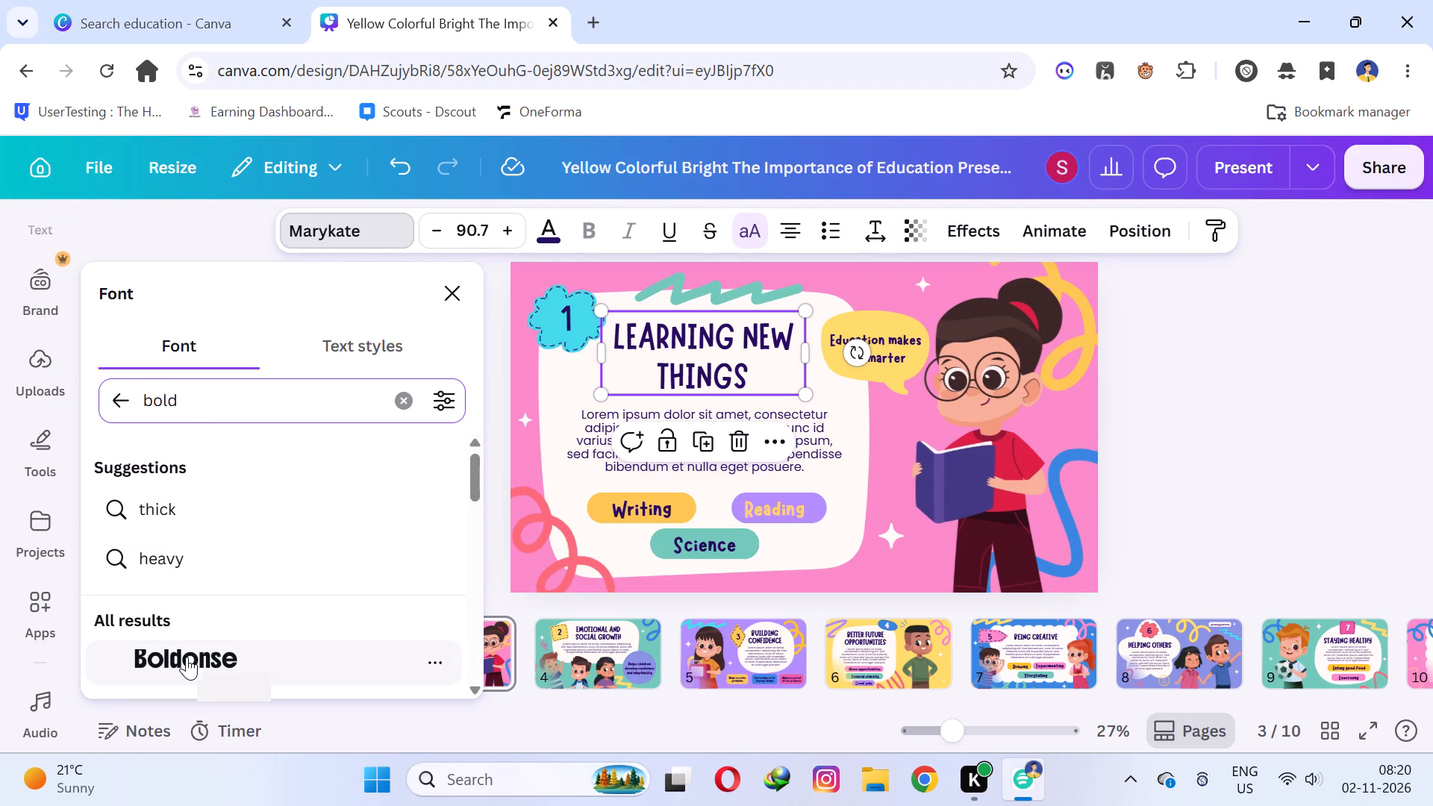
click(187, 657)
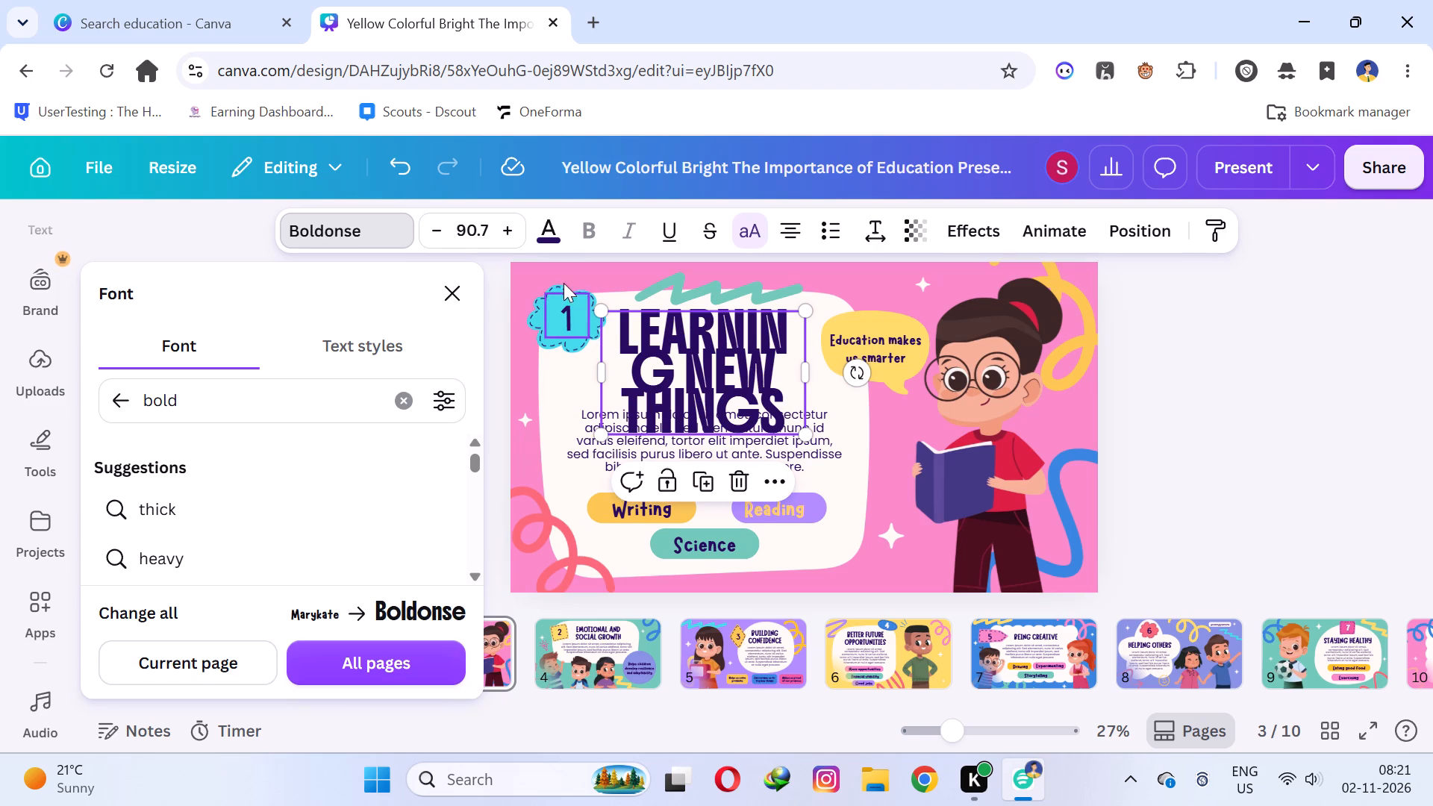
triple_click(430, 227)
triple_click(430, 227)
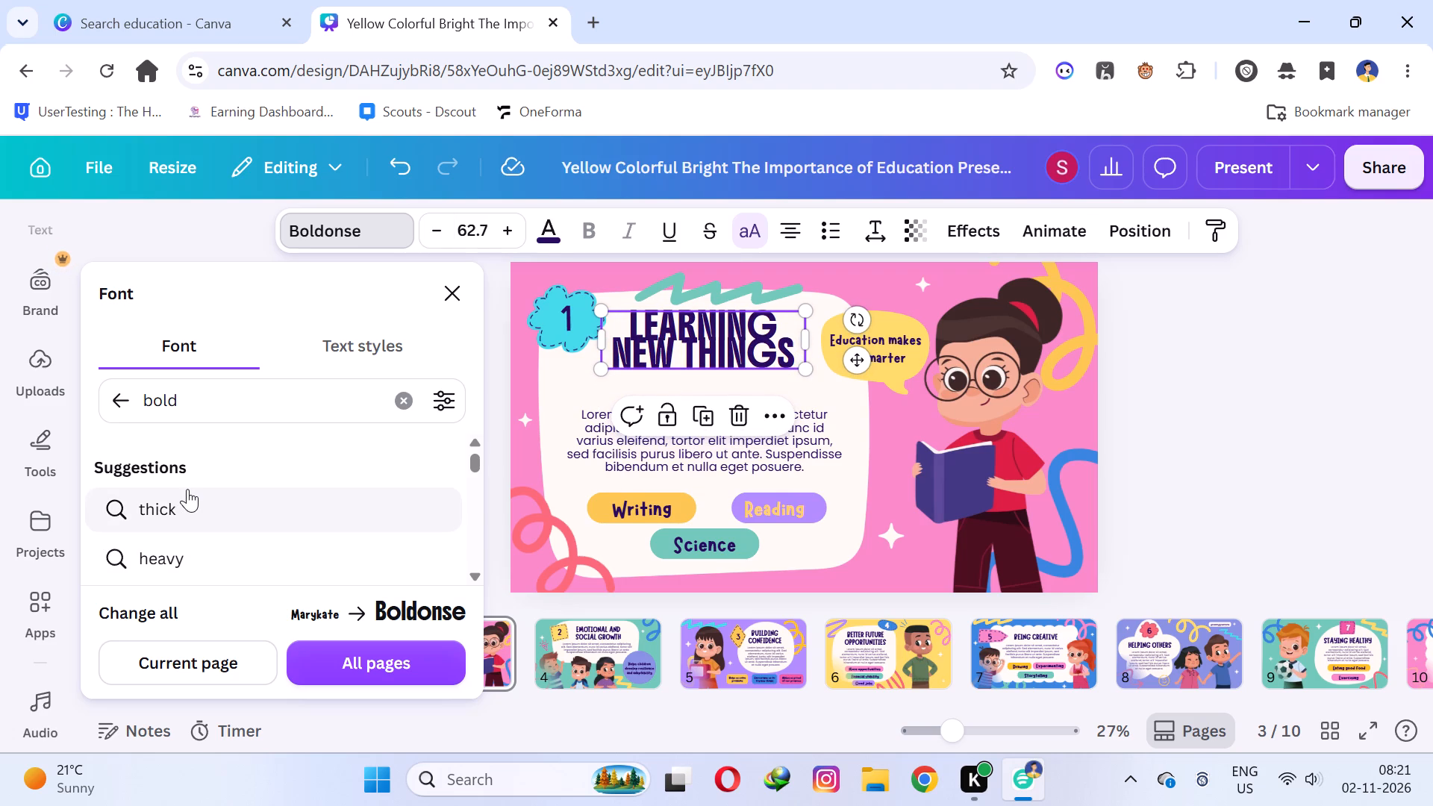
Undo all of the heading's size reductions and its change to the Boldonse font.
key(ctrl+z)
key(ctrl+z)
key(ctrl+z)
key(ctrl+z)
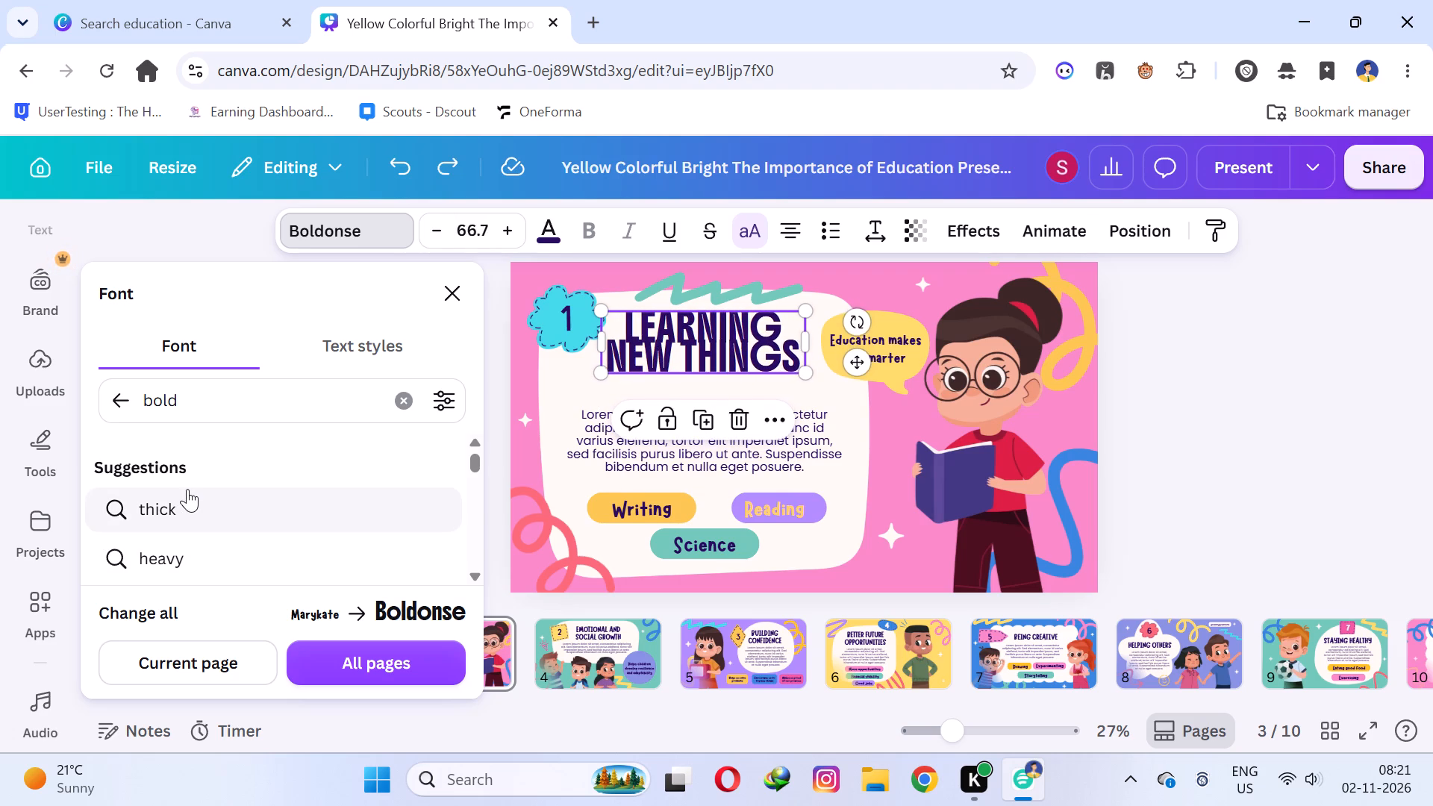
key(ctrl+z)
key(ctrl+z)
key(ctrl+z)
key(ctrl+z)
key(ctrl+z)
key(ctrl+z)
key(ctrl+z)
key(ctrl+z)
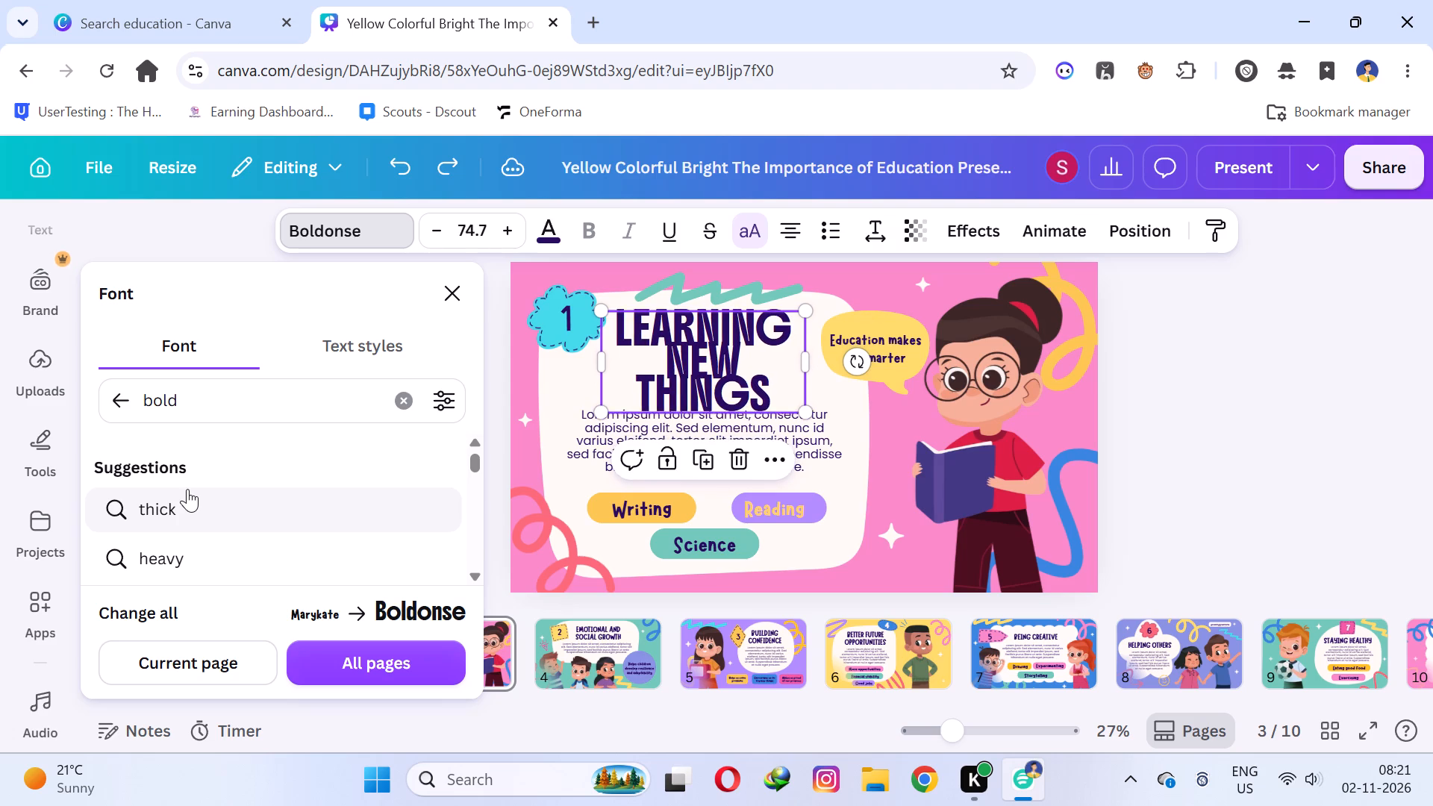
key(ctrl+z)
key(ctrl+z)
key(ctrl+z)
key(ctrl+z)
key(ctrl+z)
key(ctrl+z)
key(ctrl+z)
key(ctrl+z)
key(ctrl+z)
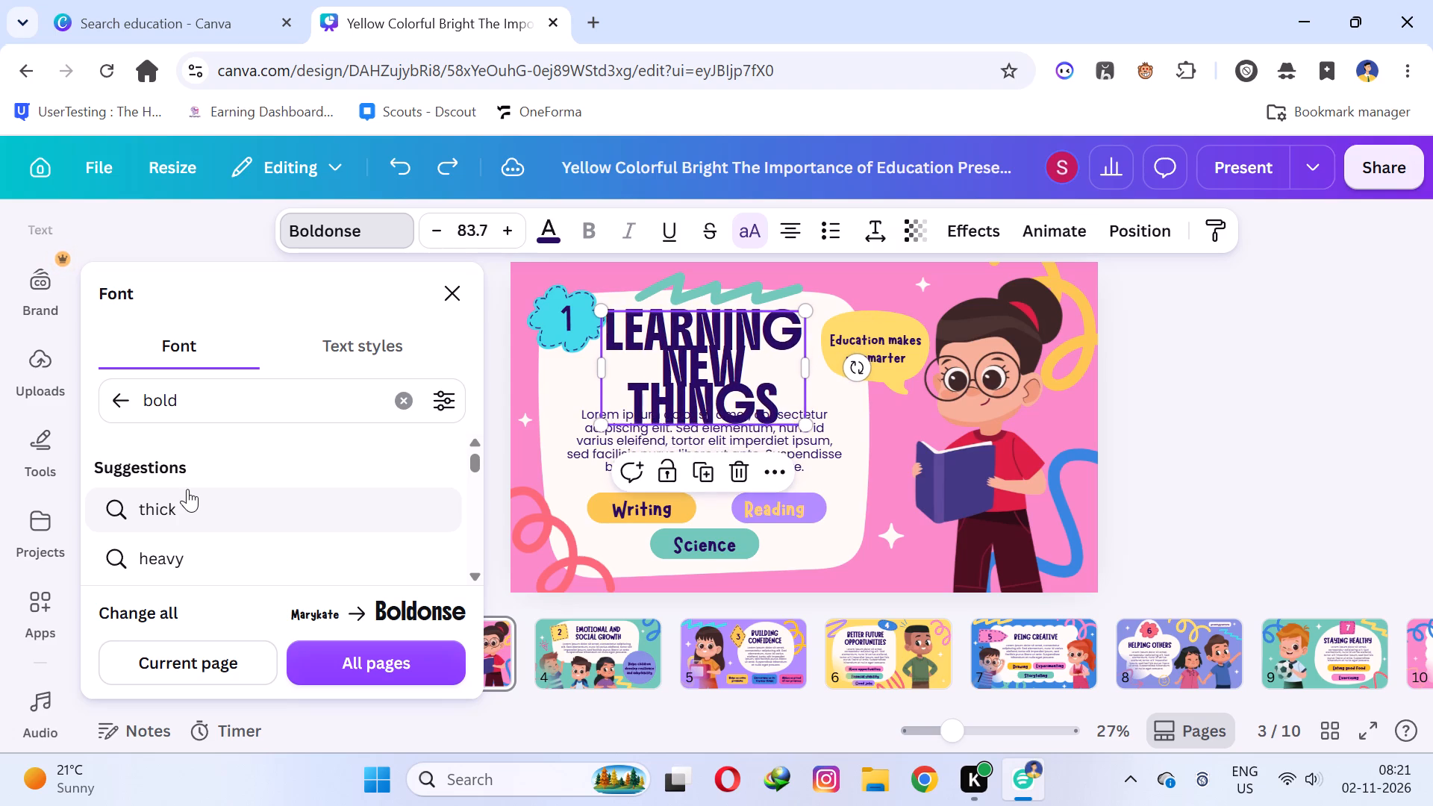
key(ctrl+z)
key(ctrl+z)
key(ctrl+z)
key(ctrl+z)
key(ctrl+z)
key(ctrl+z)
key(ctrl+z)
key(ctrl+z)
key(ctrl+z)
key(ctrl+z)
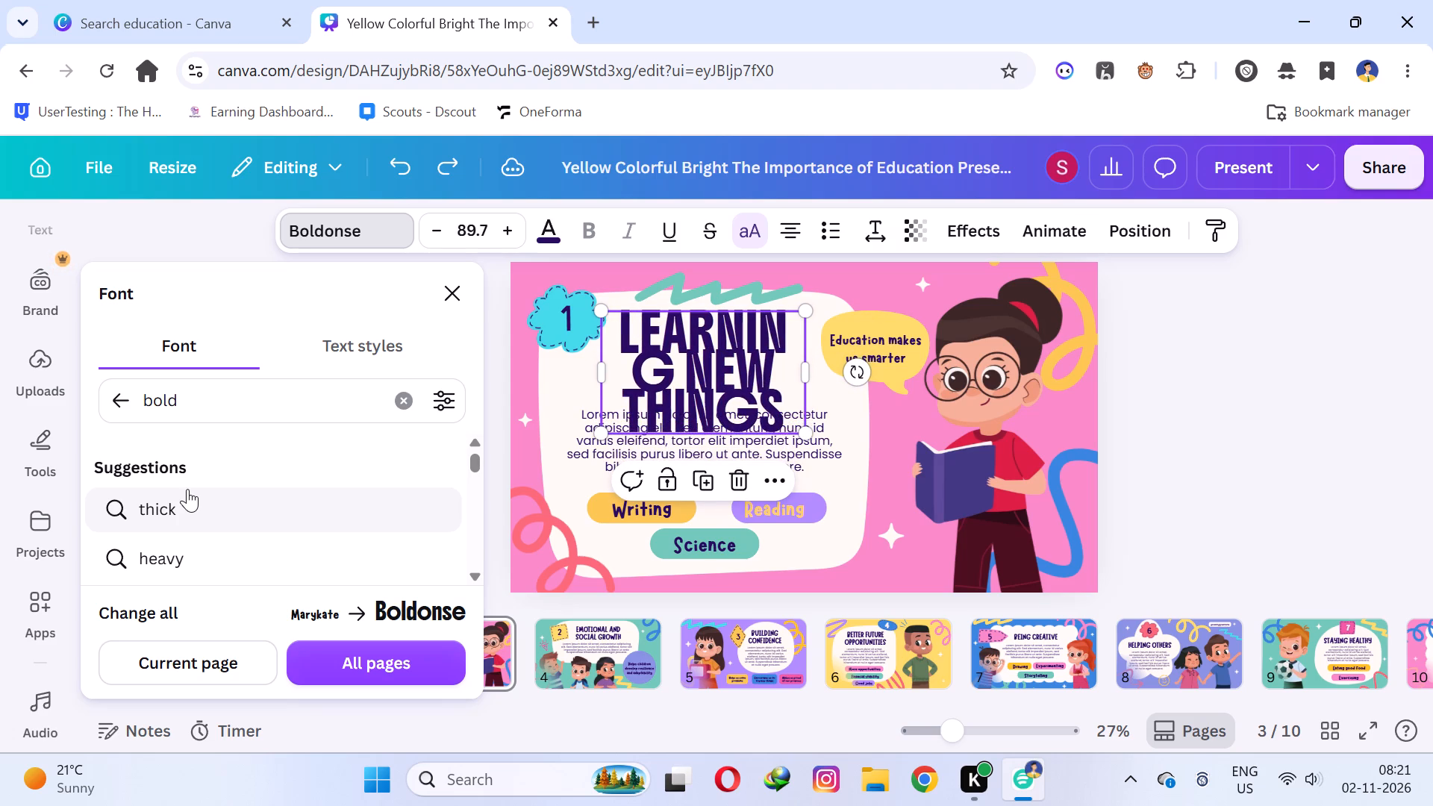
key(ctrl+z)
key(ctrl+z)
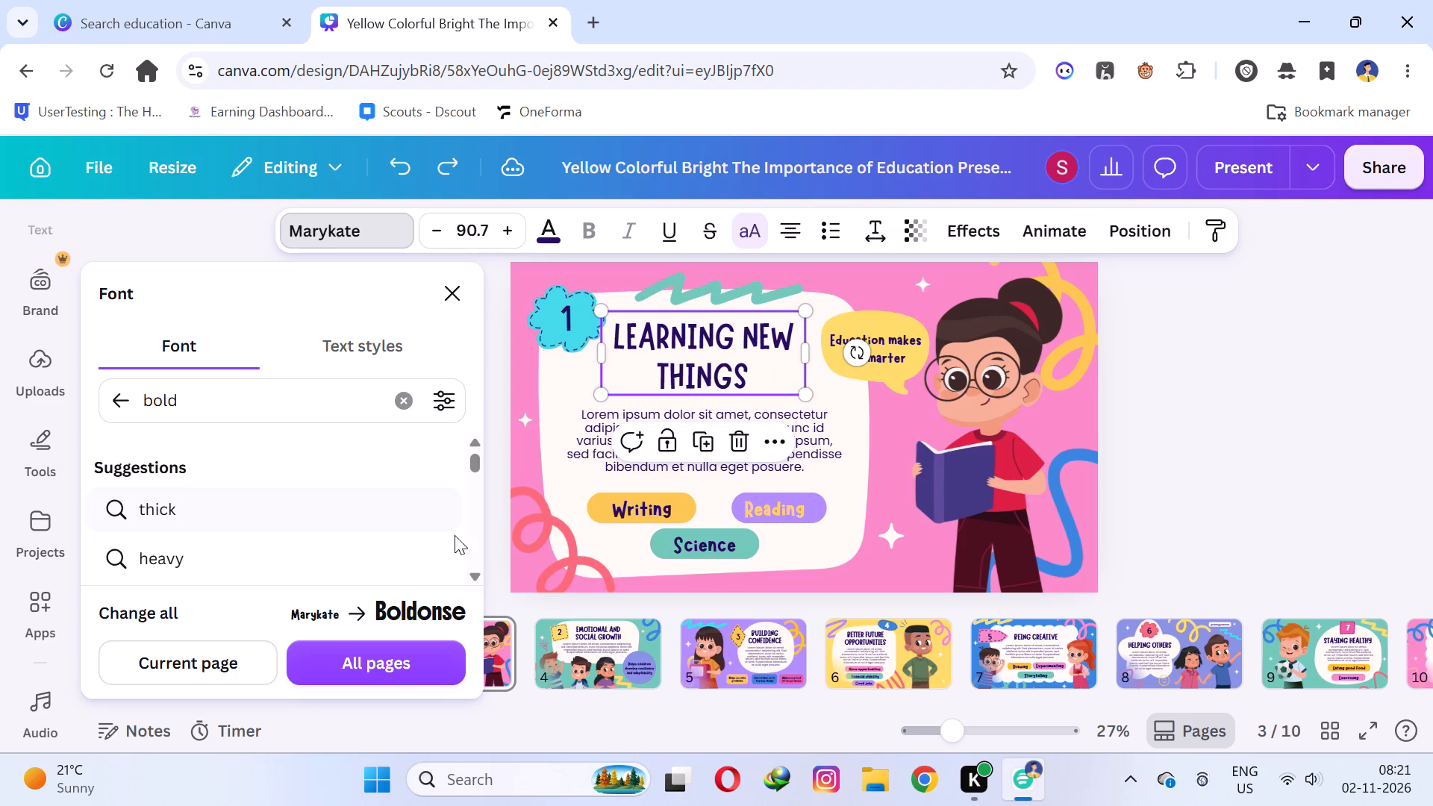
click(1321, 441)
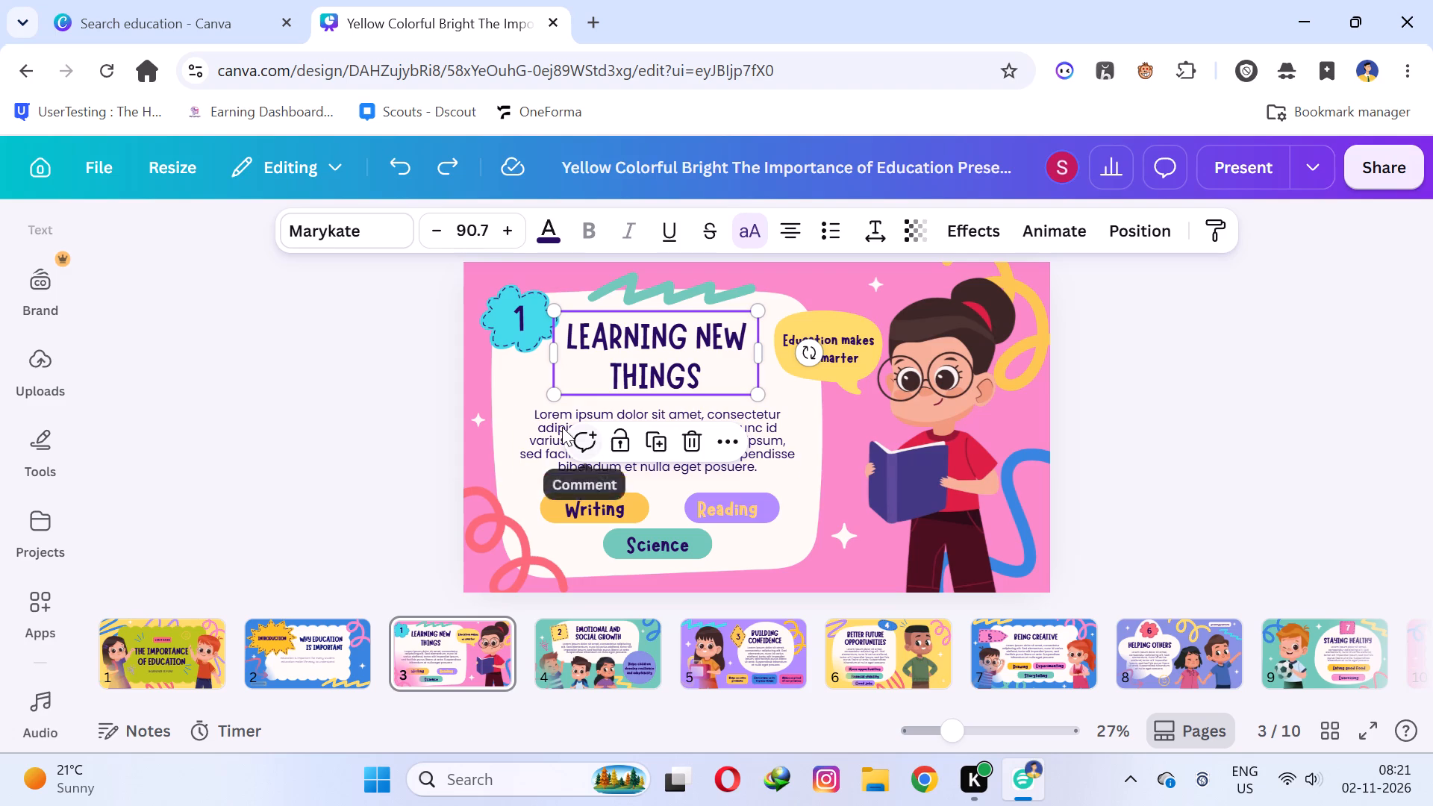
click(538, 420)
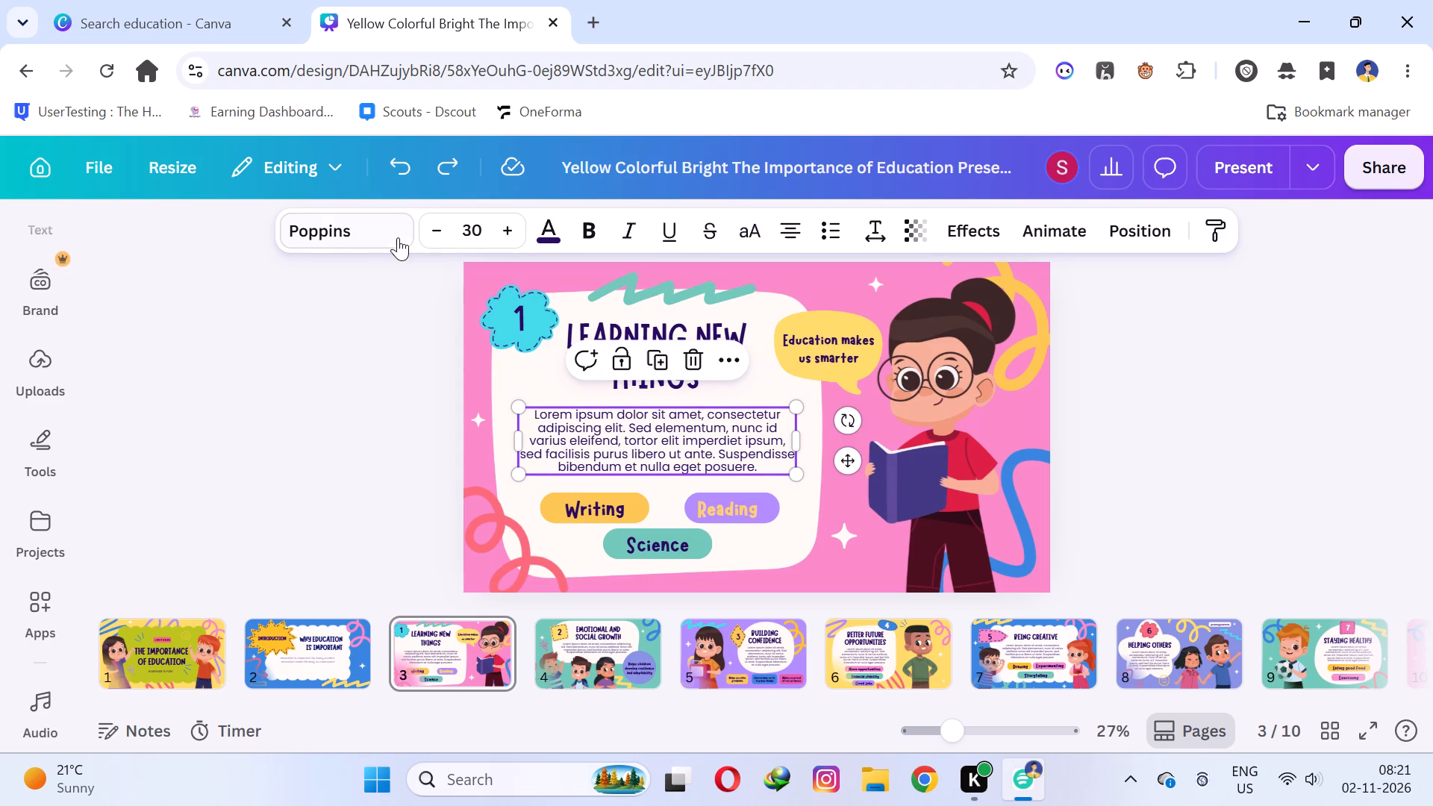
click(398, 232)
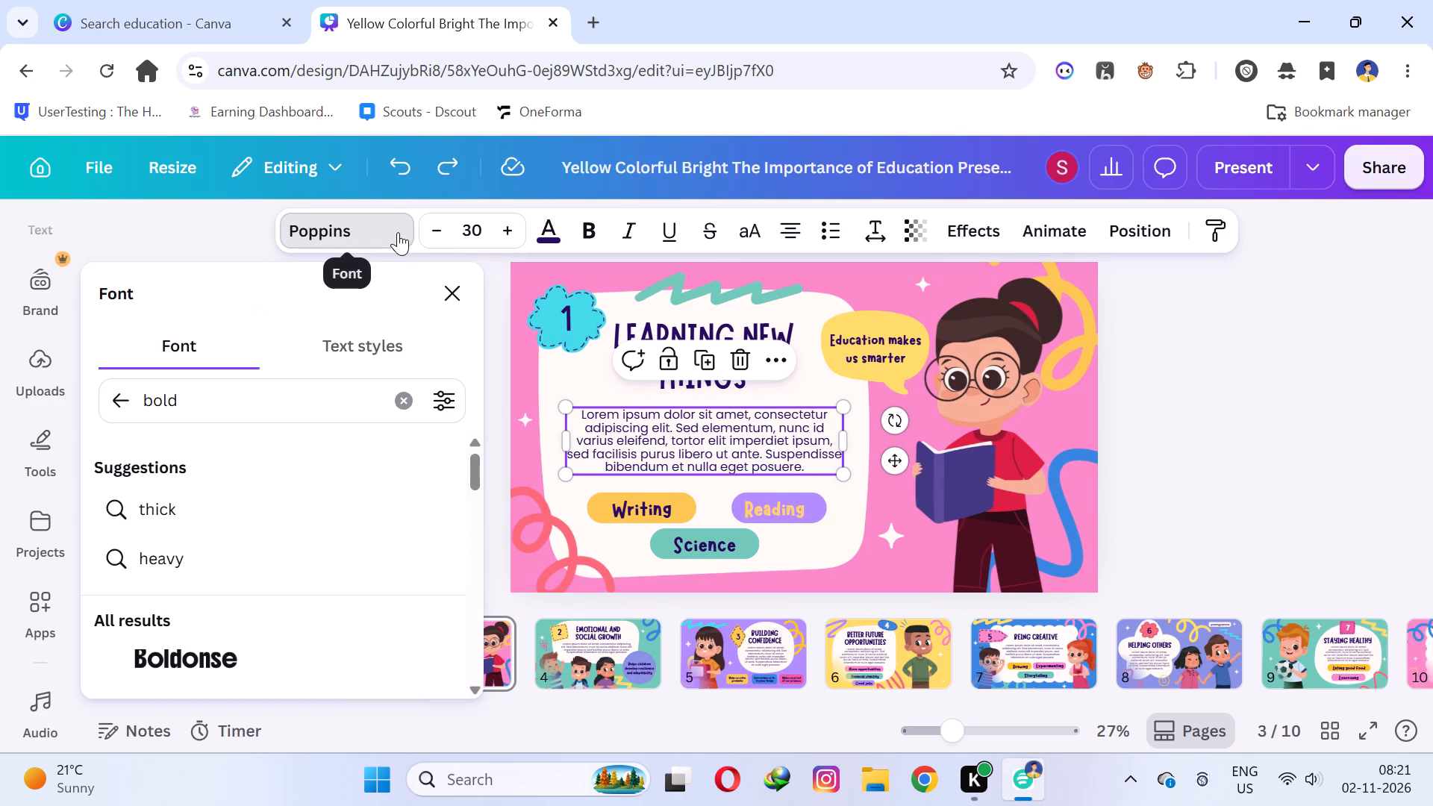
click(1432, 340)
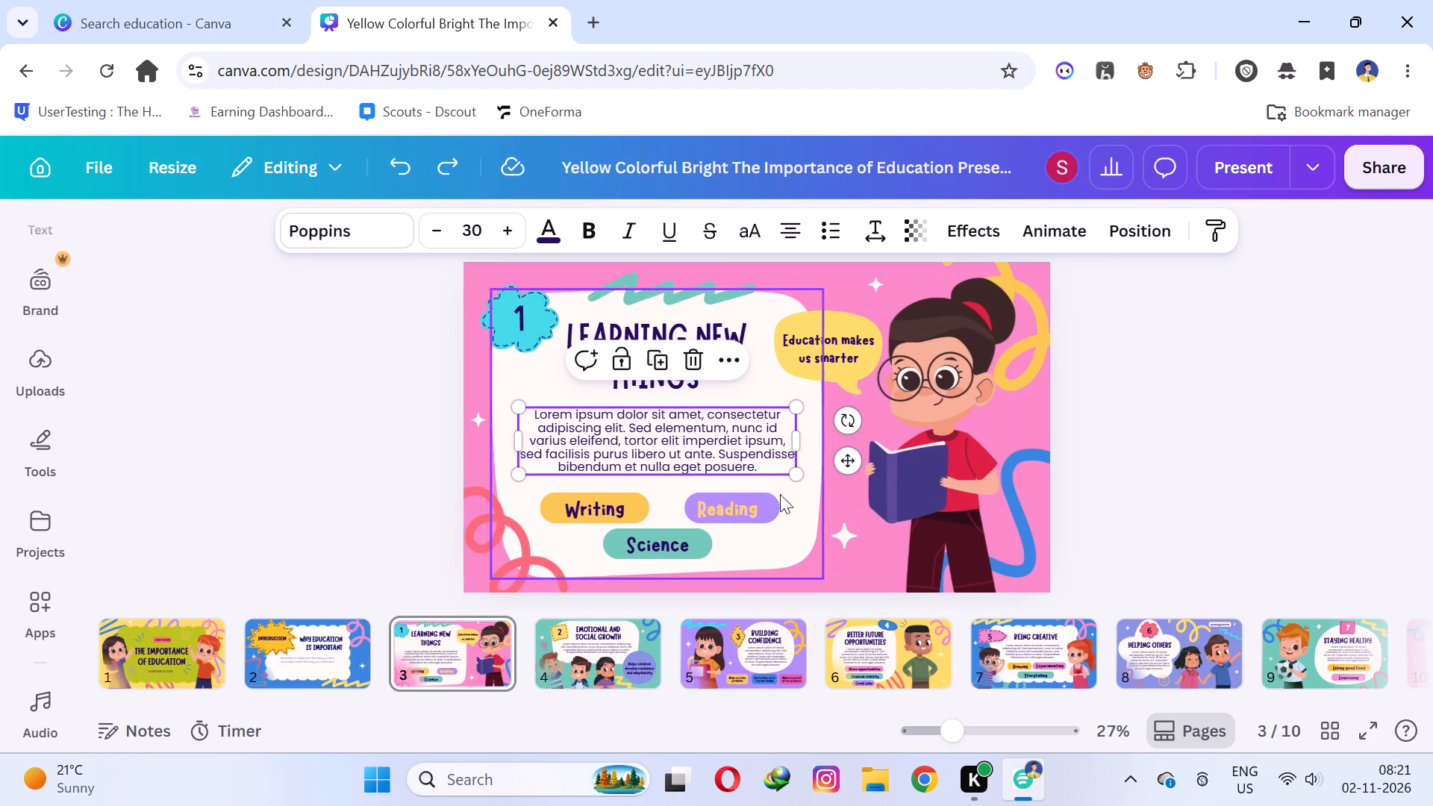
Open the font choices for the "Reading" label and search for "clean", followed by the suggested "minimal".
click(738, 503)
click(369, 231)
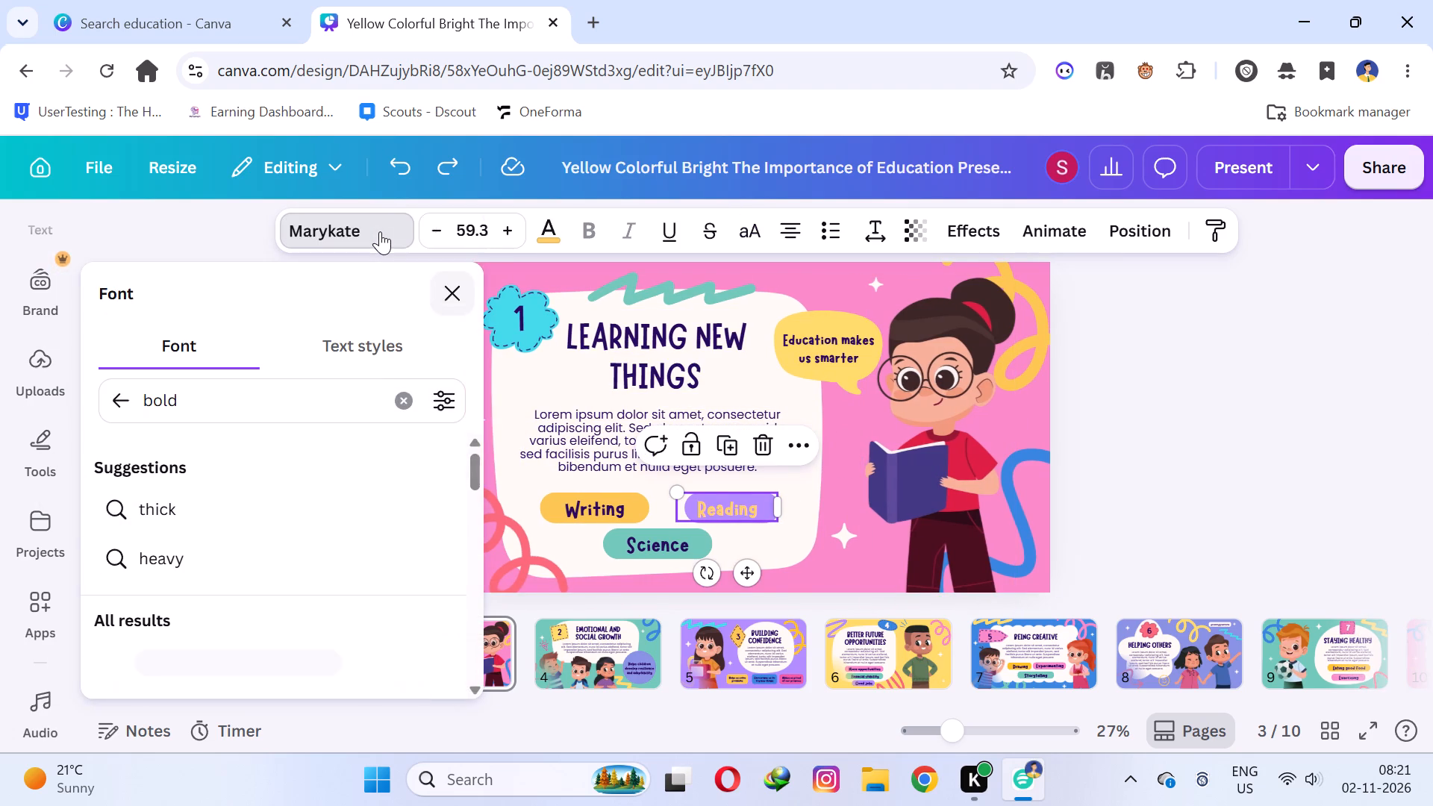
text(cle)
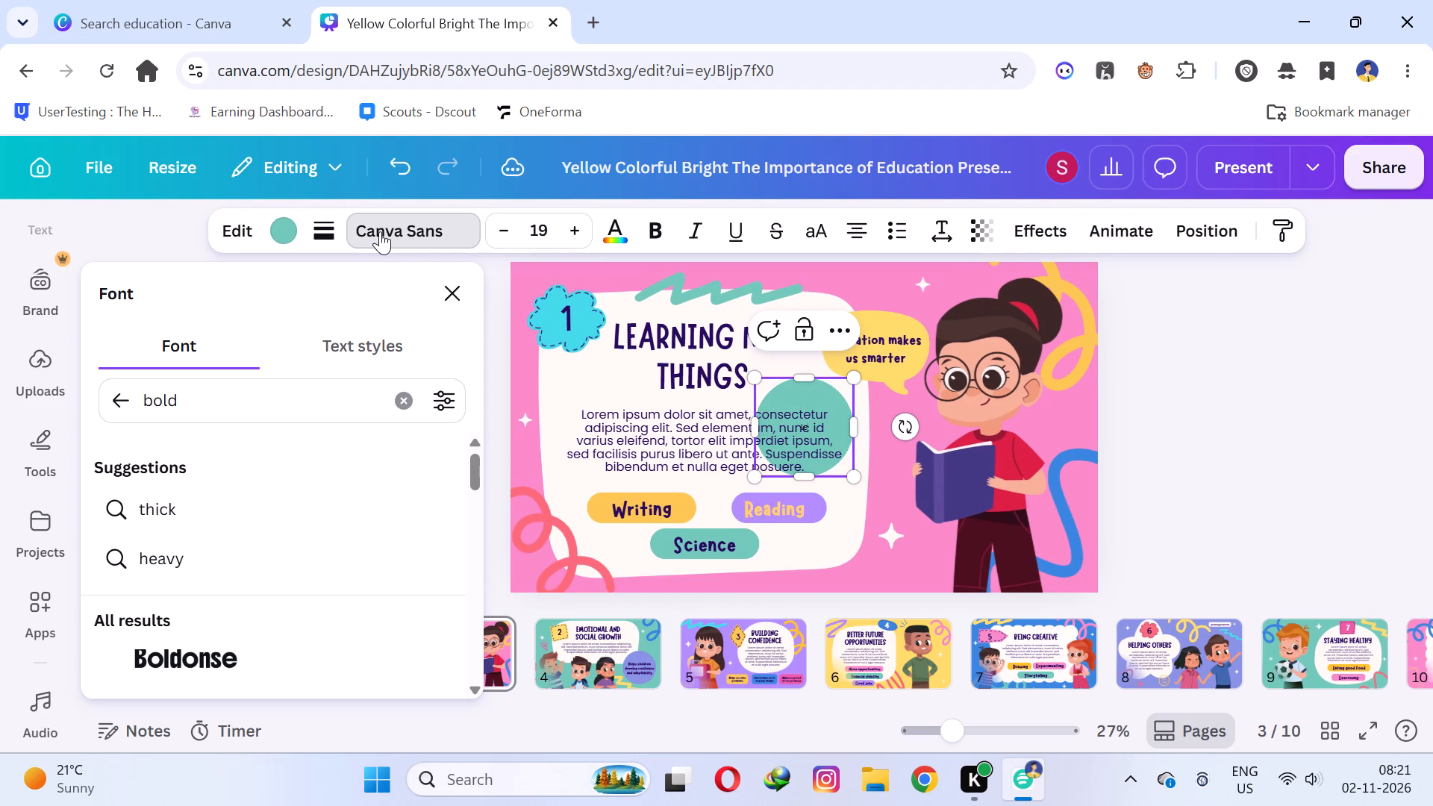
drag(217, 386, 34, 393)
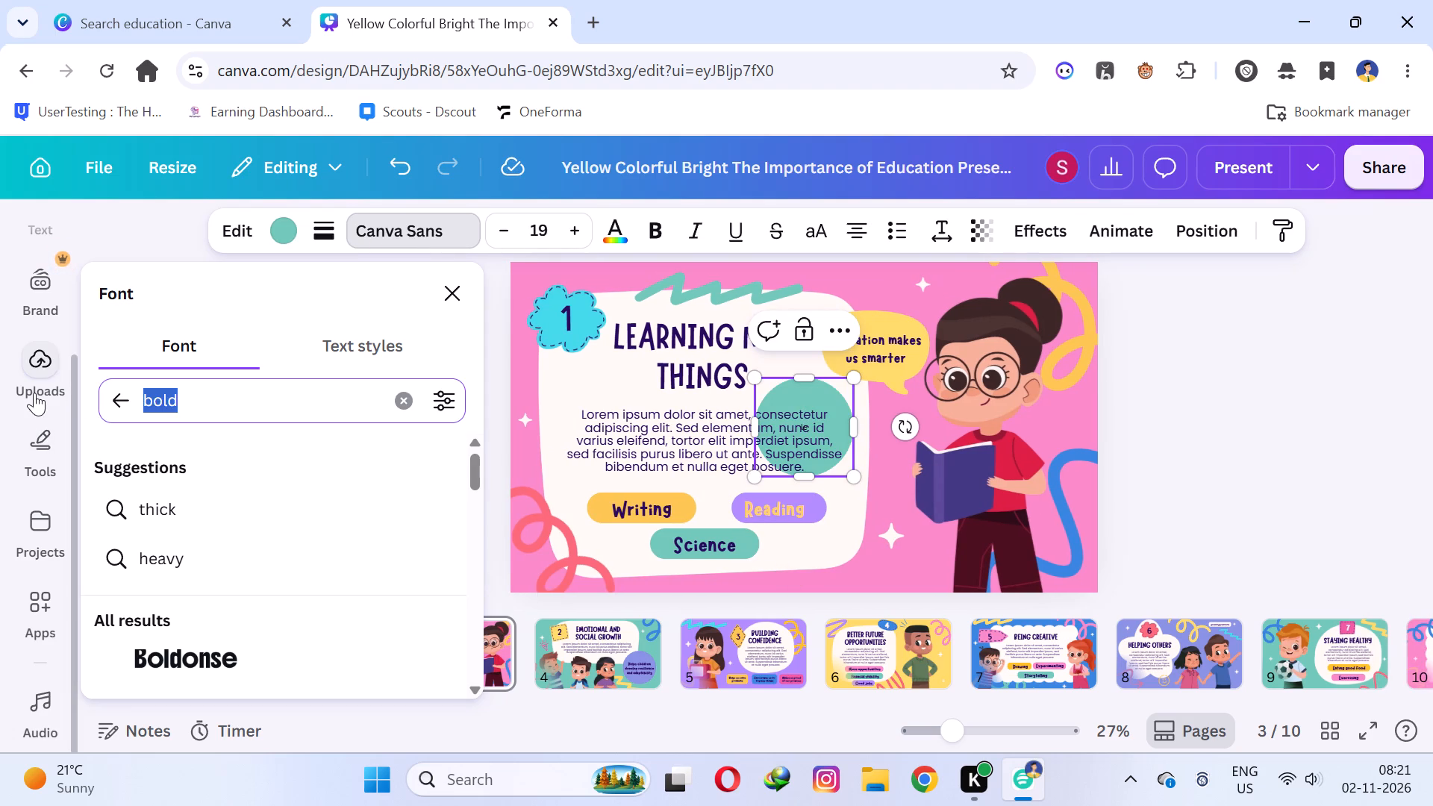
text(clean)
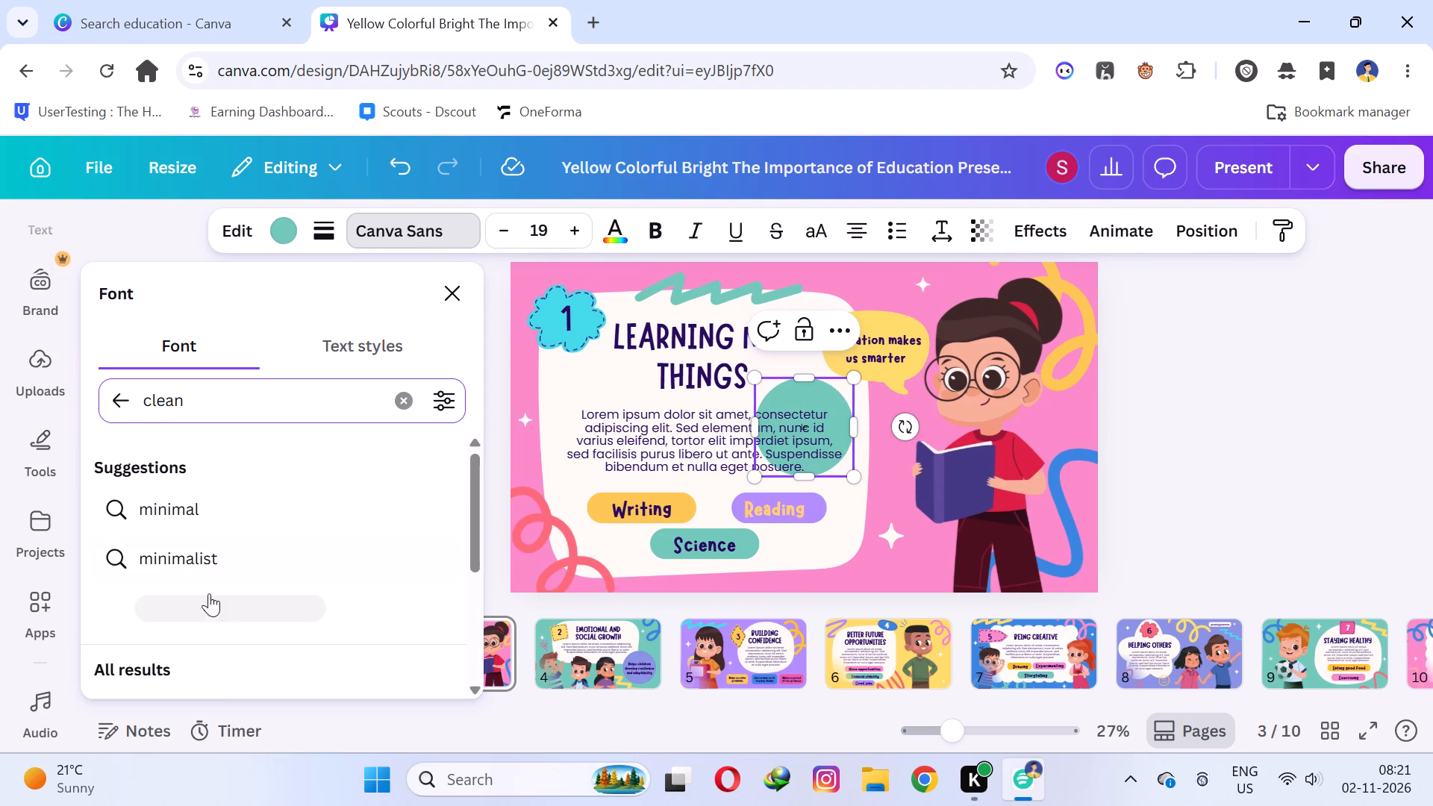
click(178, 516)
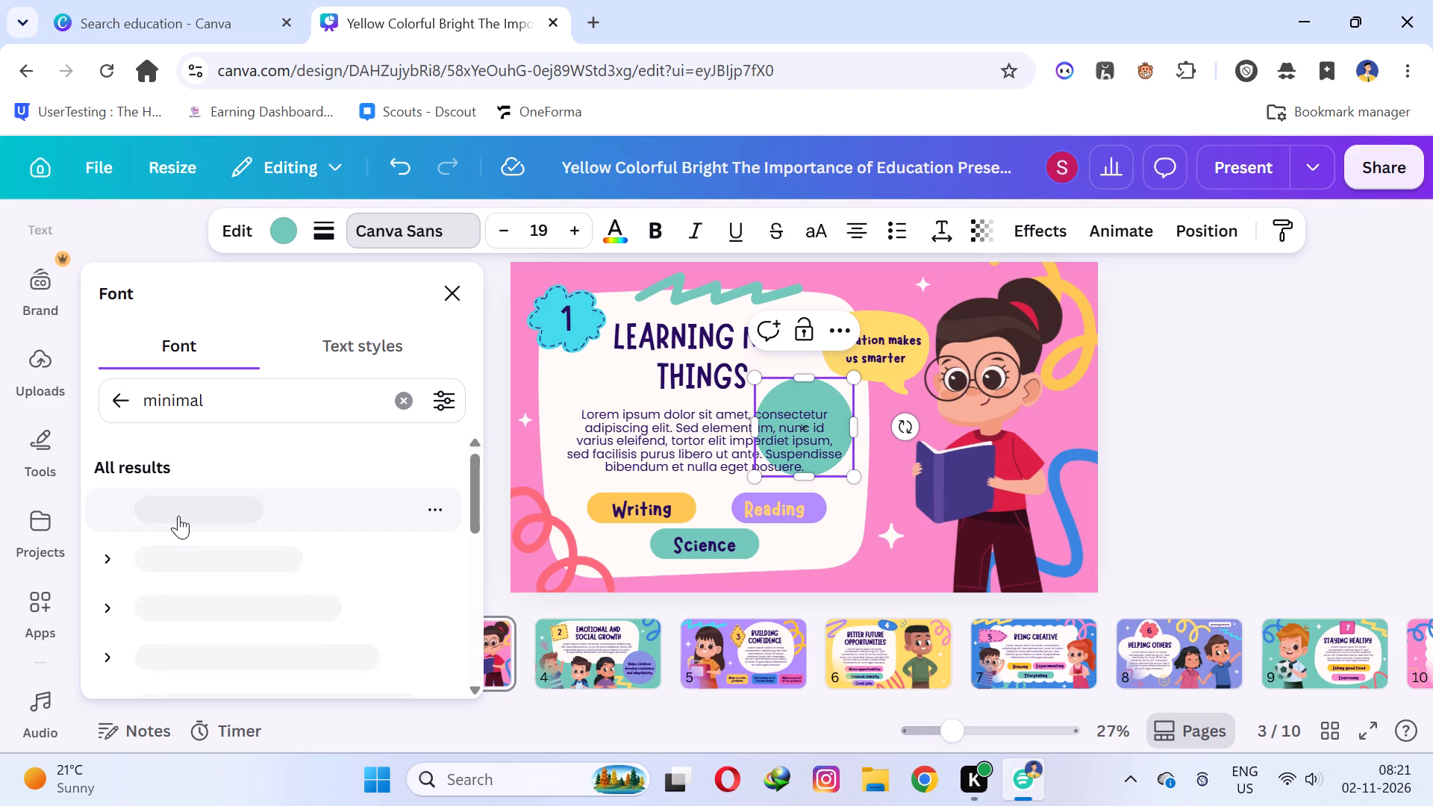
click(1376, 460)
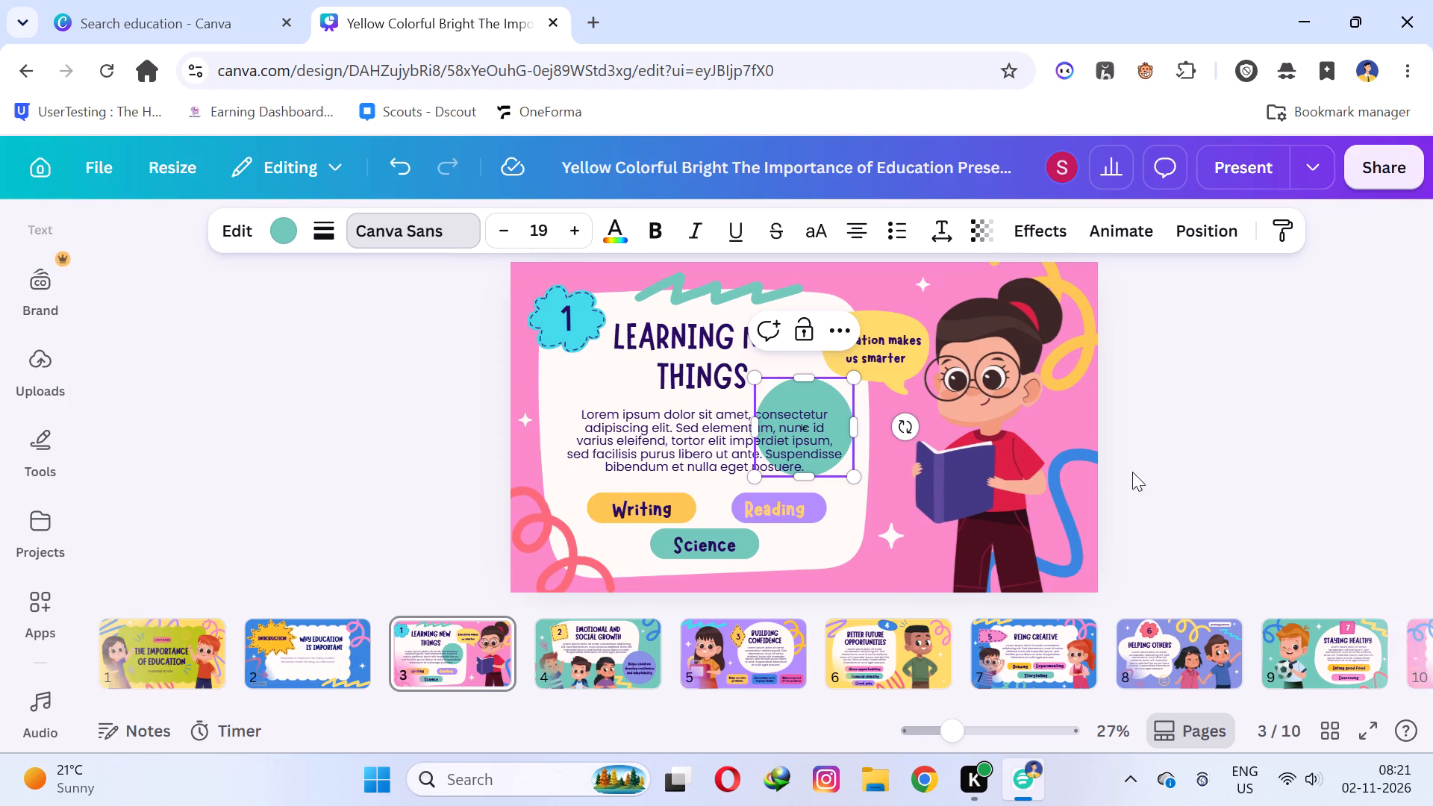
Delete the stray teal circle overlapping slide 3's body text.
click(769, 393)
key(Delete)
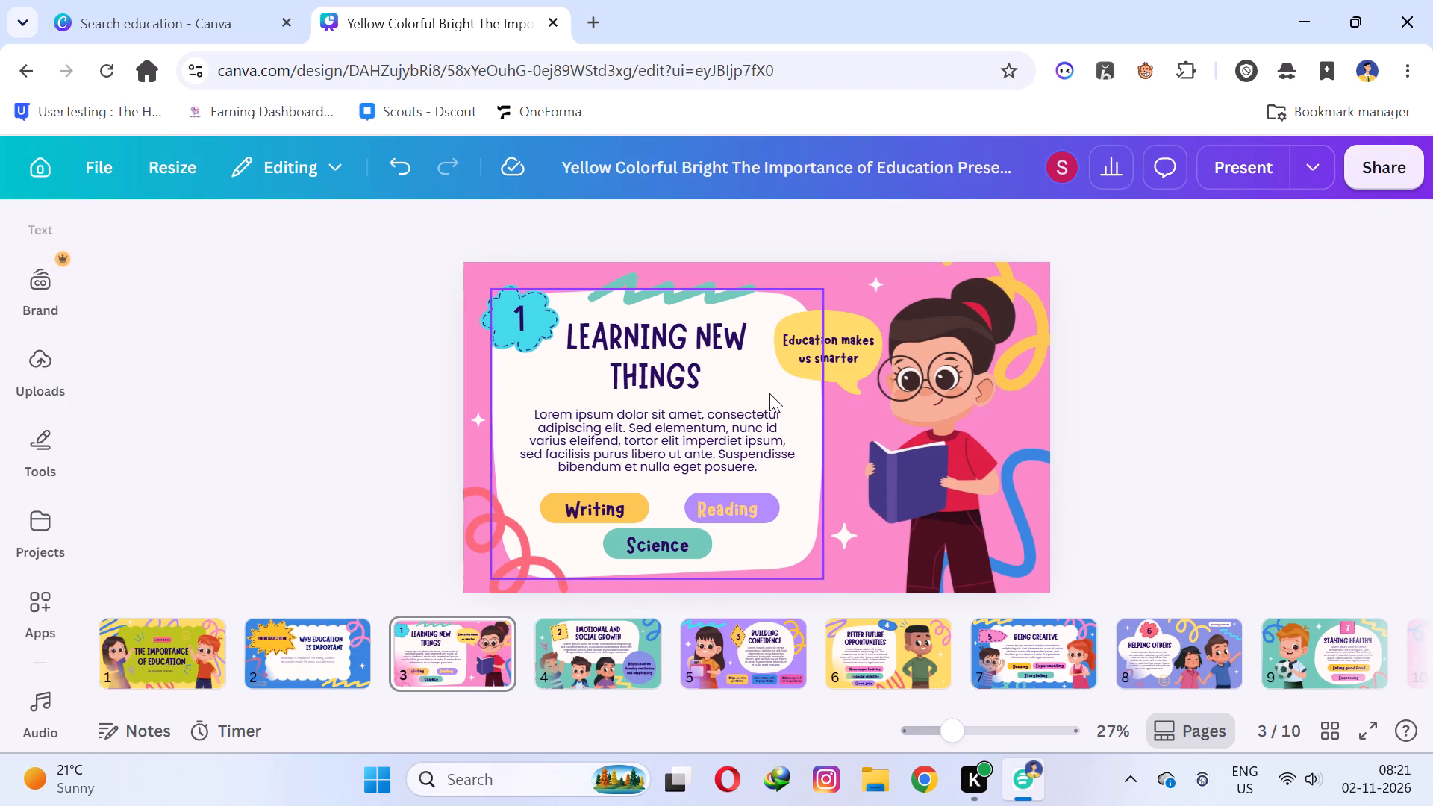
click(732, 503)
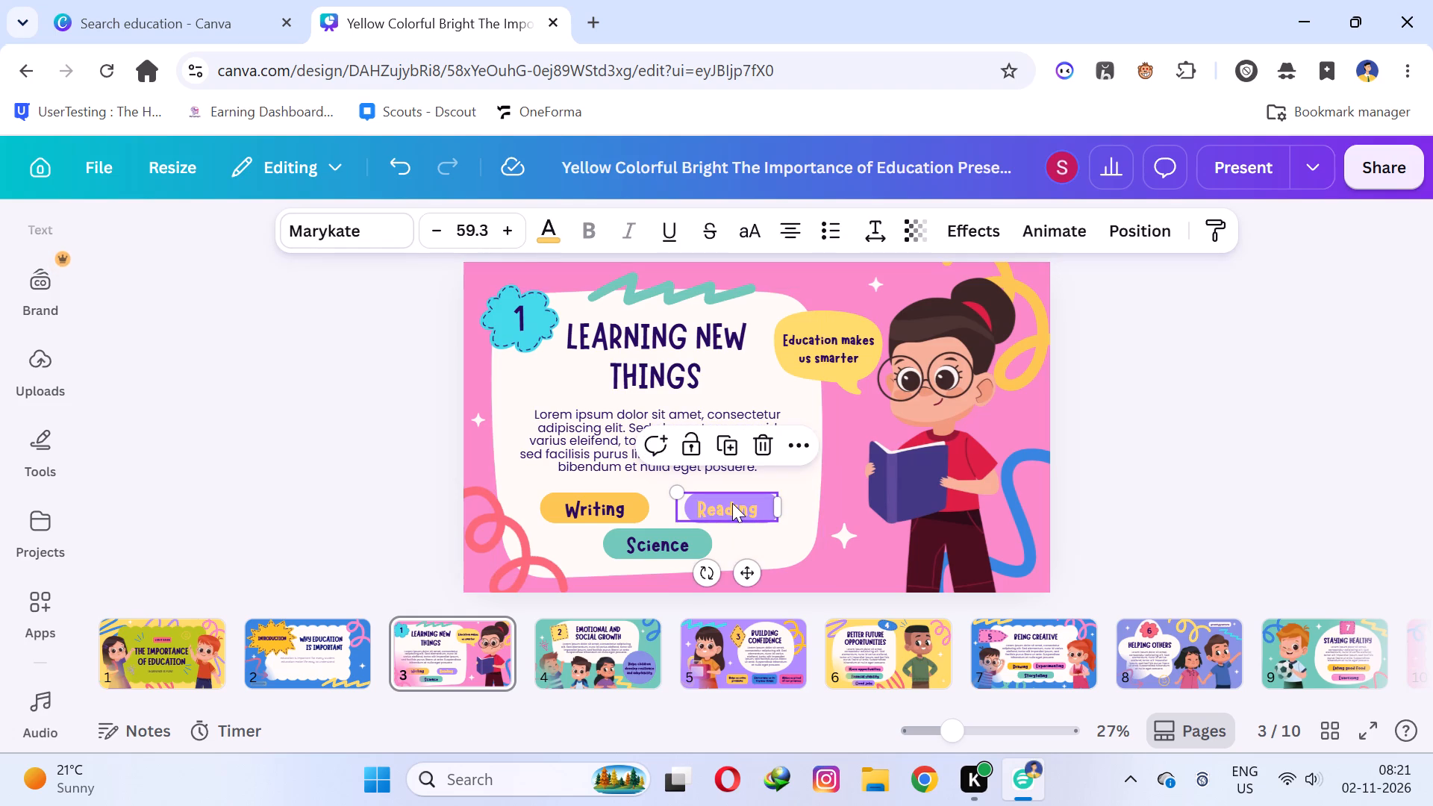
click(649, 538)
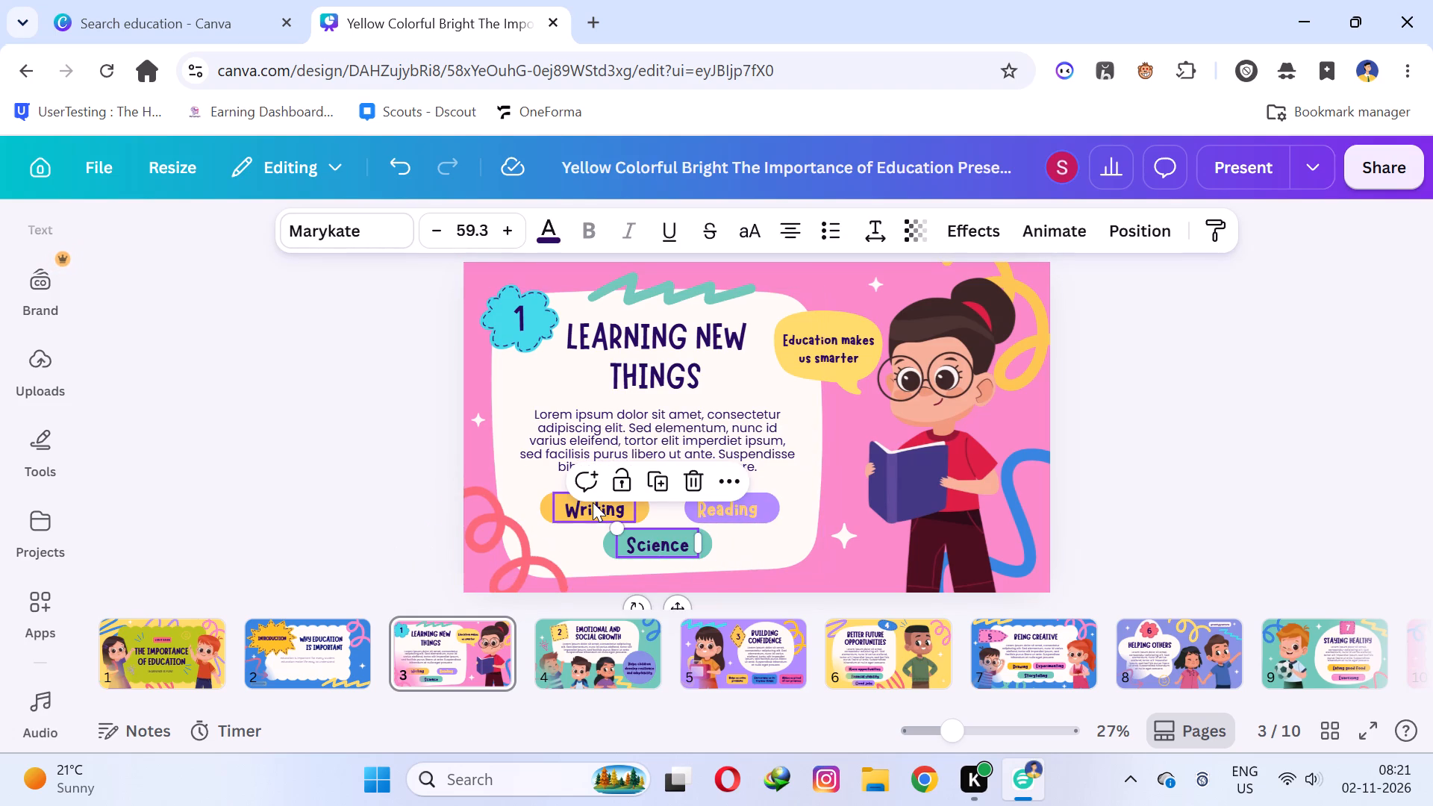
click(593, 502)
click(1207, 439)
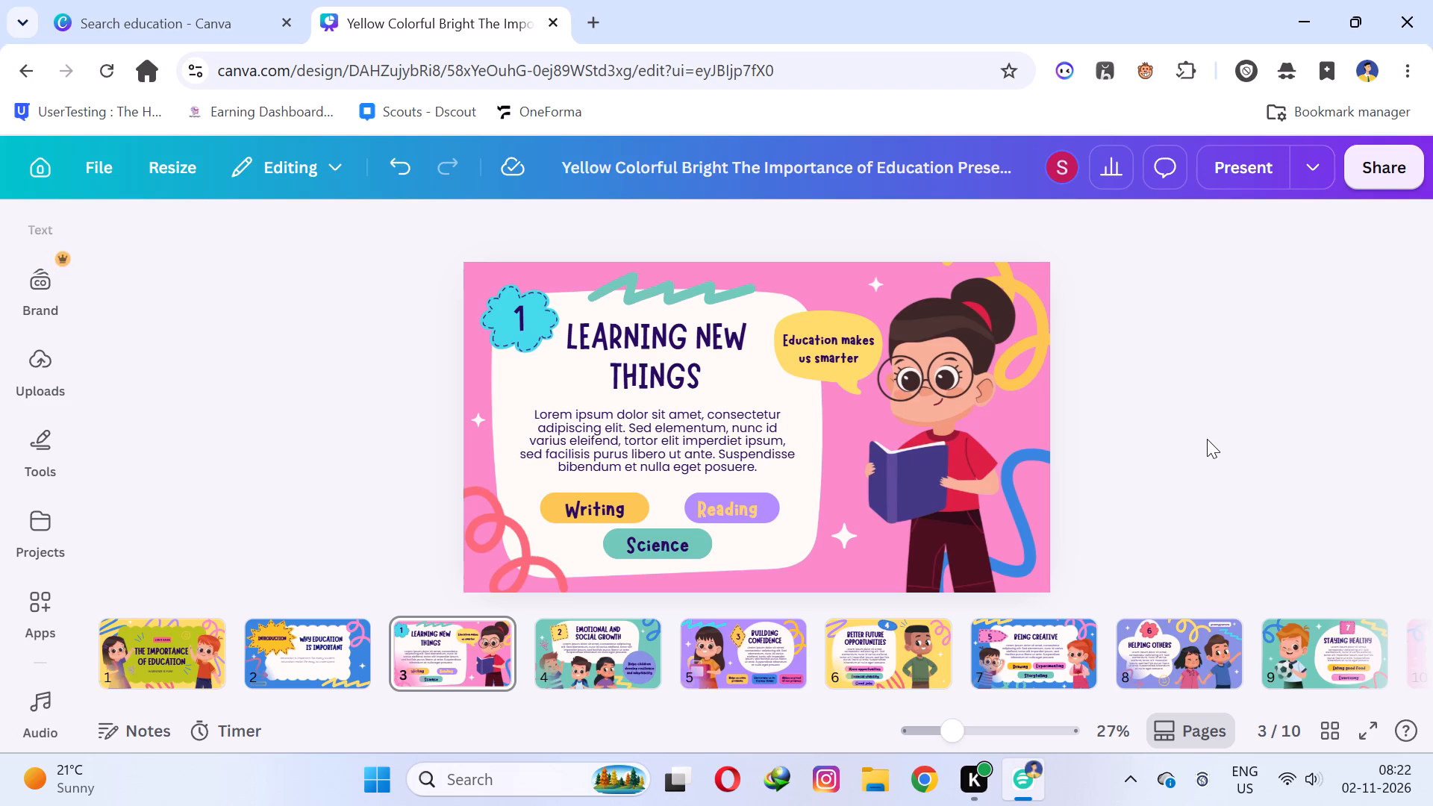
Move slide 3's illustration of the girl with the book up and slightly right, bringing her shoes into the slide.
click(945, 430)
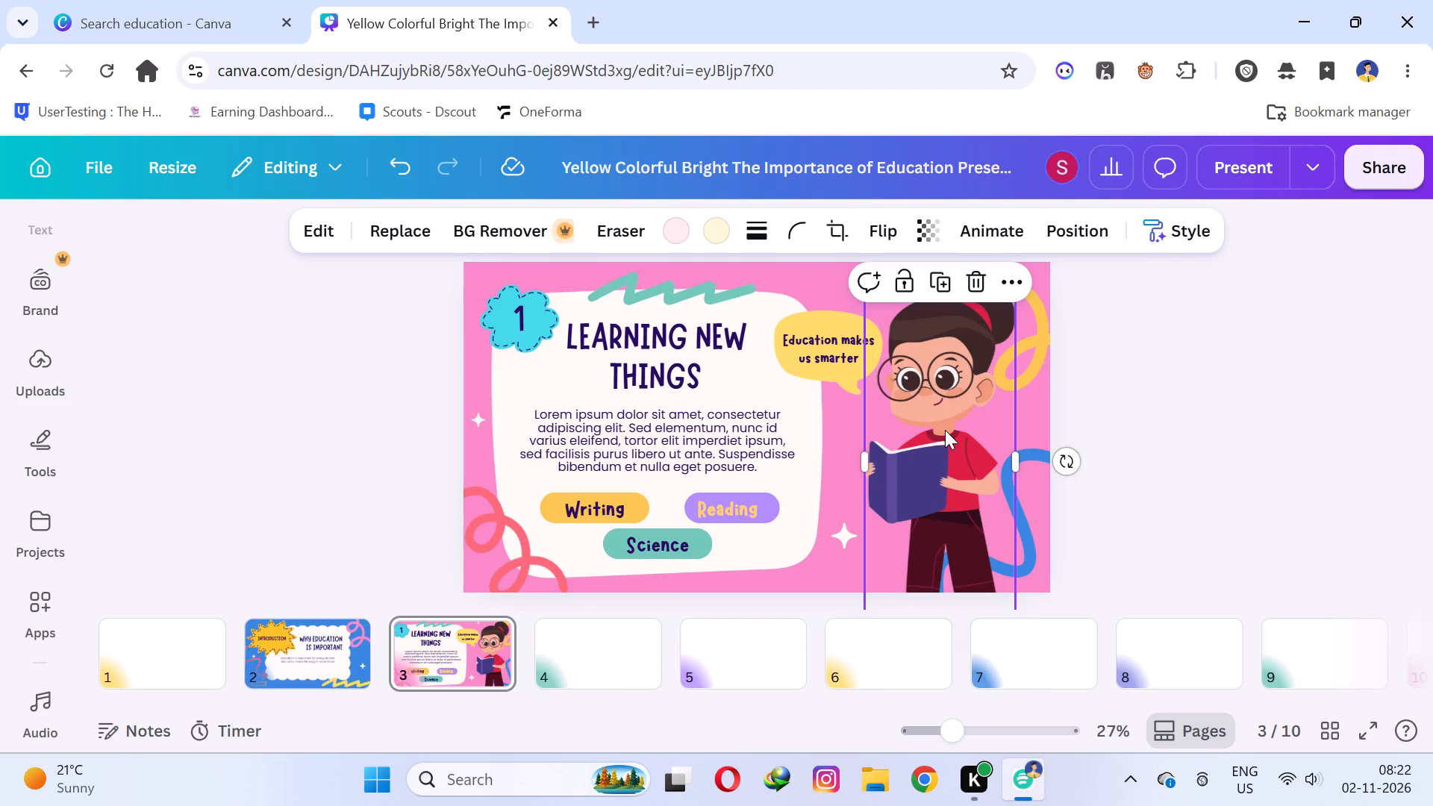
drag(943, 430, 949, 414)
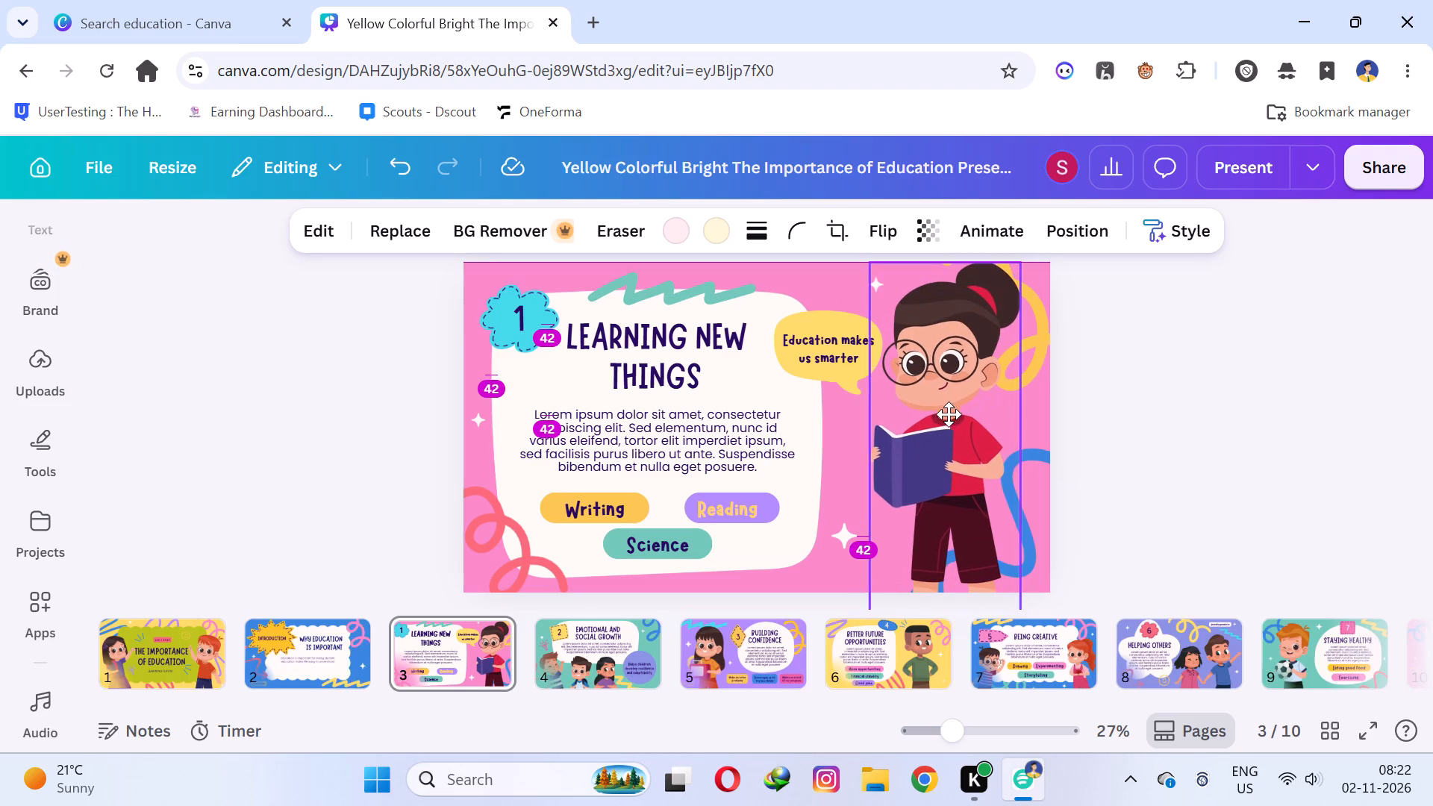
drag(949, 414, 952, 391)
click(1164, 396)
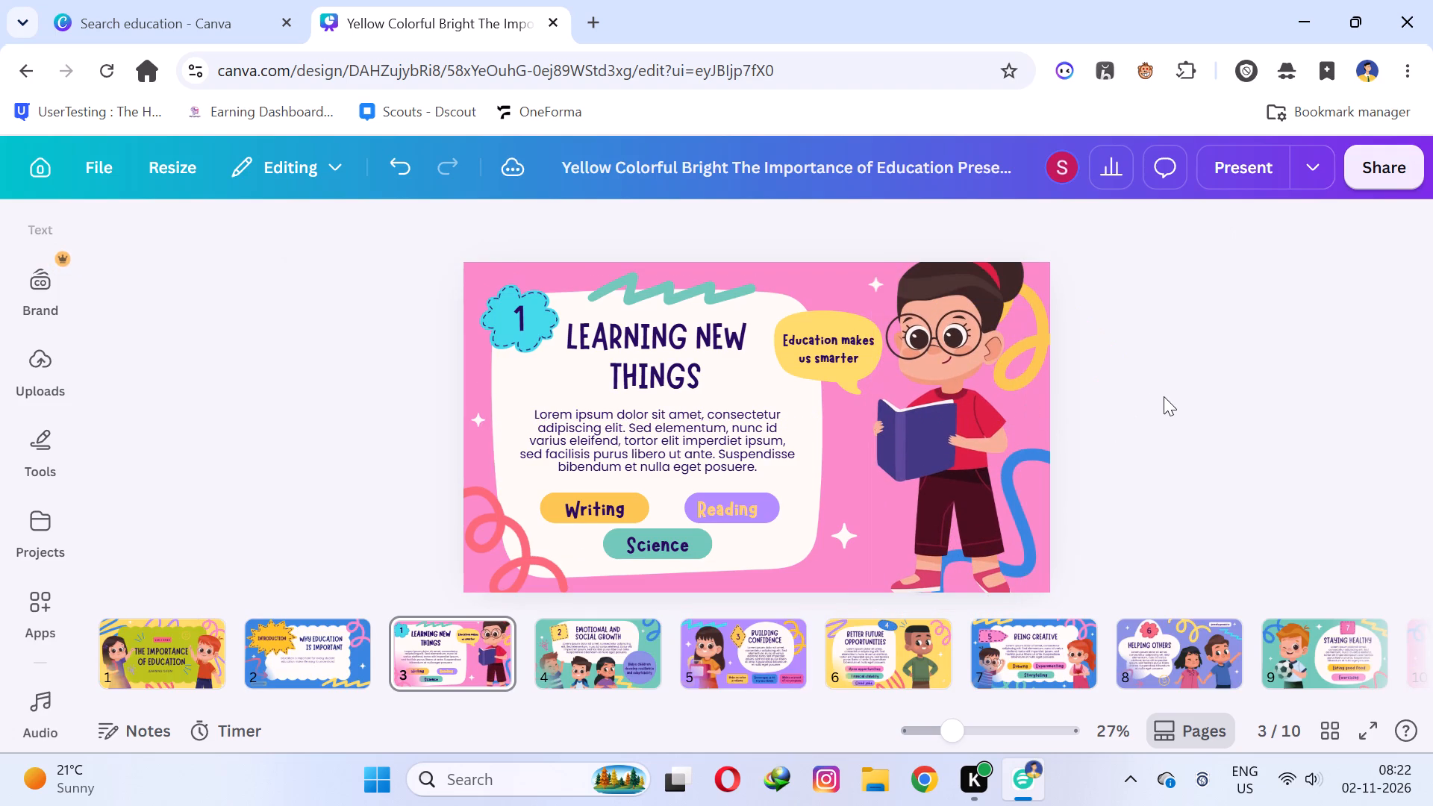
Shrink the girl illustration slightly and nudge it a little left and down, fitting her shoes just inside slide 3's lower edge.
click(896, 298)
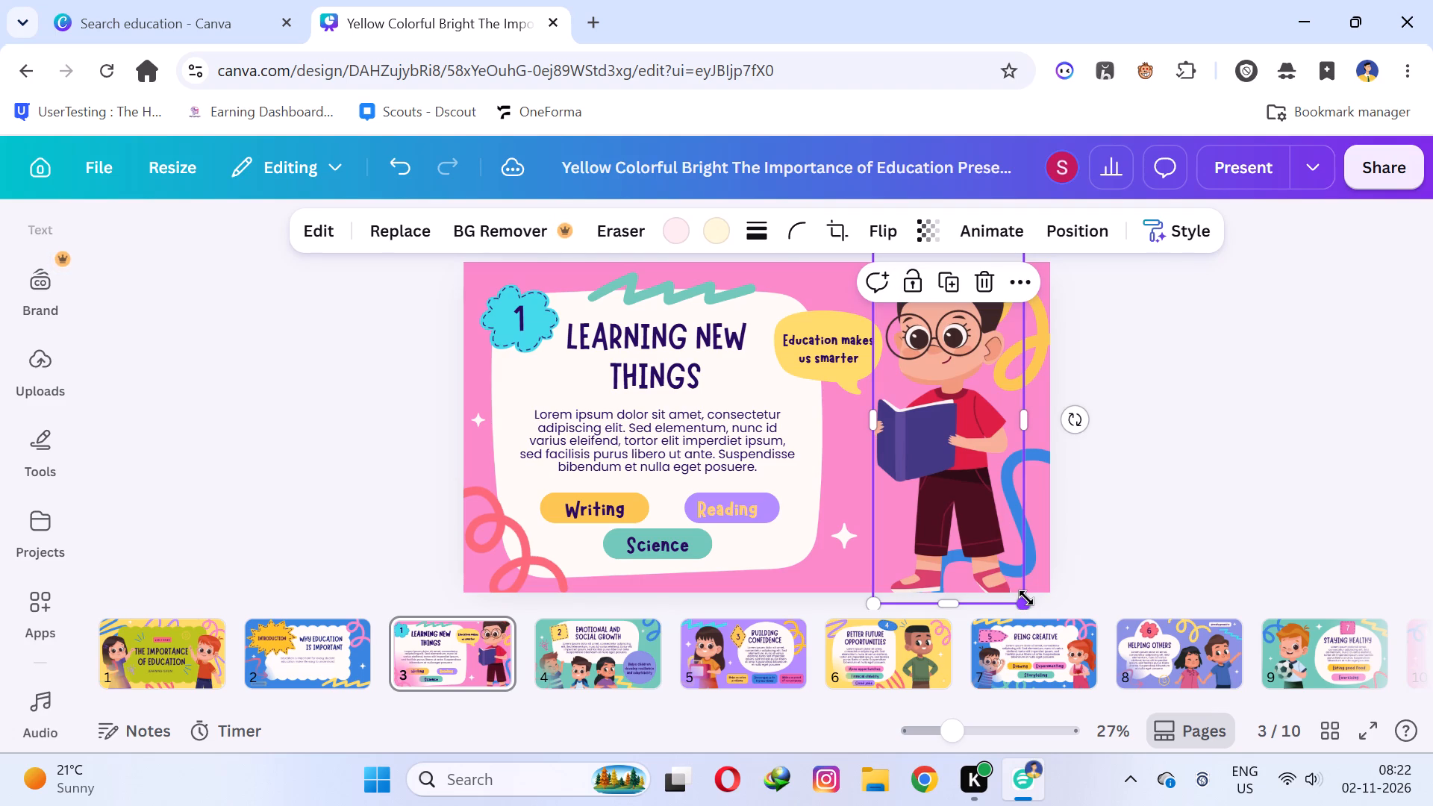
drag(1026, 598, 1016, 581)
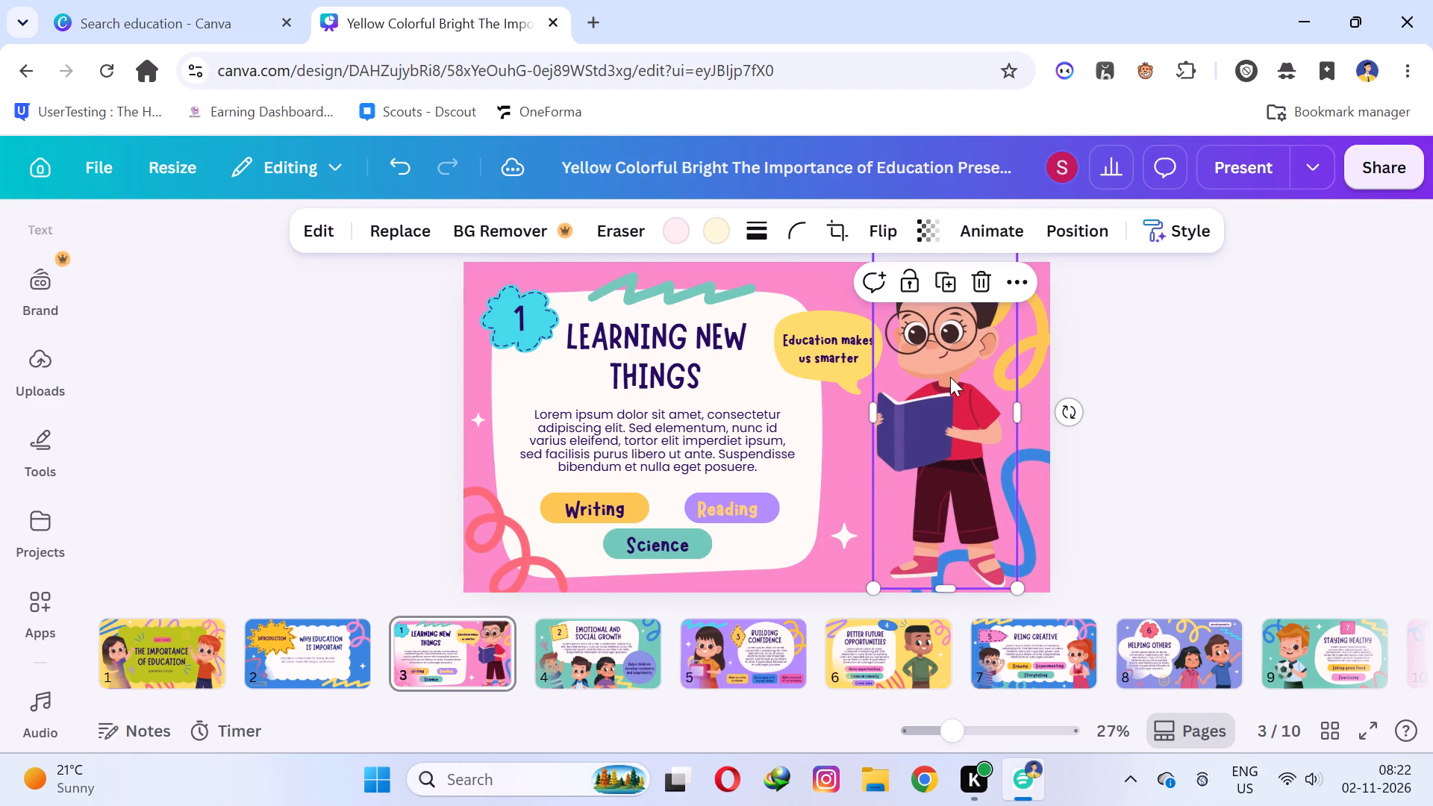
click(950, 377)
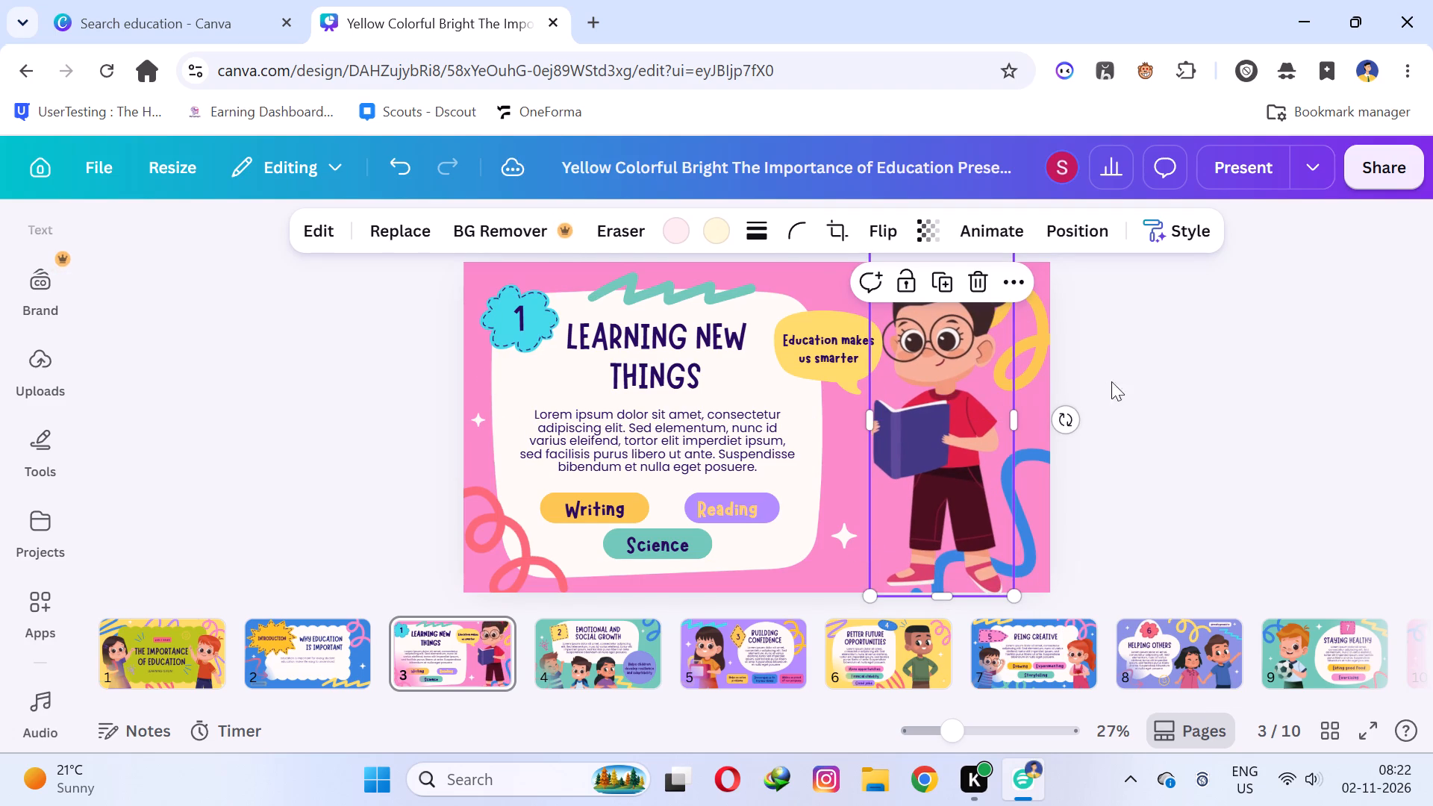
click(1193, 380)
click(955, 331)
drag(1011, 598, 1002, 591)
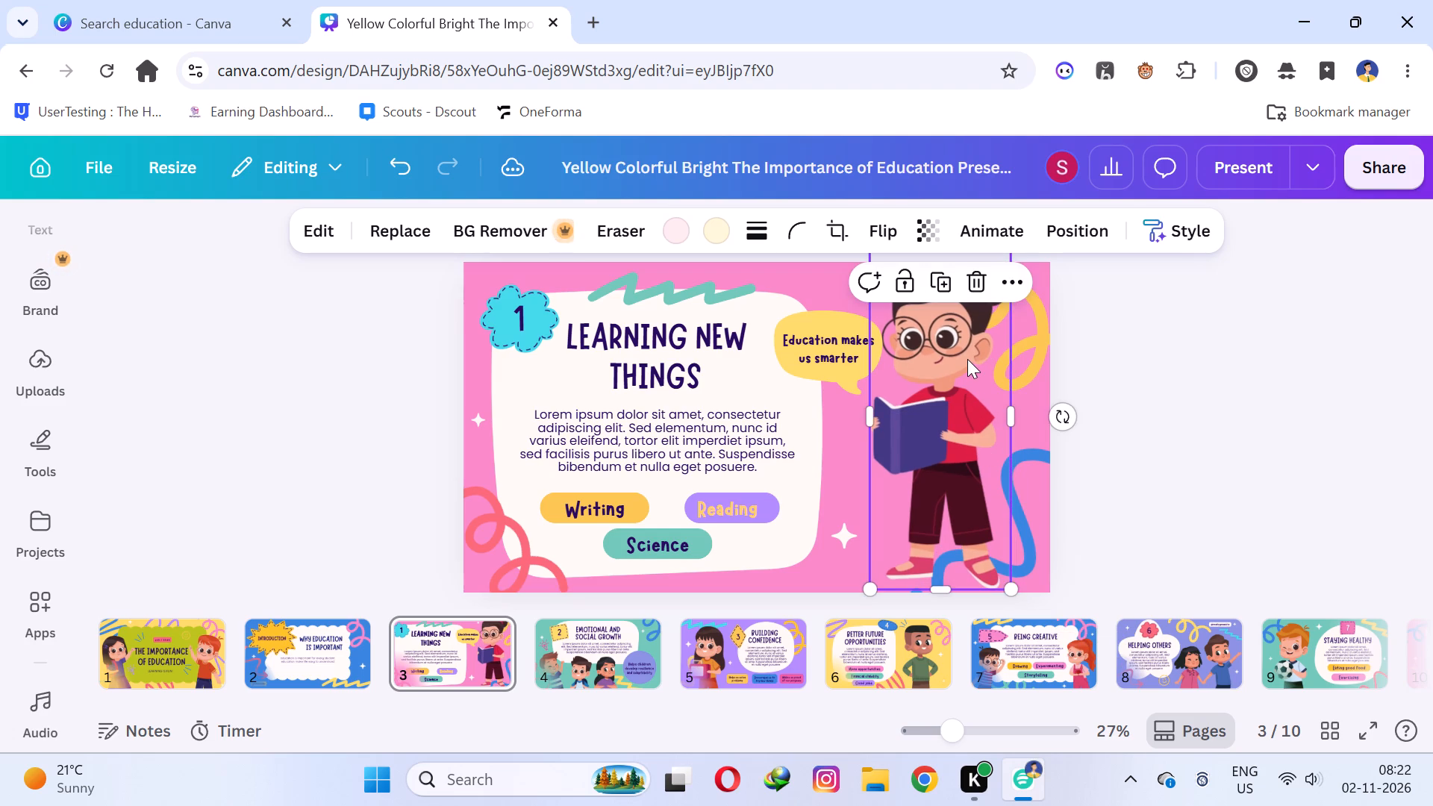
click(967, 359)
click(1156, 363)
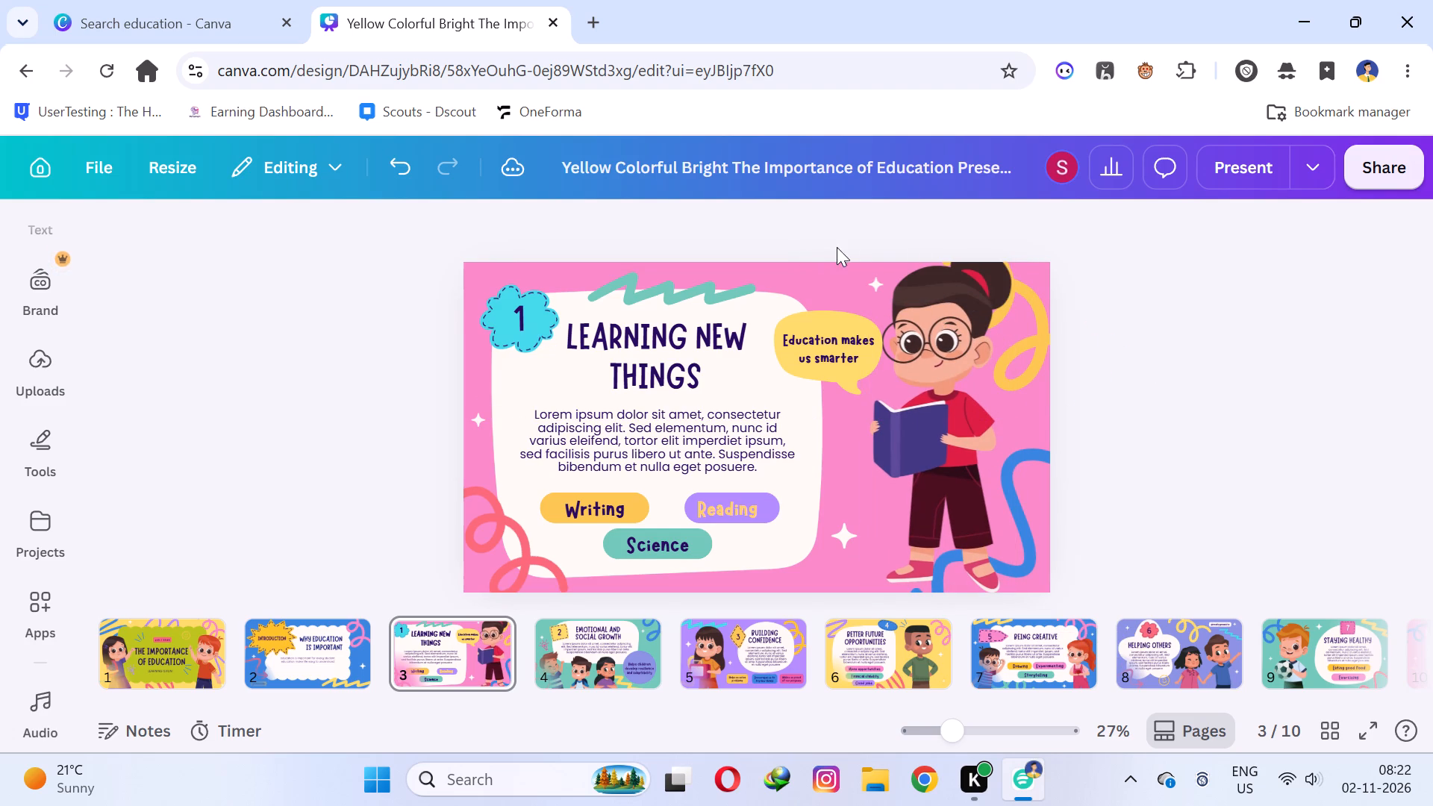
Shrink slide 3's girl illustration a little more and nudge it slightly left, with her shoes just inside the slide's lower edge.
click(886, 254)
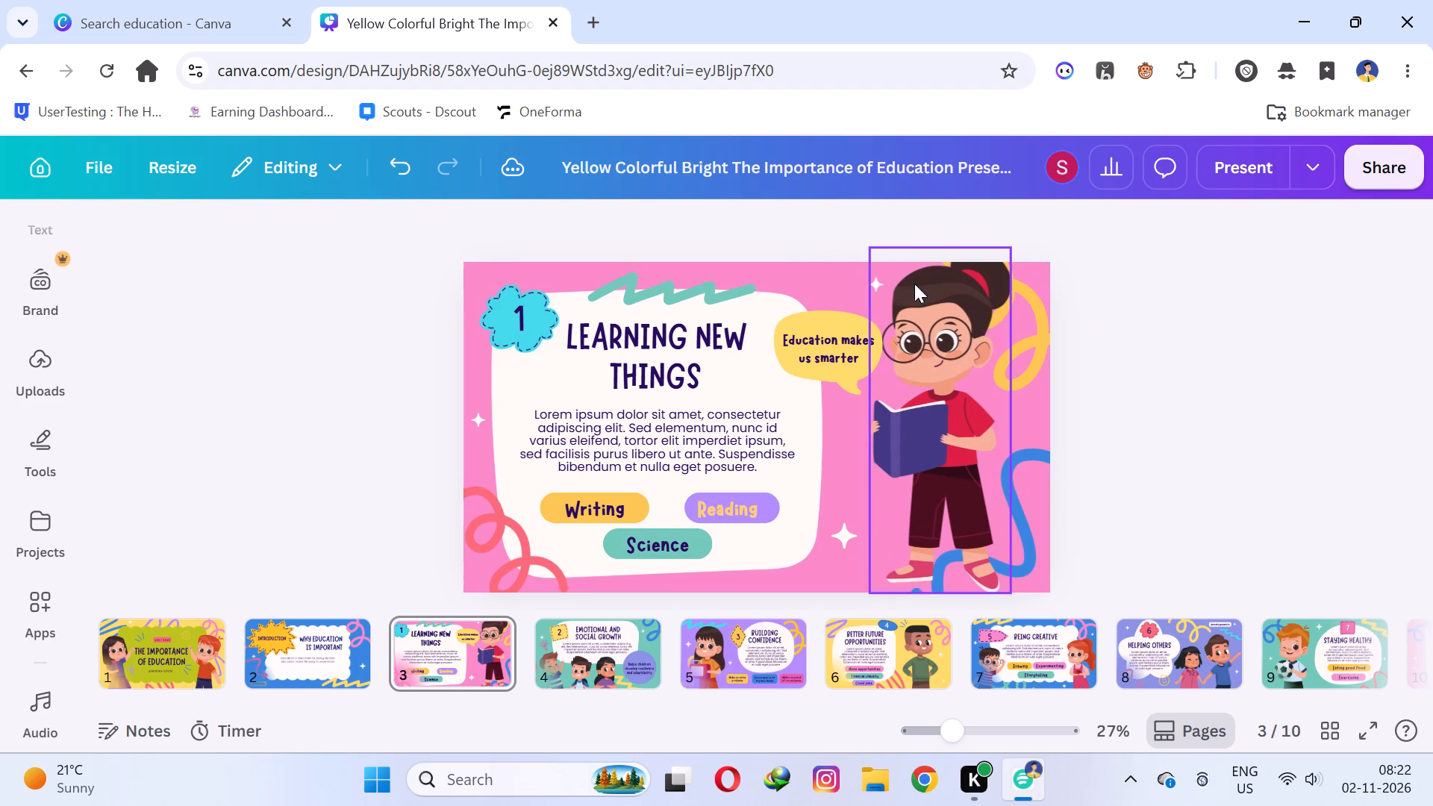
click(911, 413)
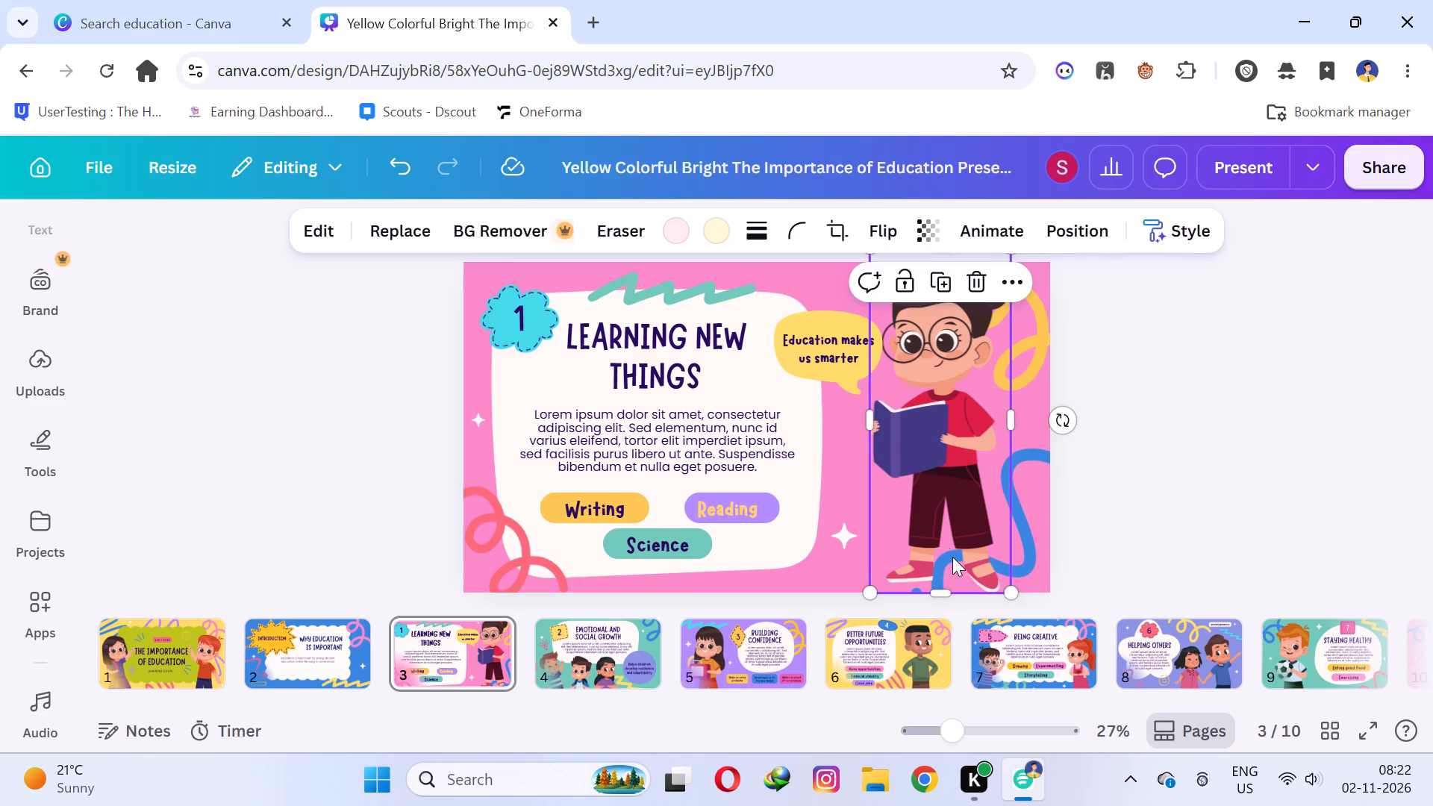
drag(1011, 594, 1004, 586)
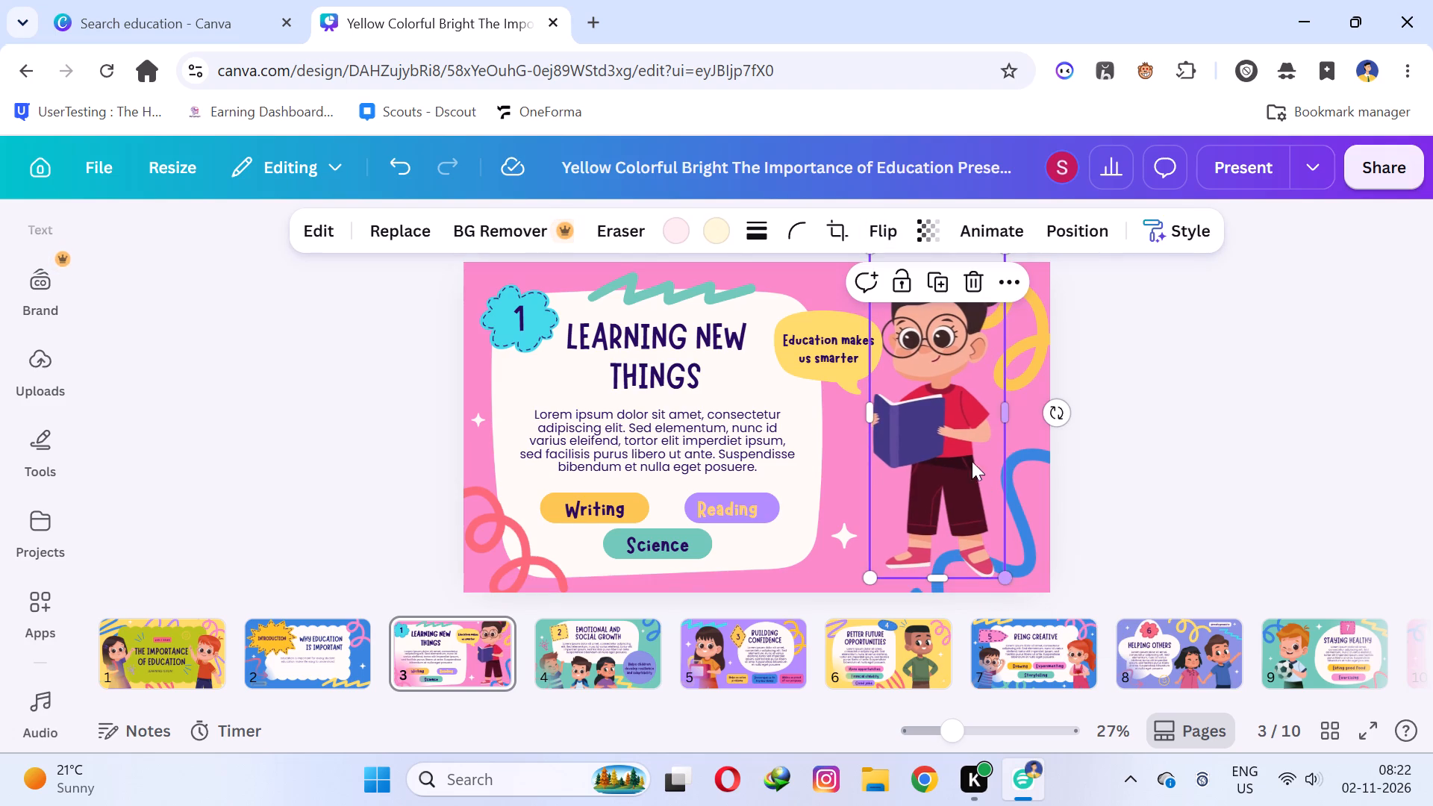
drag(939, 360, 937, 374)
click(1148, 337)
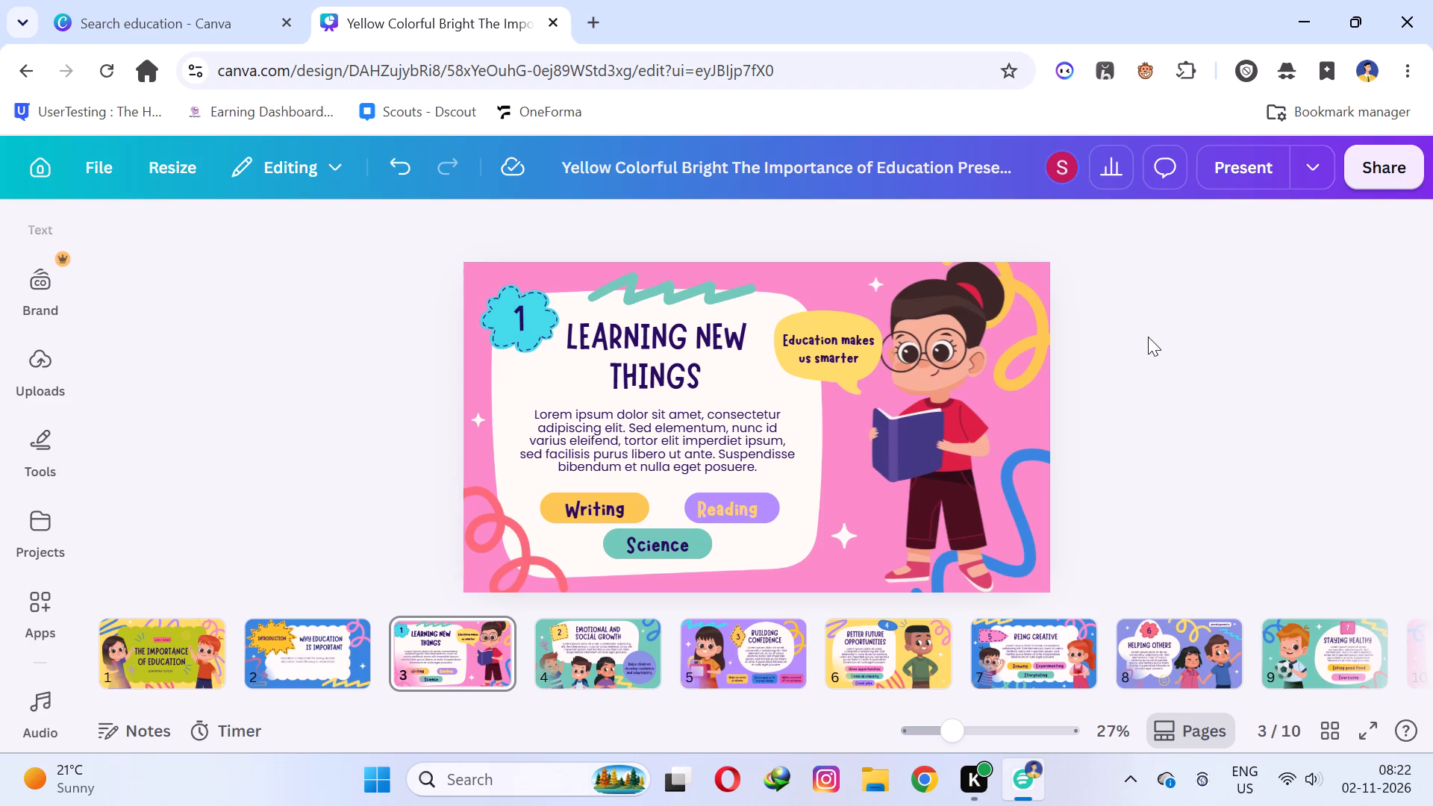
drag(922, 436, 914, 426)
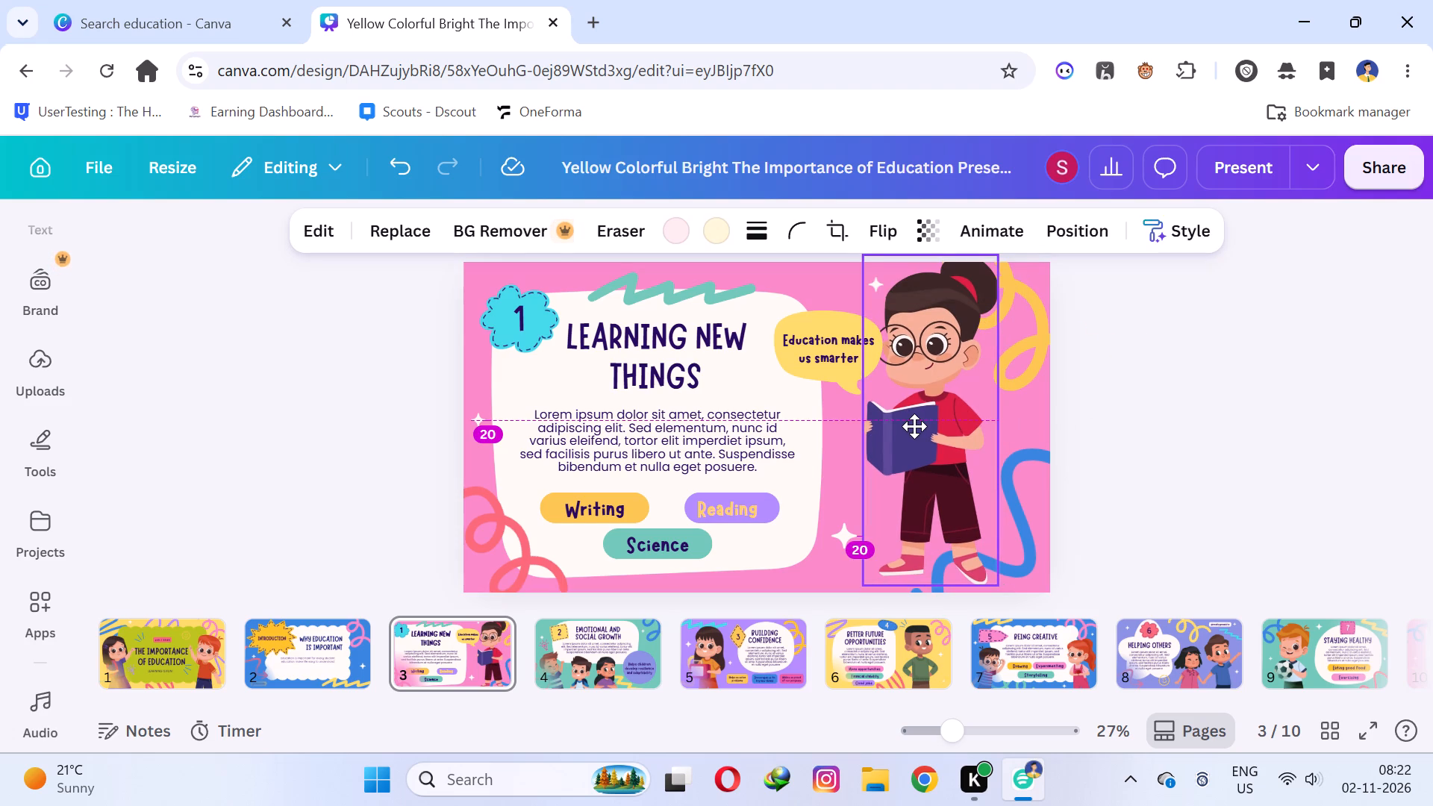
drag(914, 426, 914, 432)
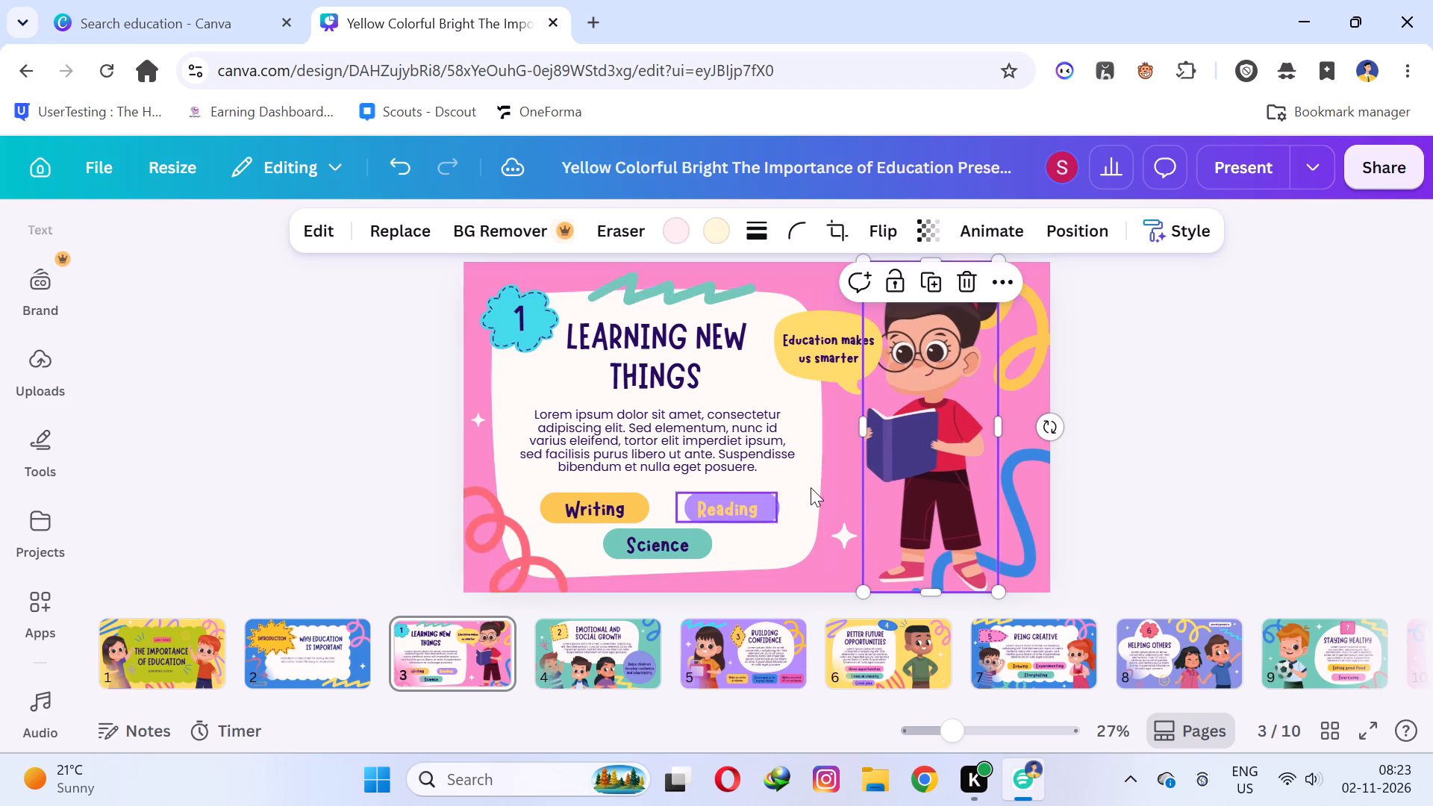
click(1137, 411)
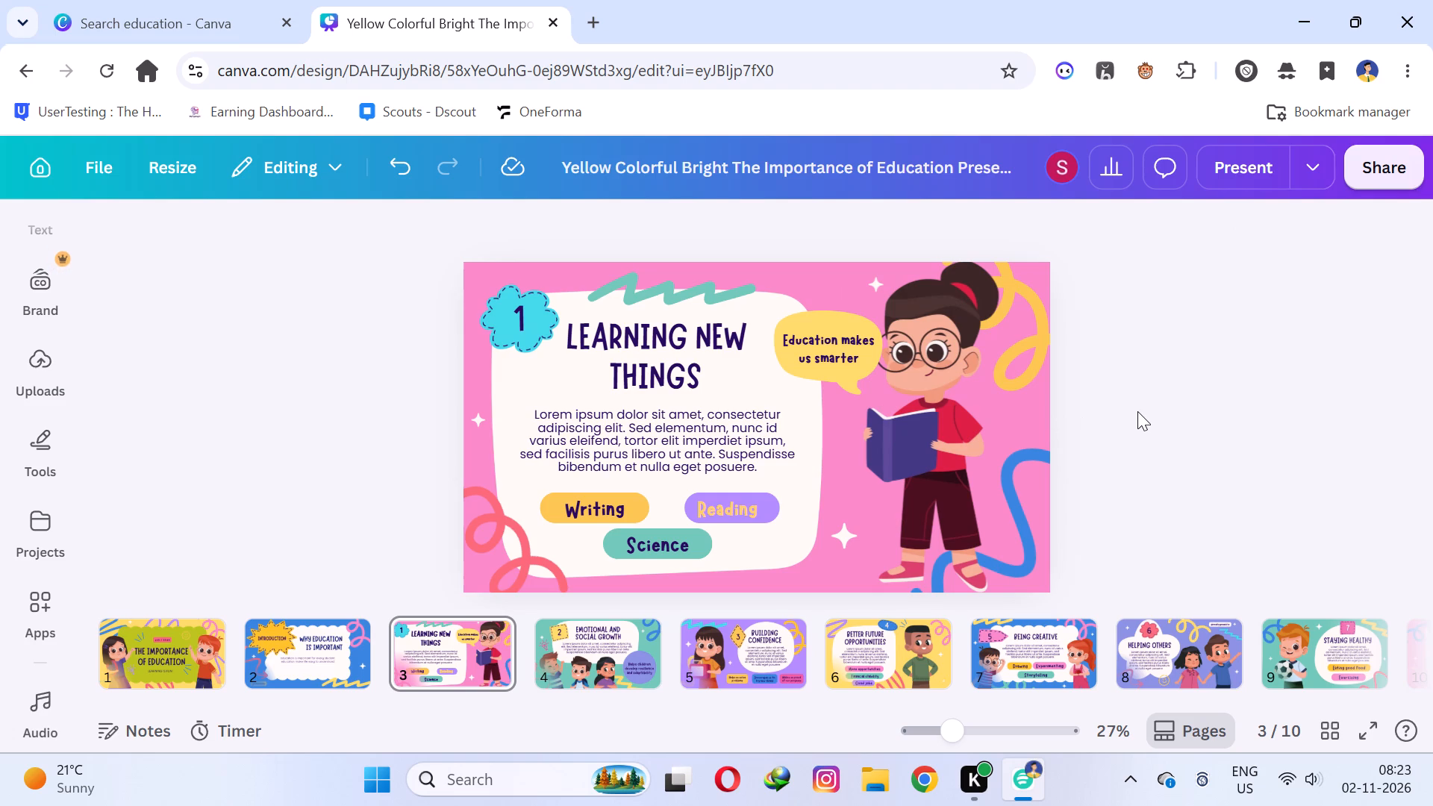
Send slide 3's girl illustration to the back, behind the yellow and blue squiggles.
click(959, 480)
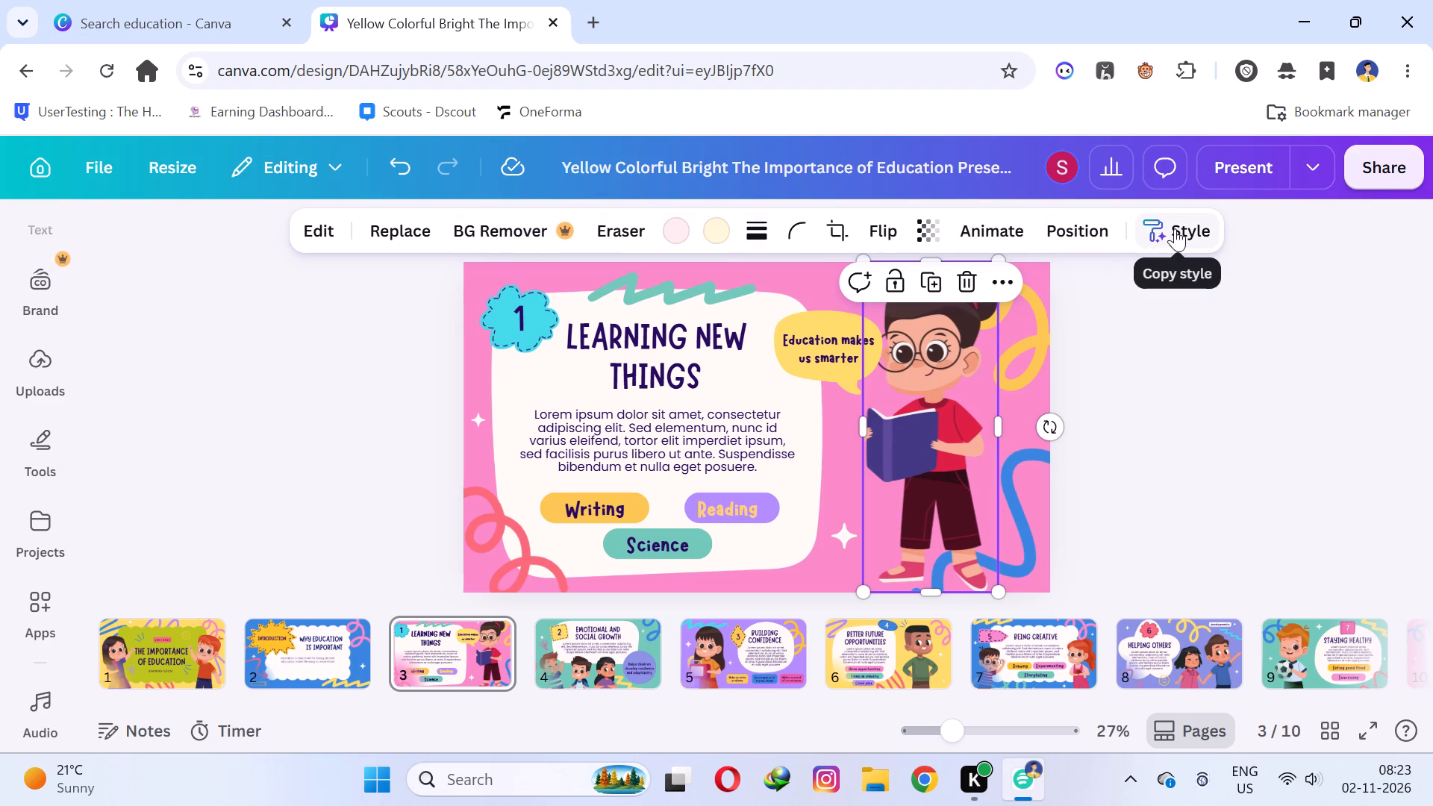
click(1205, 409)
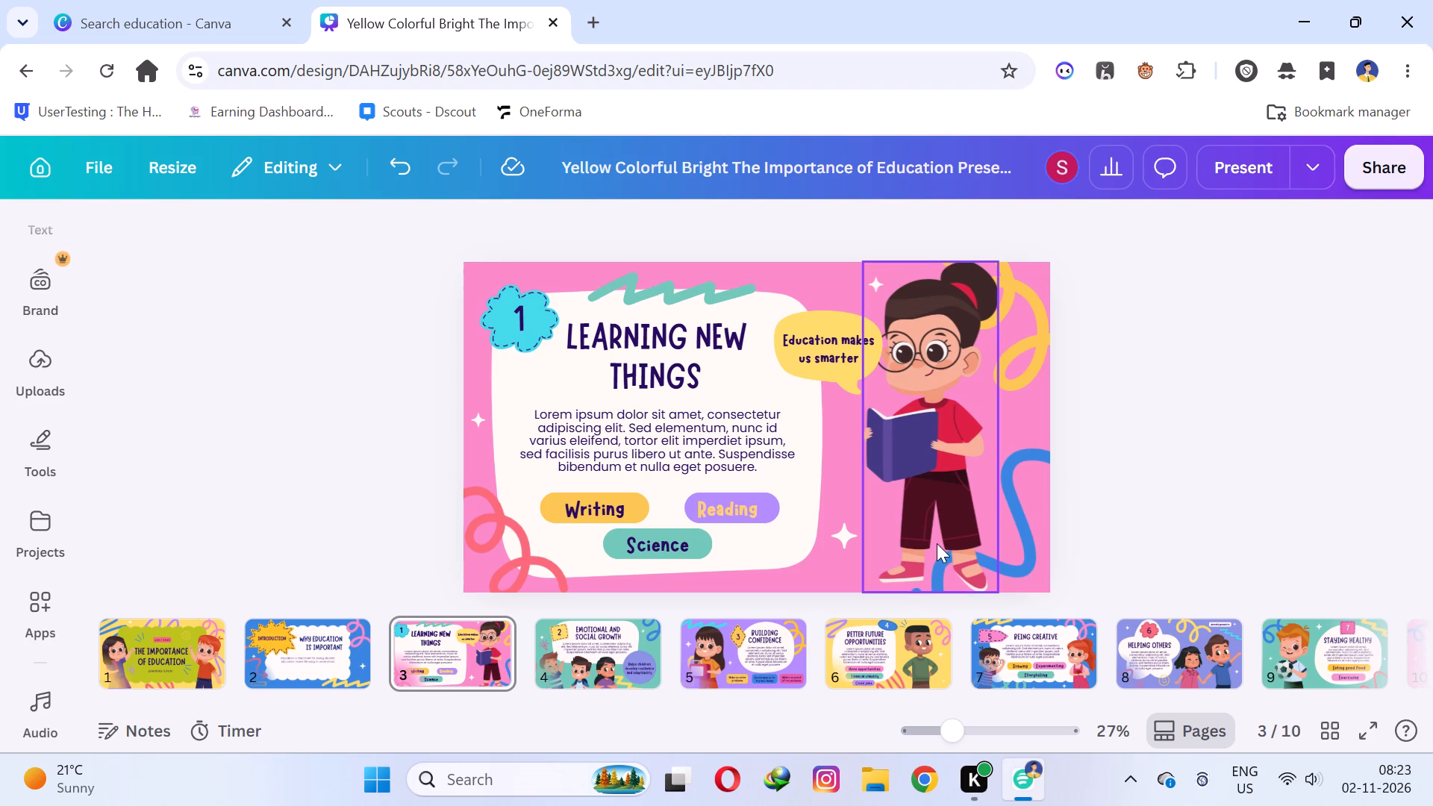
click(920, 488)
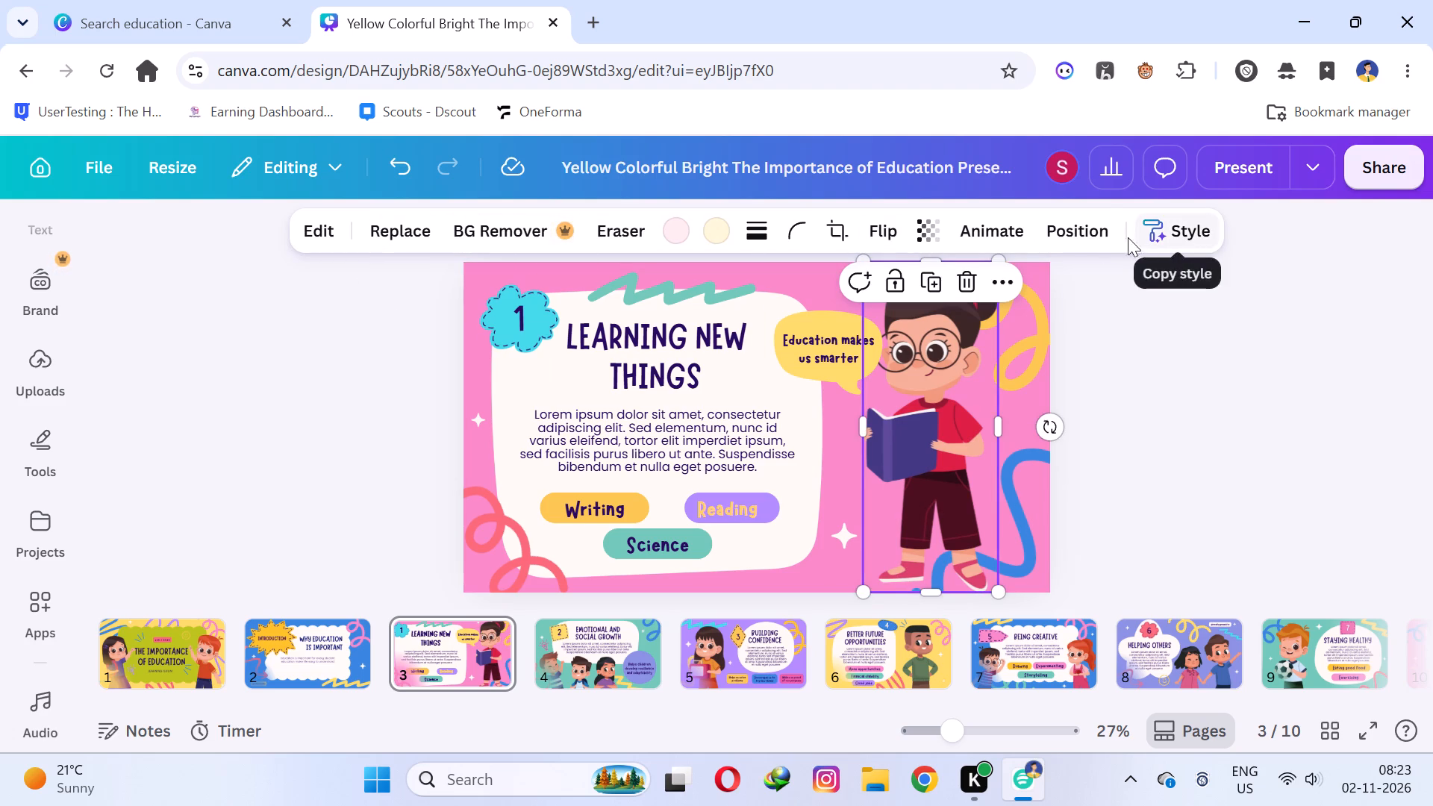
click(1090, 239)
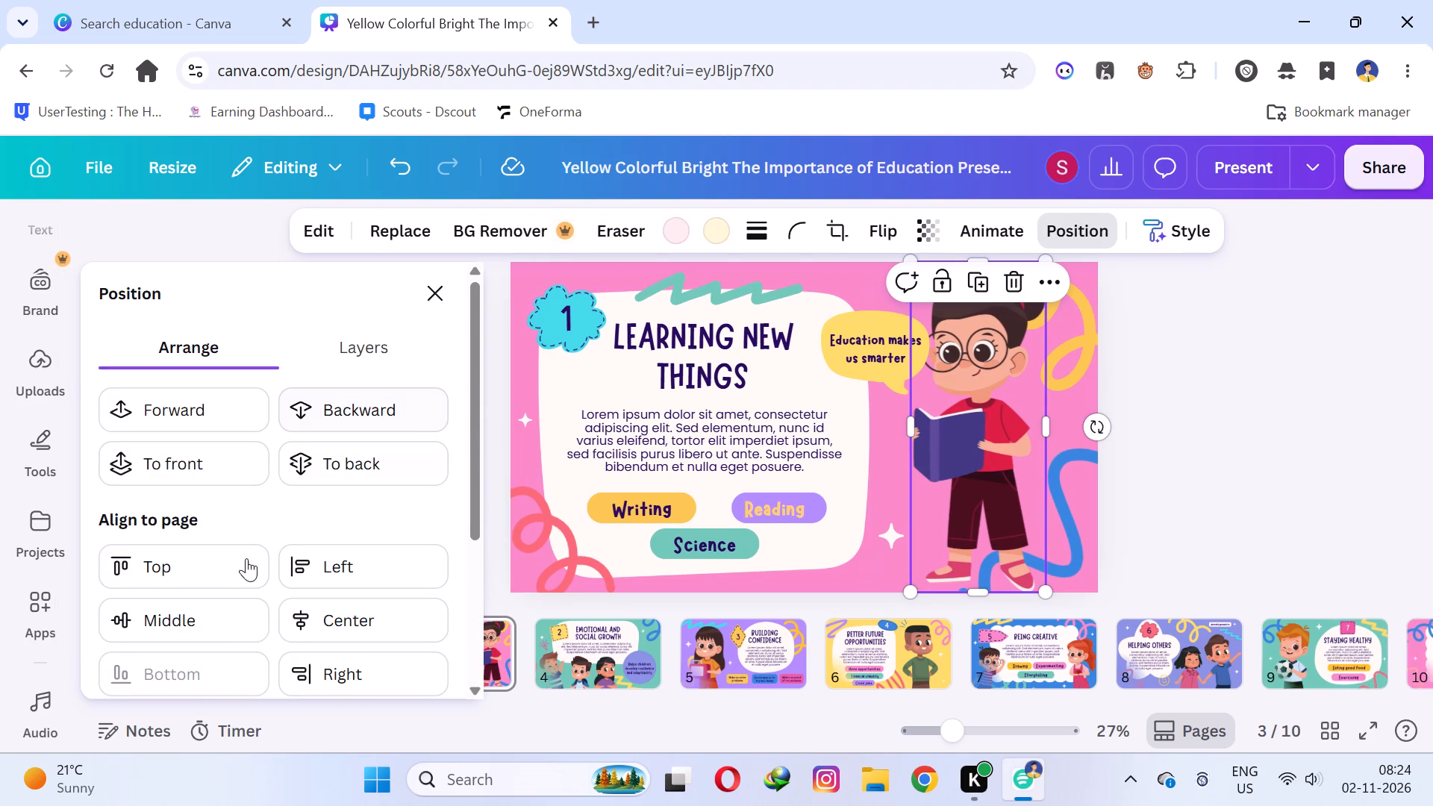
scroll(245, 572, down, 5)
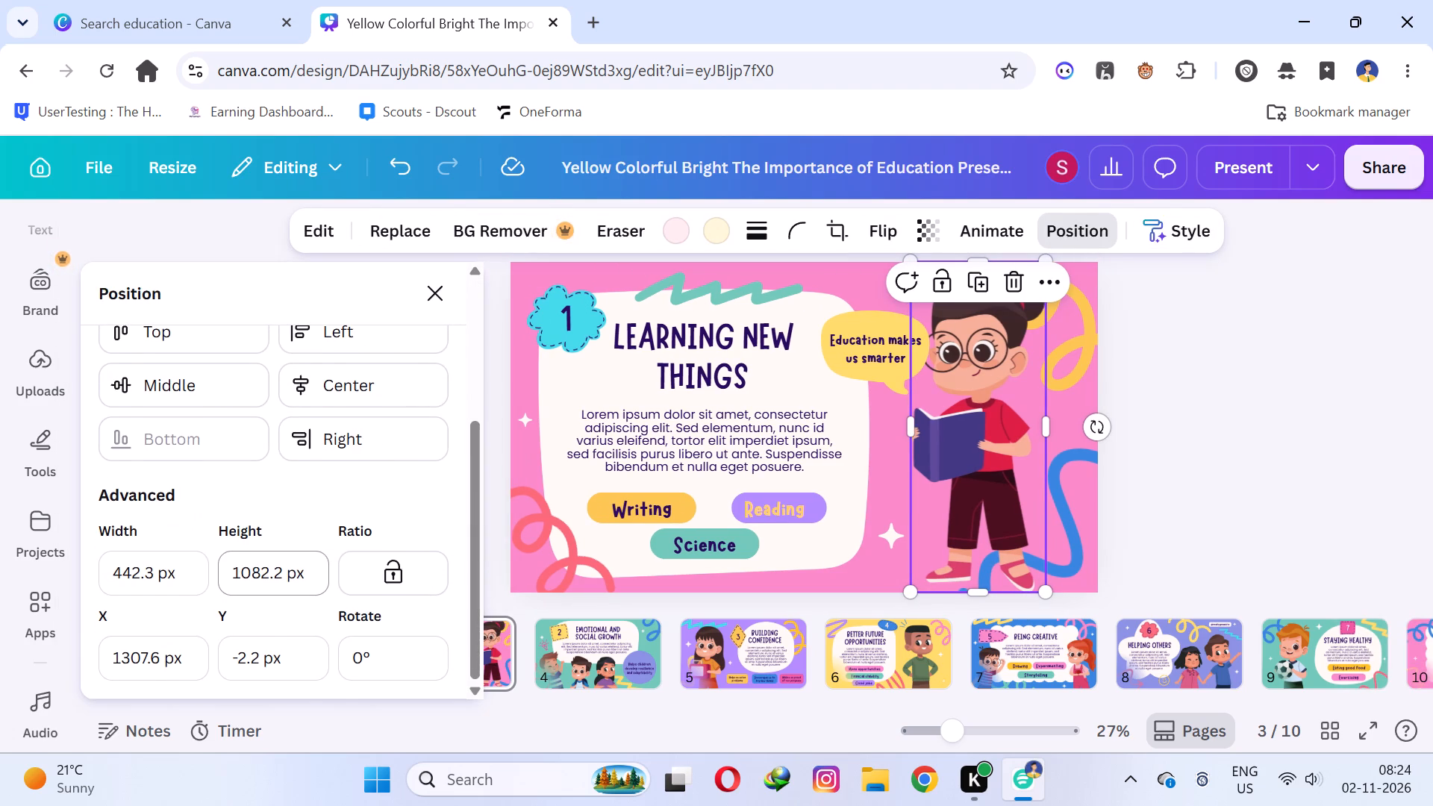
scroll(263, 557, up, 4)
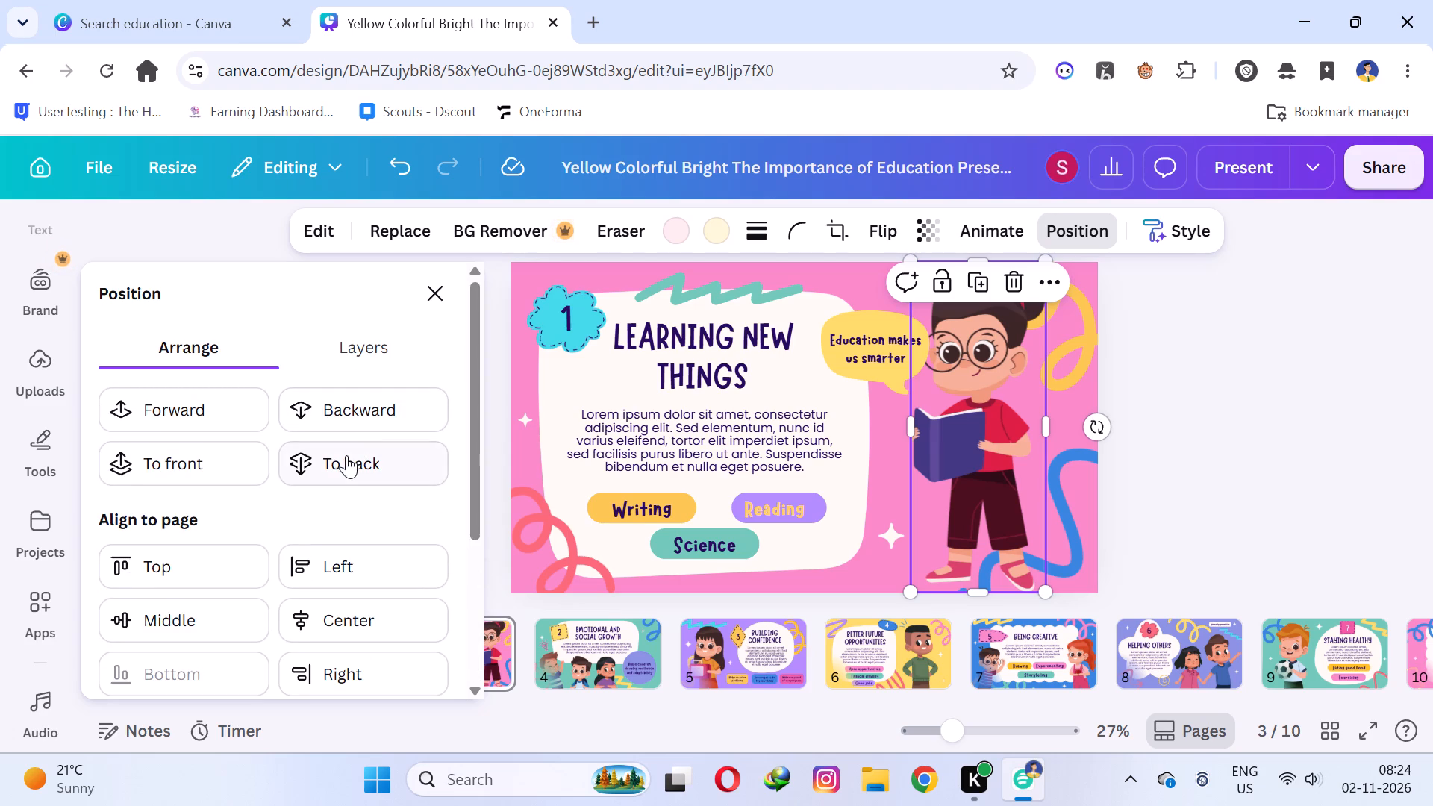
click(185, 415)
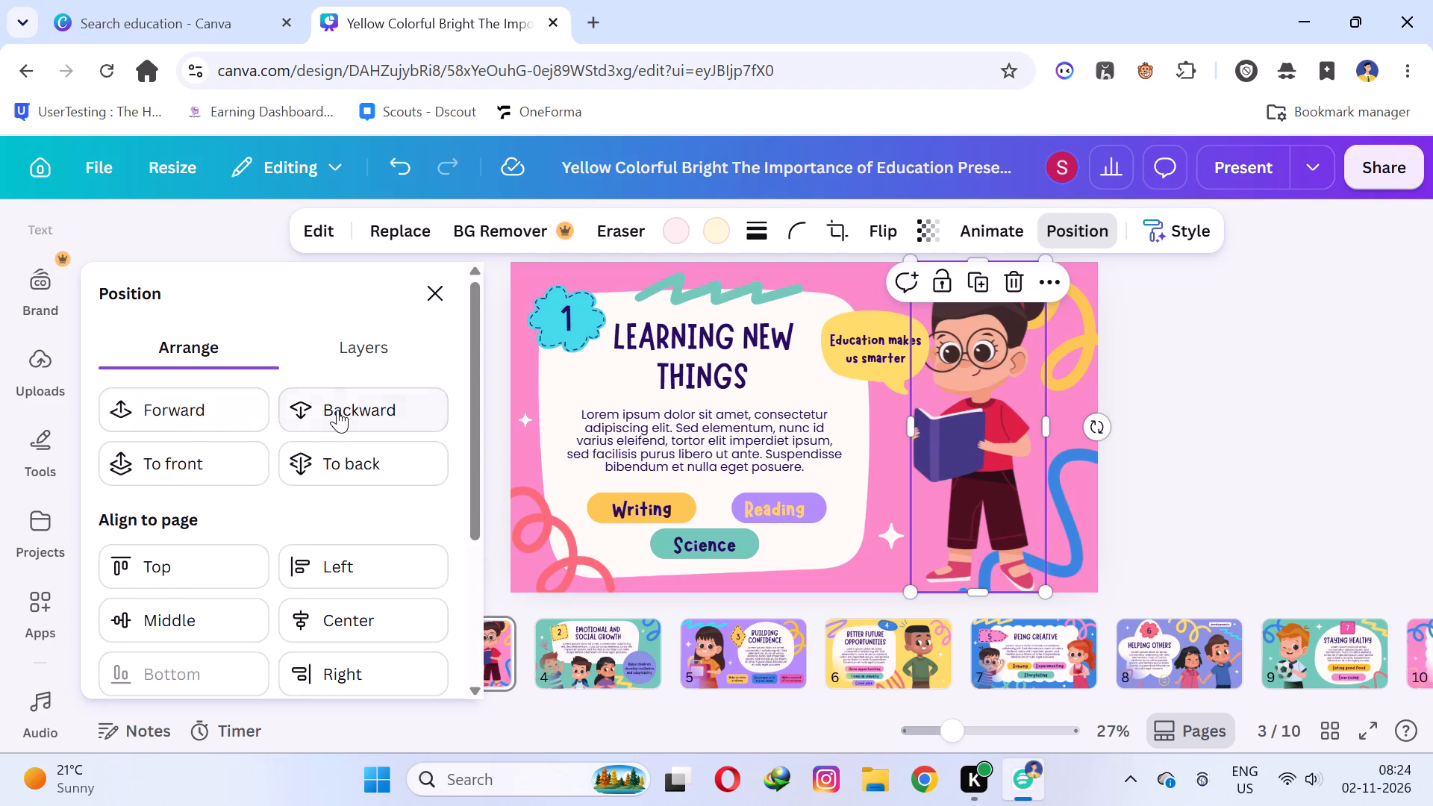
click(337, 410)
click(347, 465)
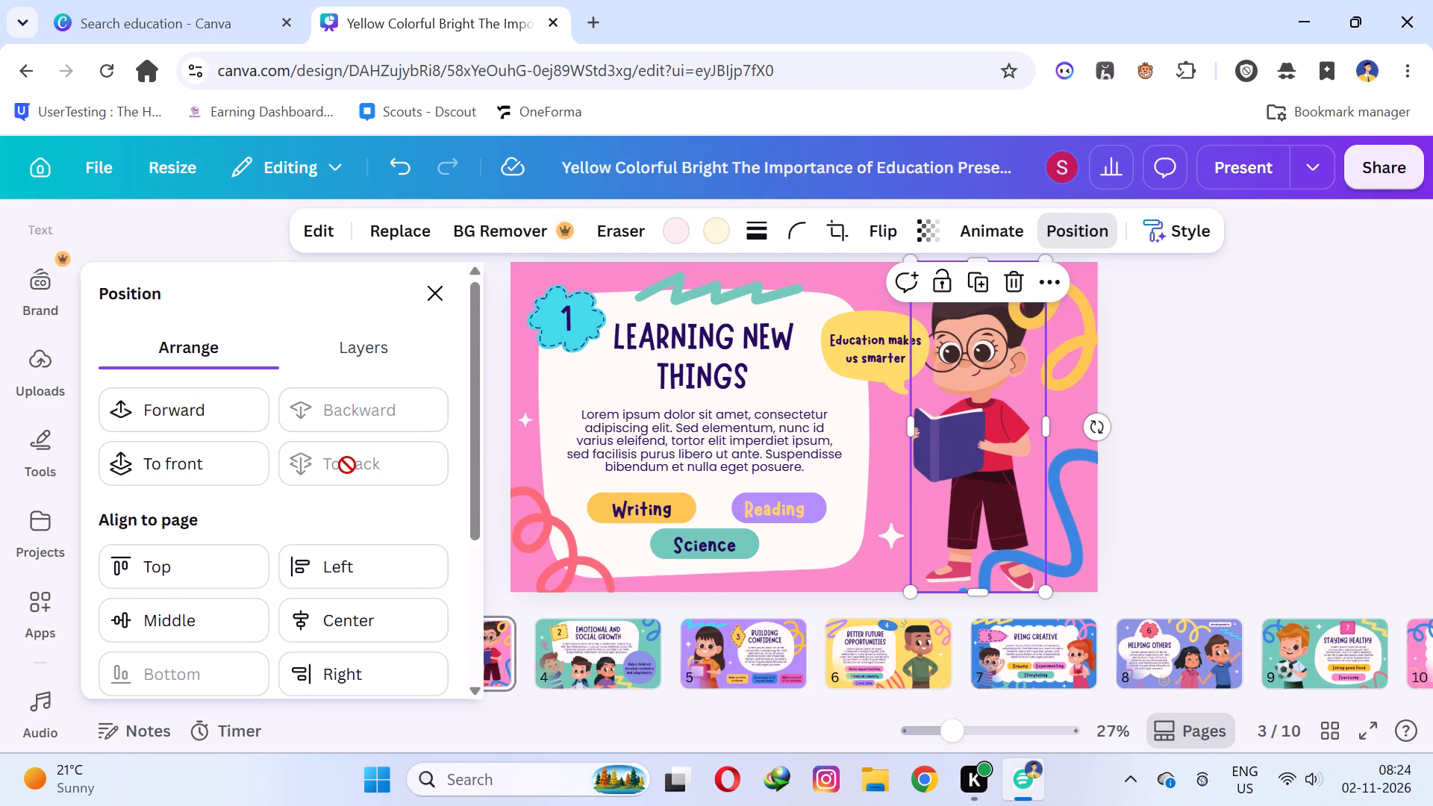
click(1237, 443)
click(1237, 443)
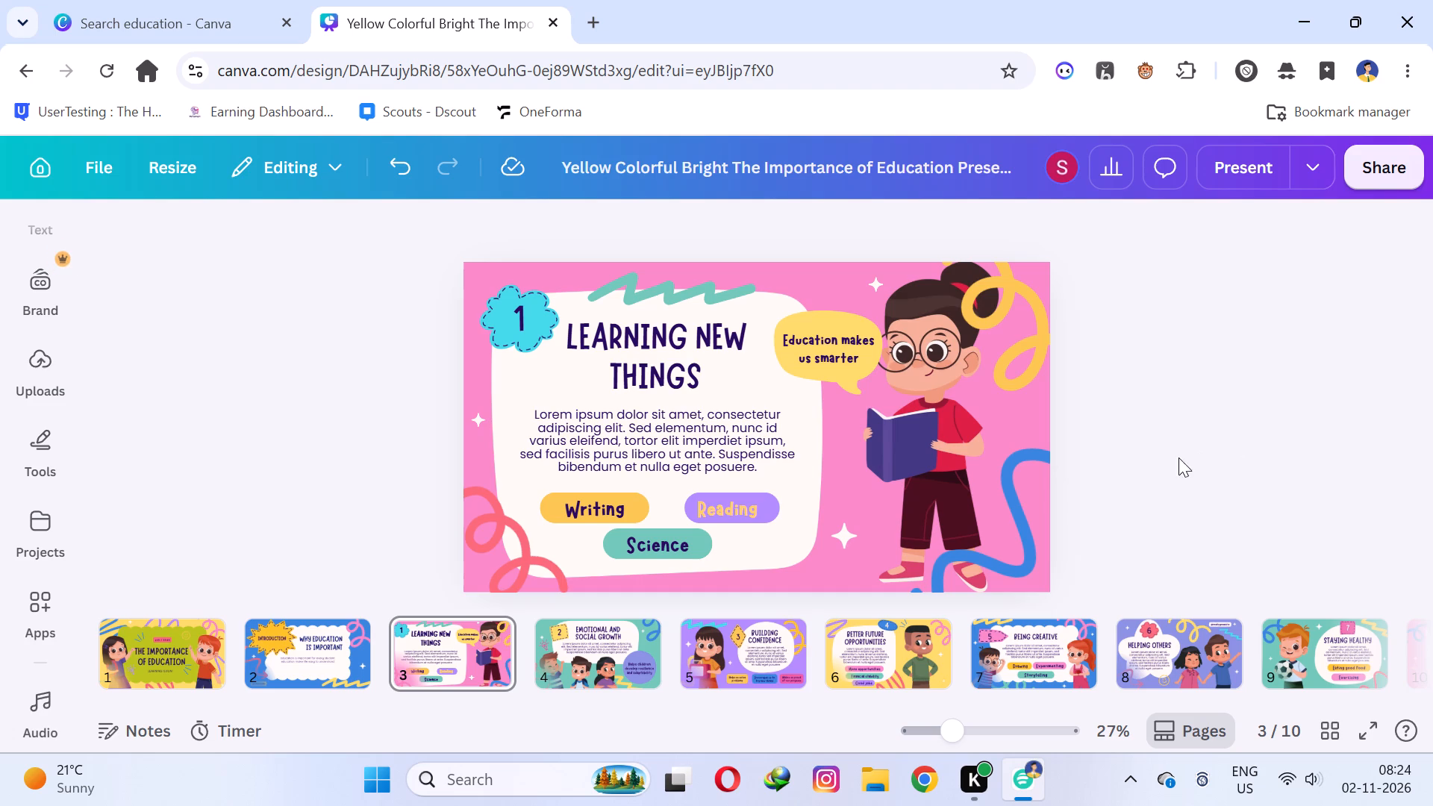
Nudge slide 3's girl illustration slightly to the right.
drag(940, 428, 952, 427)
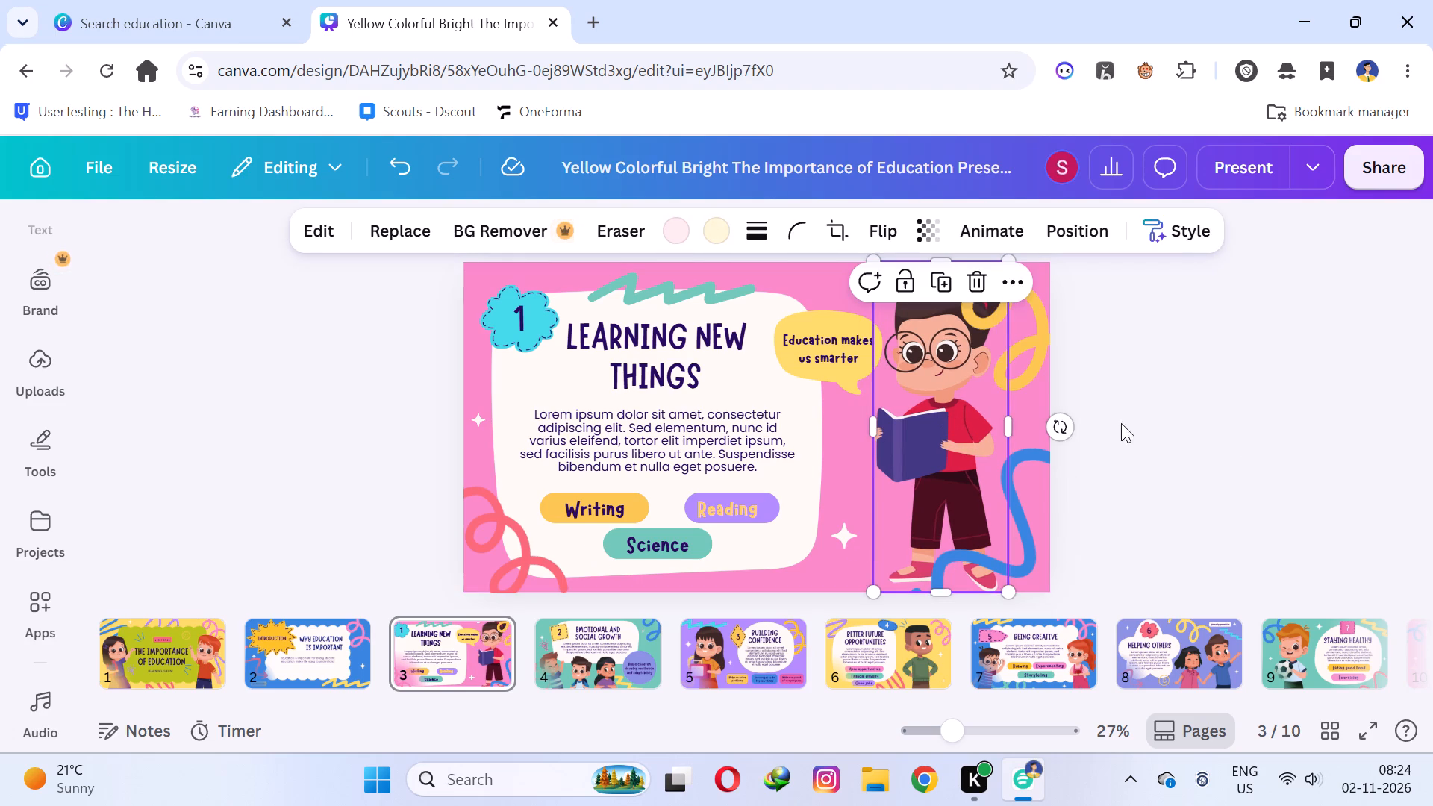
click(1170, 416)
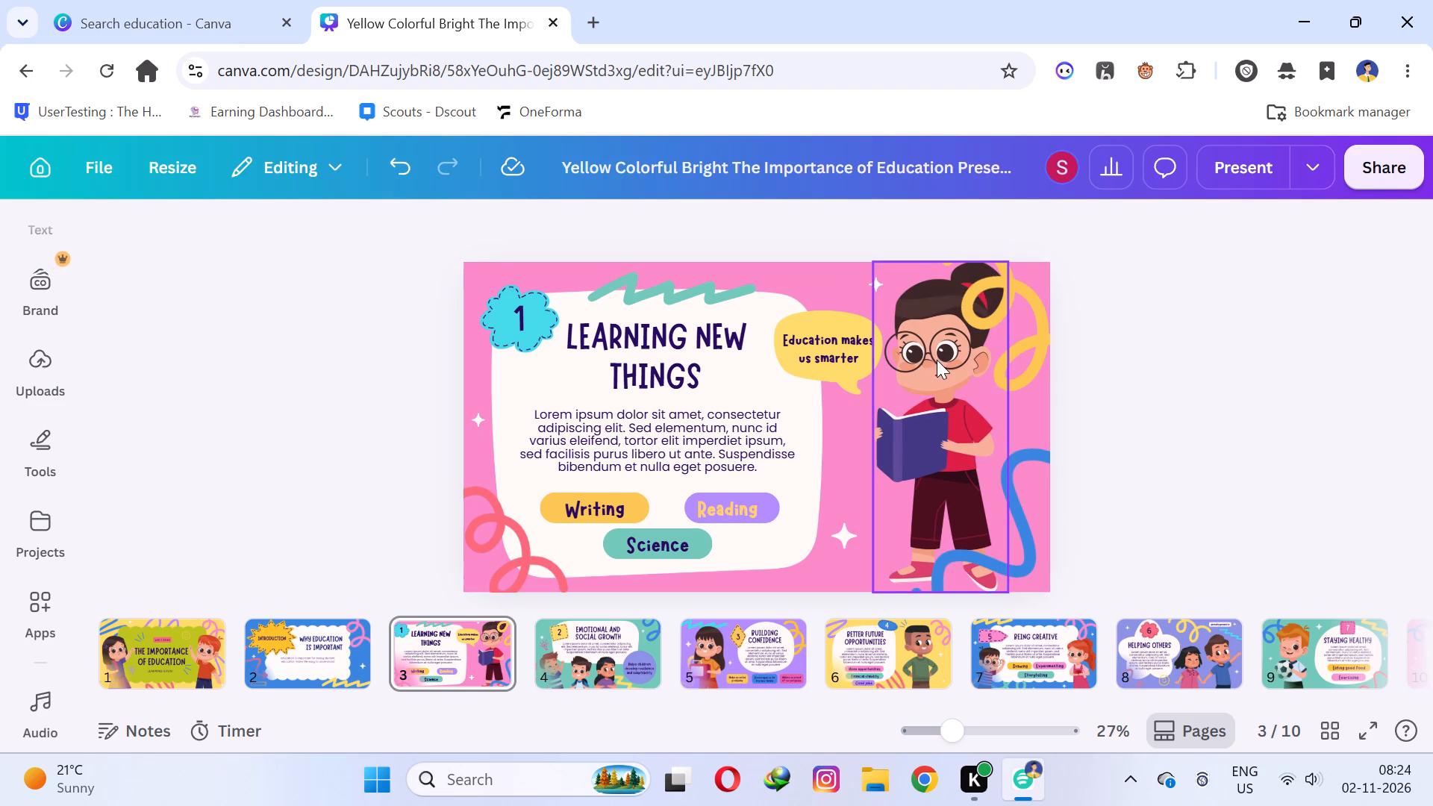
Replace slide 3's placeholder body text with "always learnig new things make best future".
double_click(567, 430)
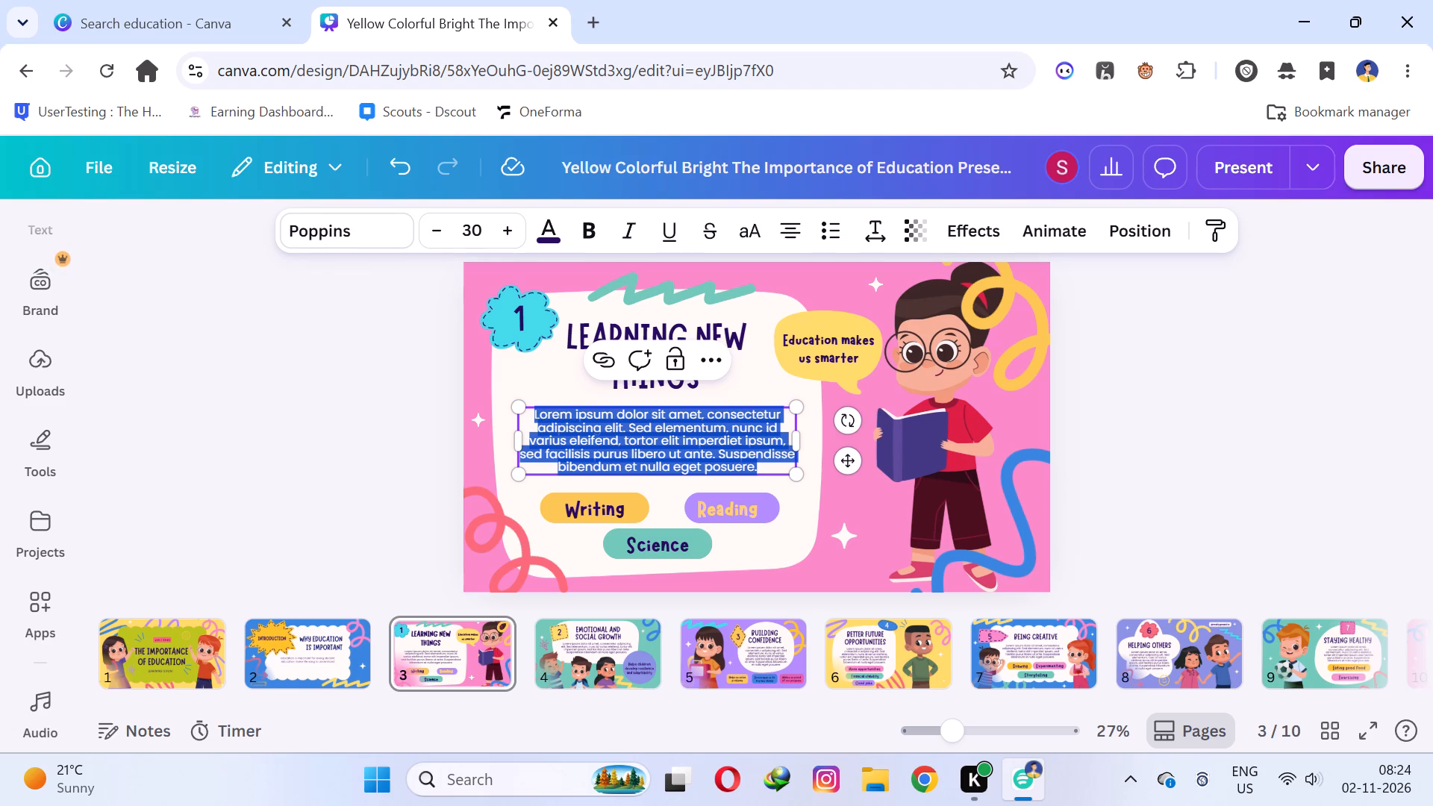
text(al)
key(w)
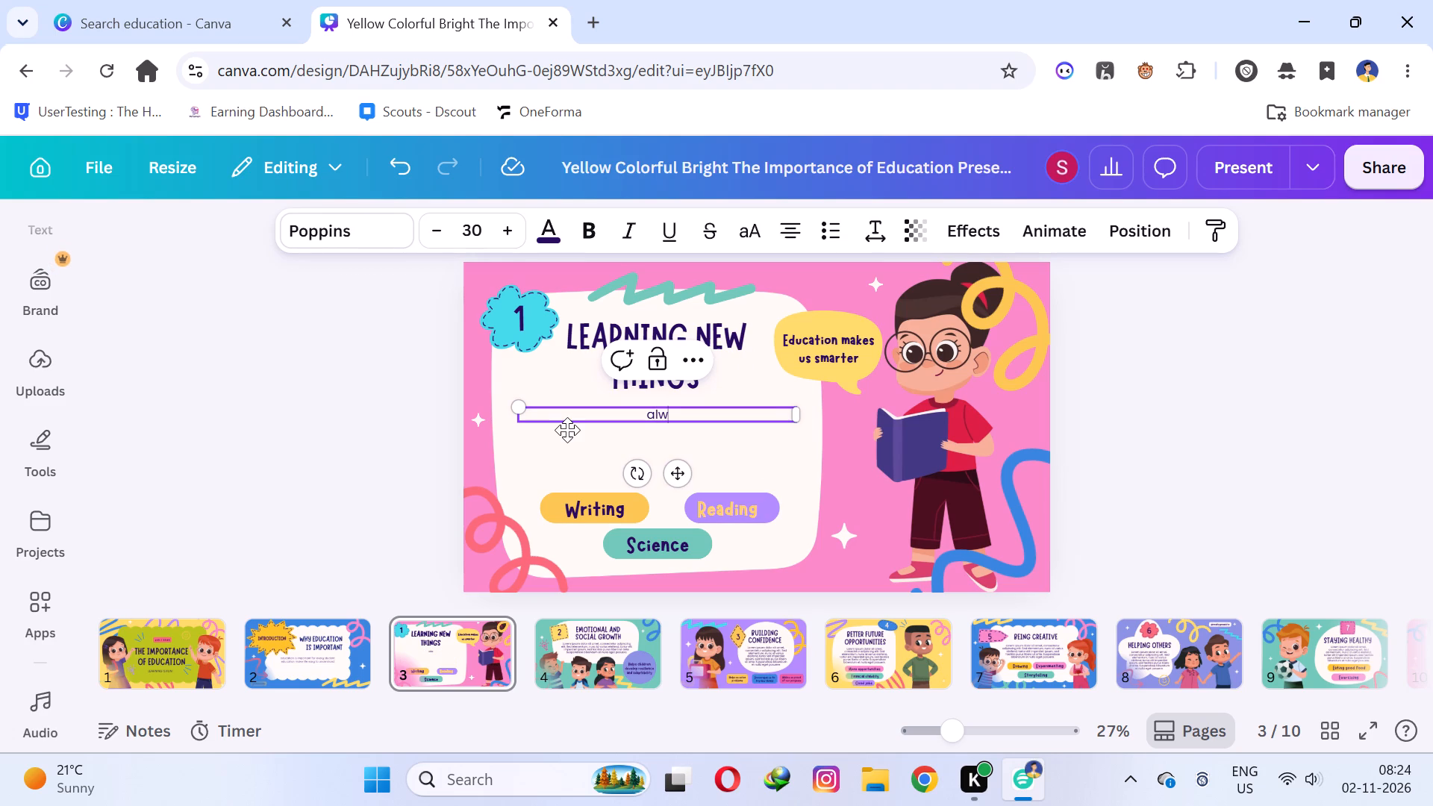
text(ays)
key(space)
text(learnig)
key(space)
text(new this)
key(space)
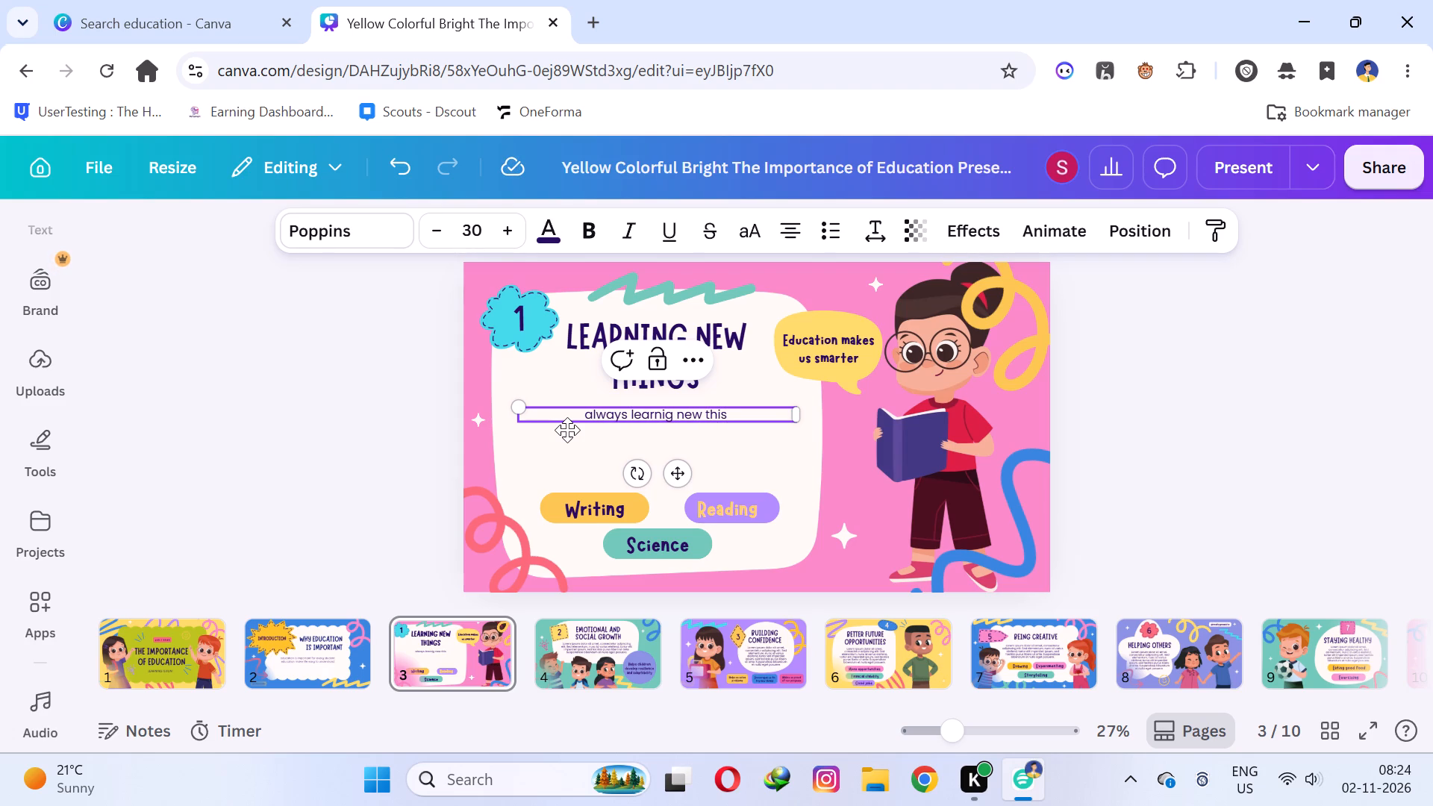
key(BackSpace)
key(BackSpace)
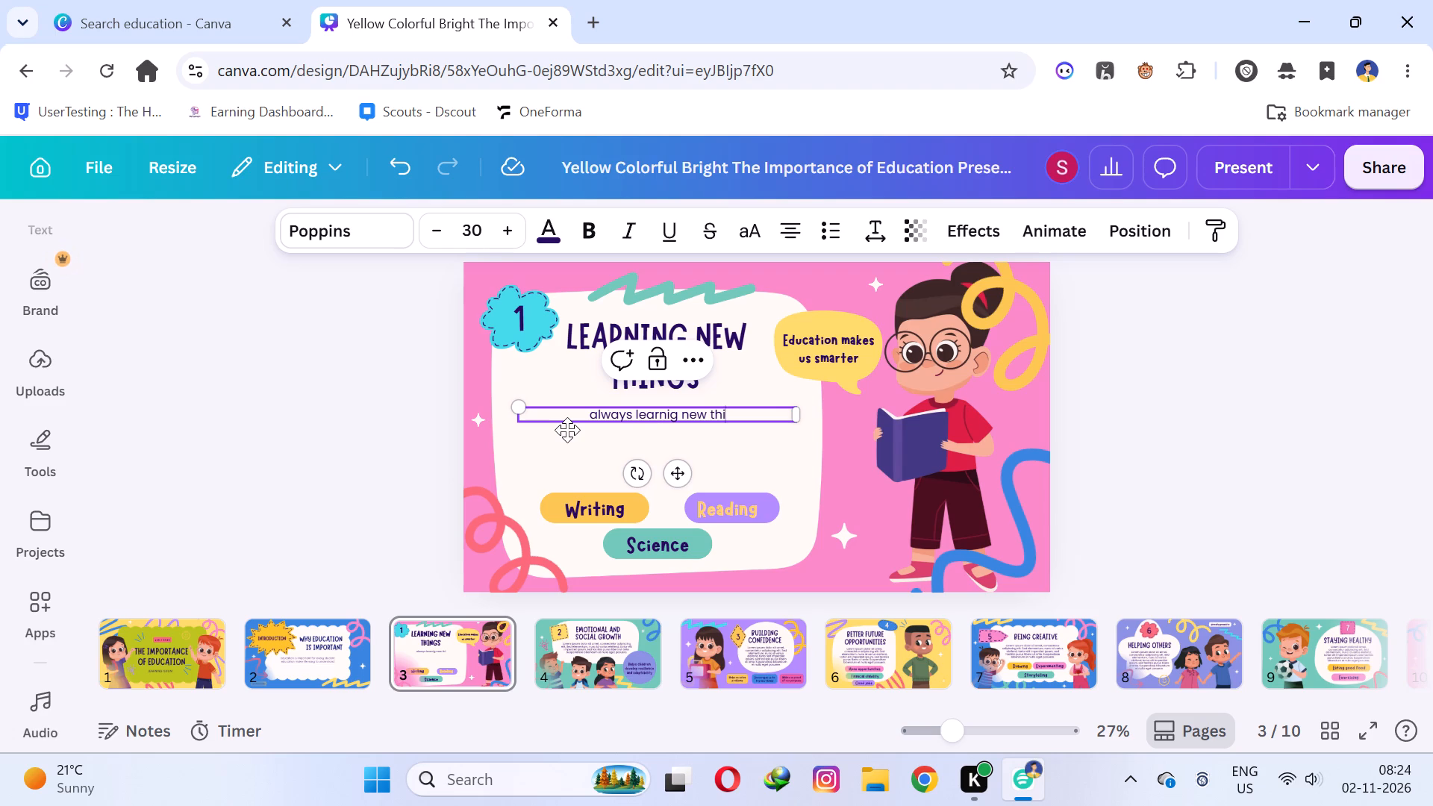
text(ngd)
key(space)
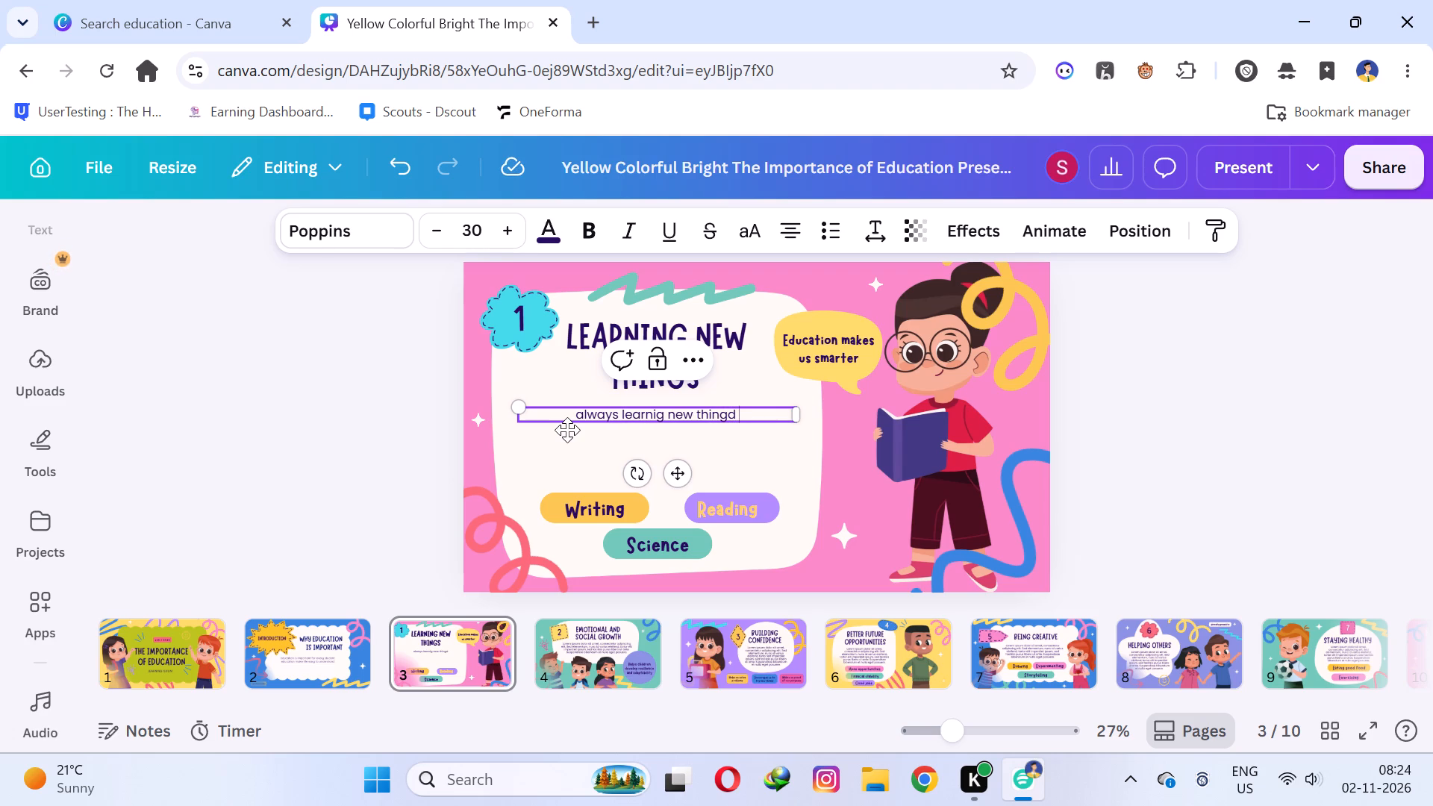
key(BackSpace)
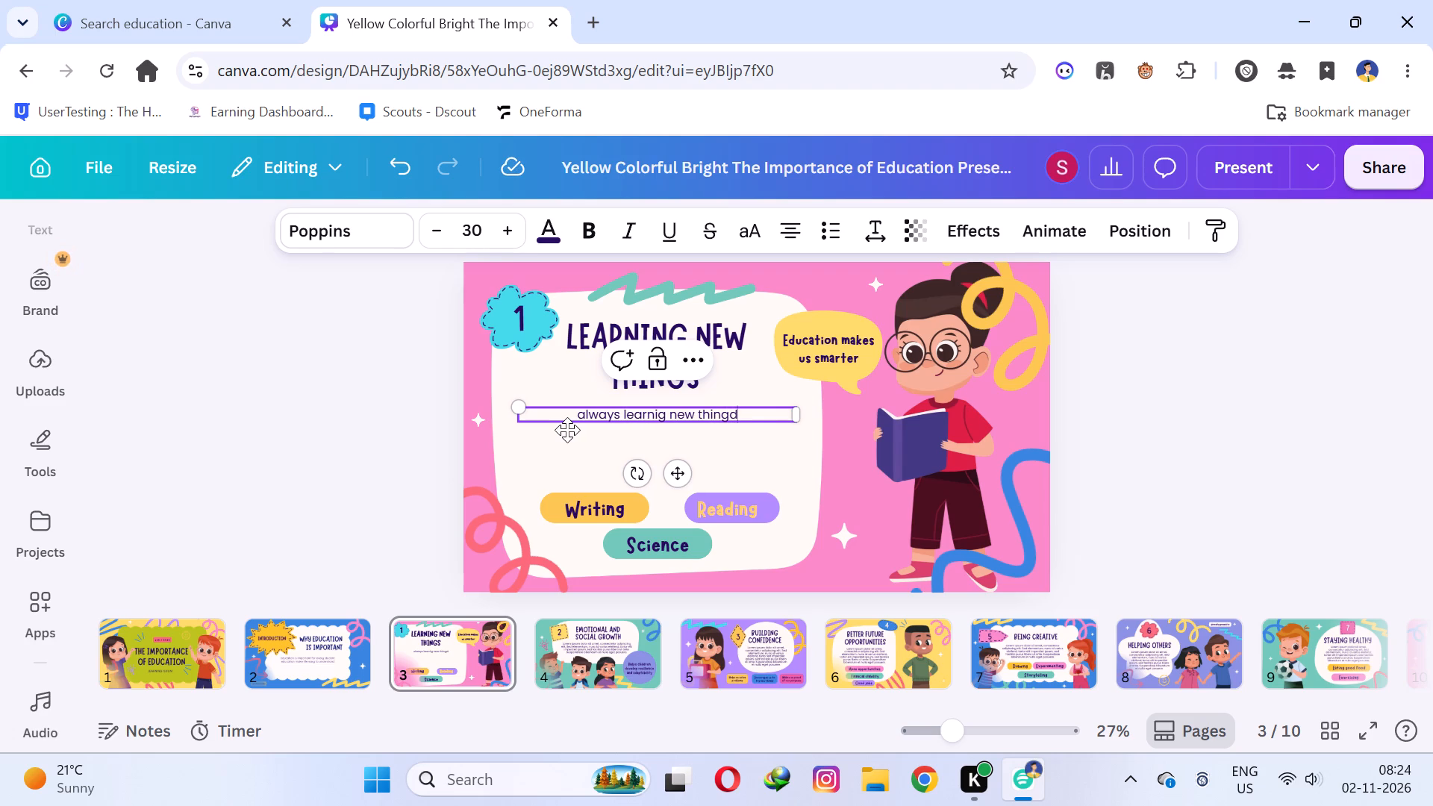
key(BackSpace)
text(s make best f)
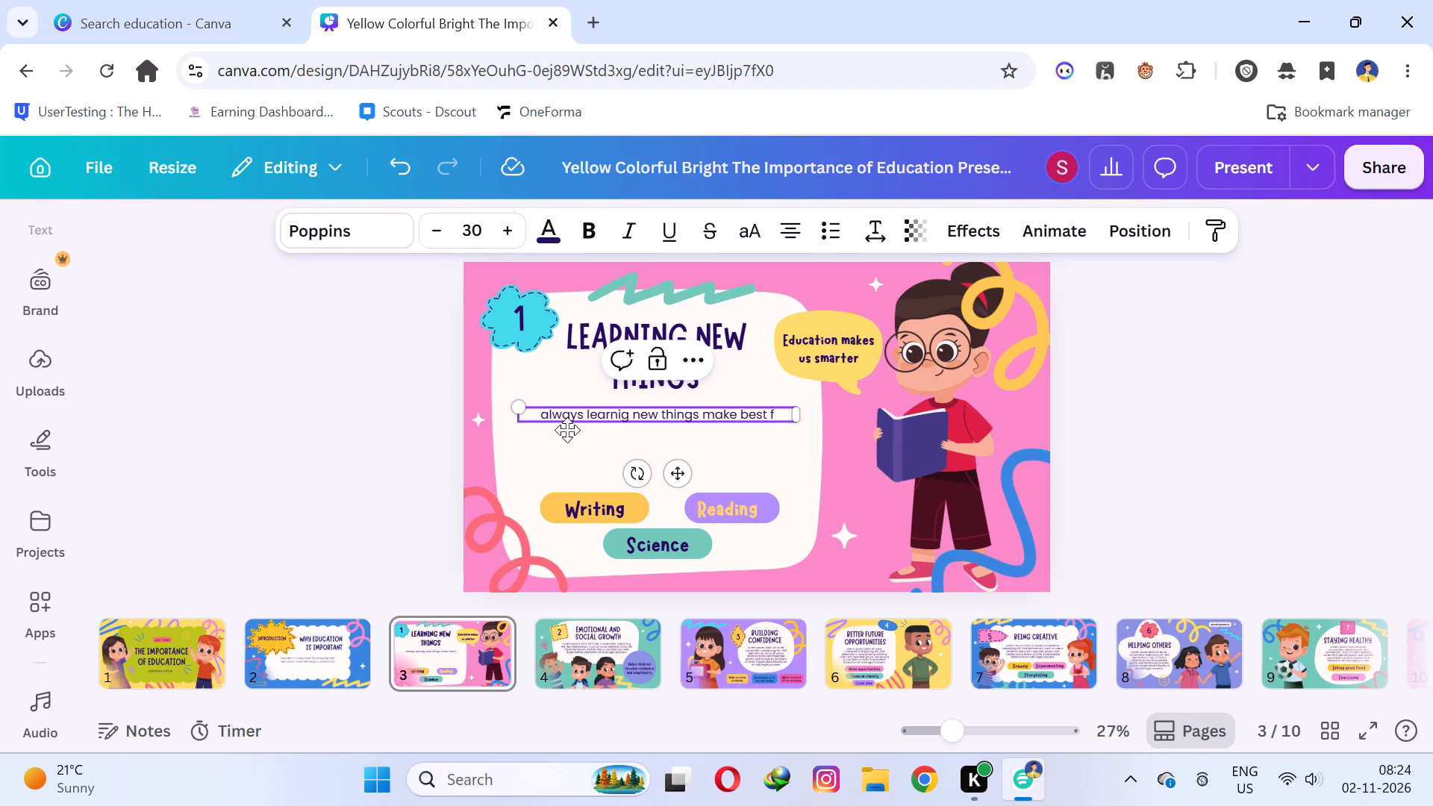
text(uture)
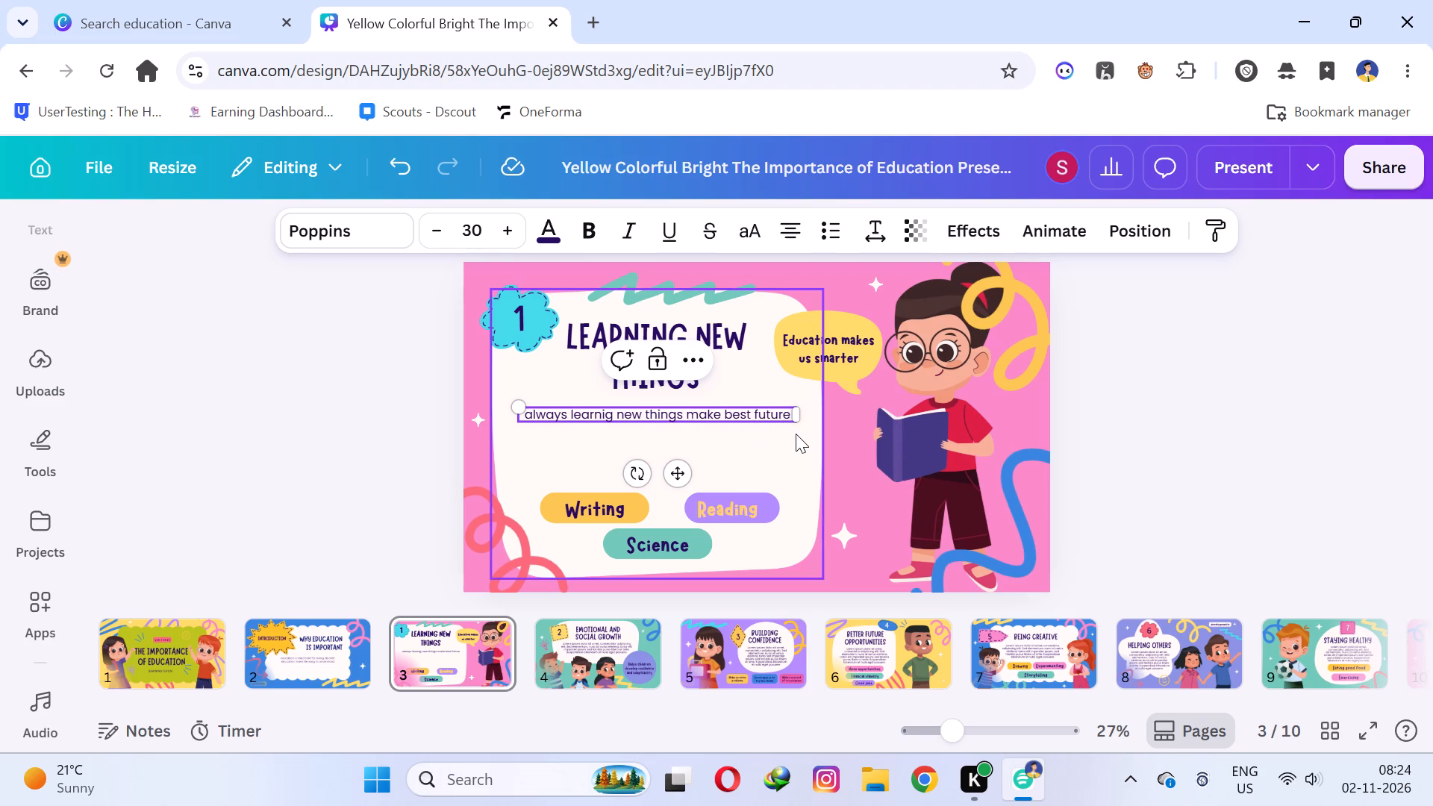
click(1228, 379)
Move slide 3's body text line slightly down, away from the heading.
drag(630, 416, 631, 424)
click(1260, 390)
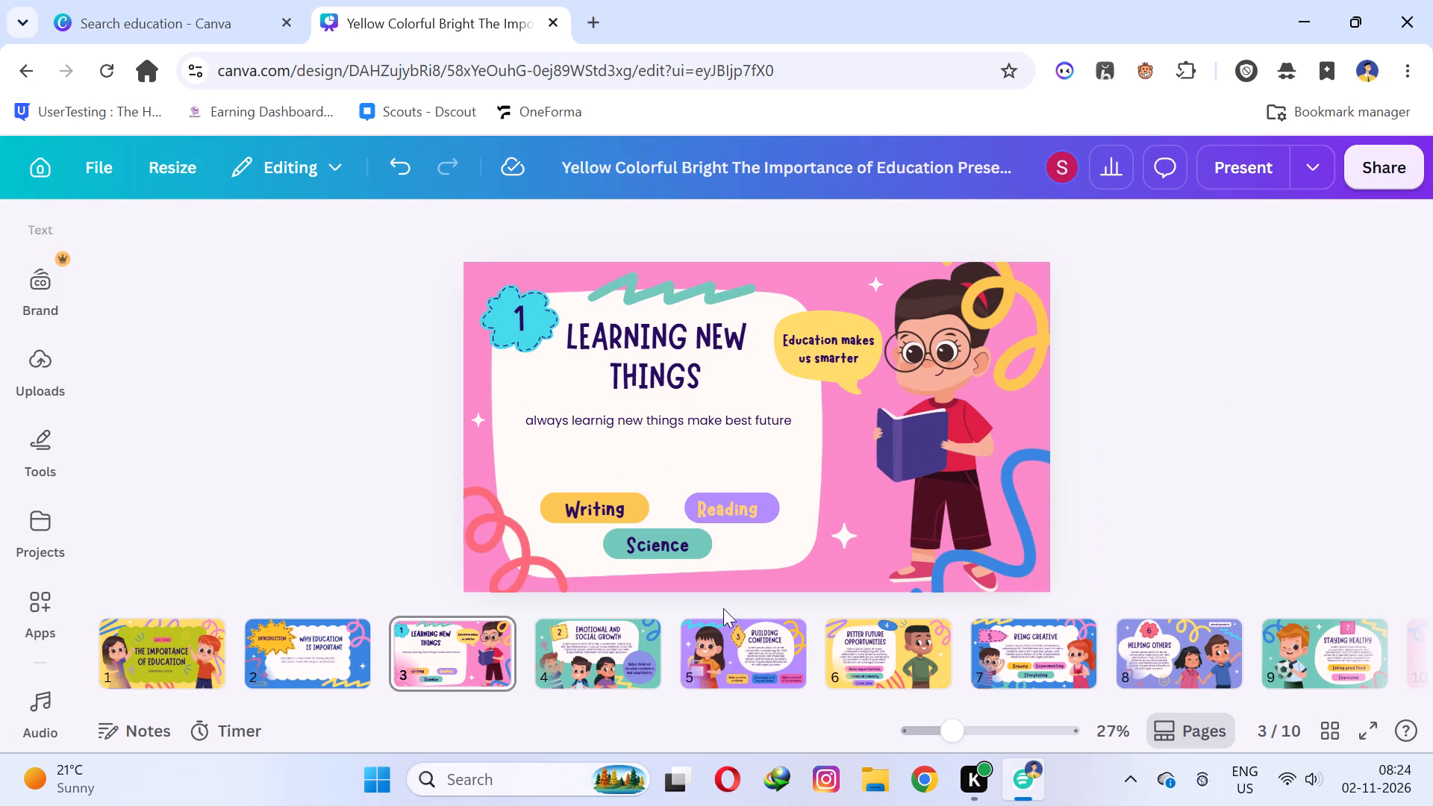
Search the background colour palettes for "mint green" for slide 4, Emotional and Social Growth.
click(604, 661)
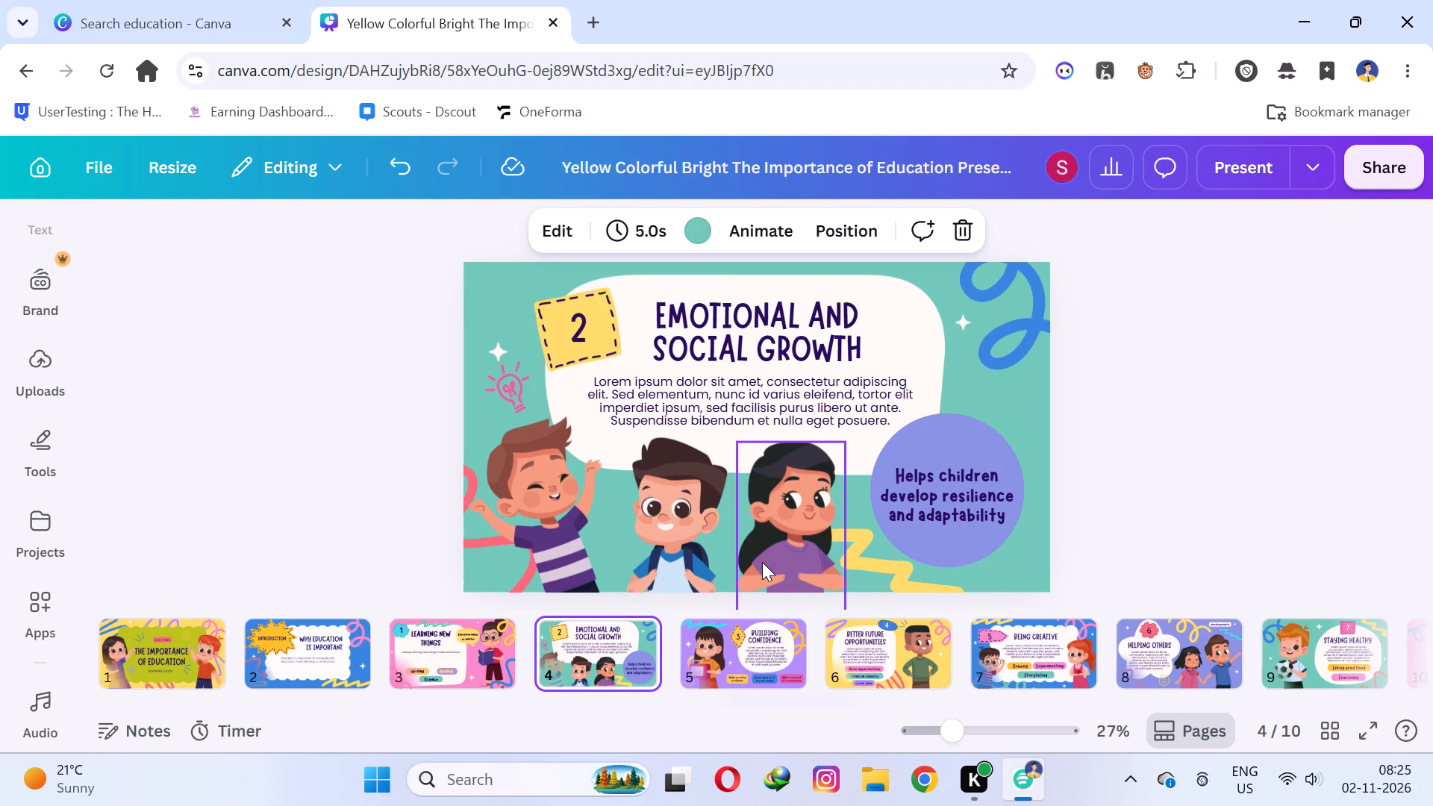
click(490, 299)
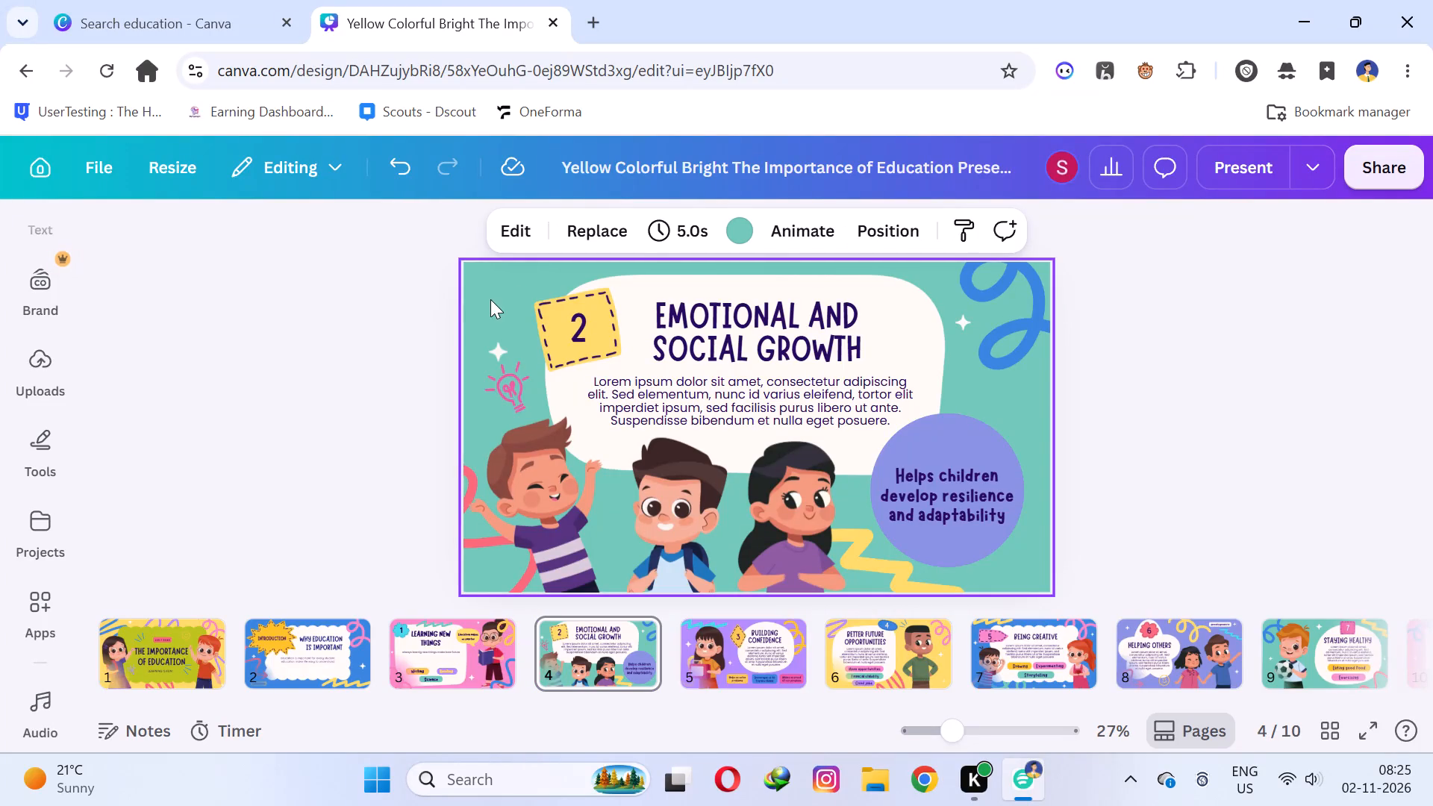
click(746, 225)
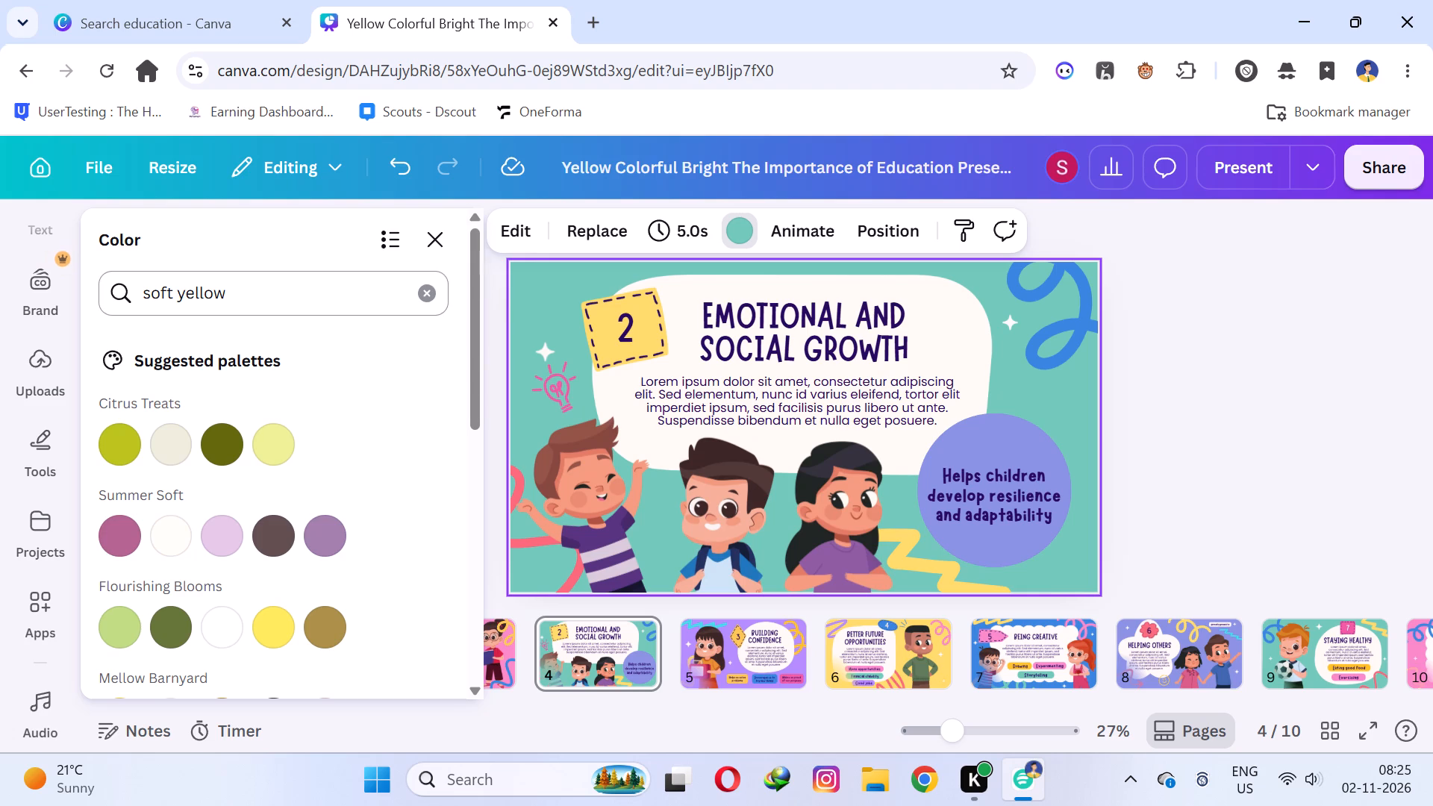
drag(300, 283, 120, 287)
text(meantgreen)
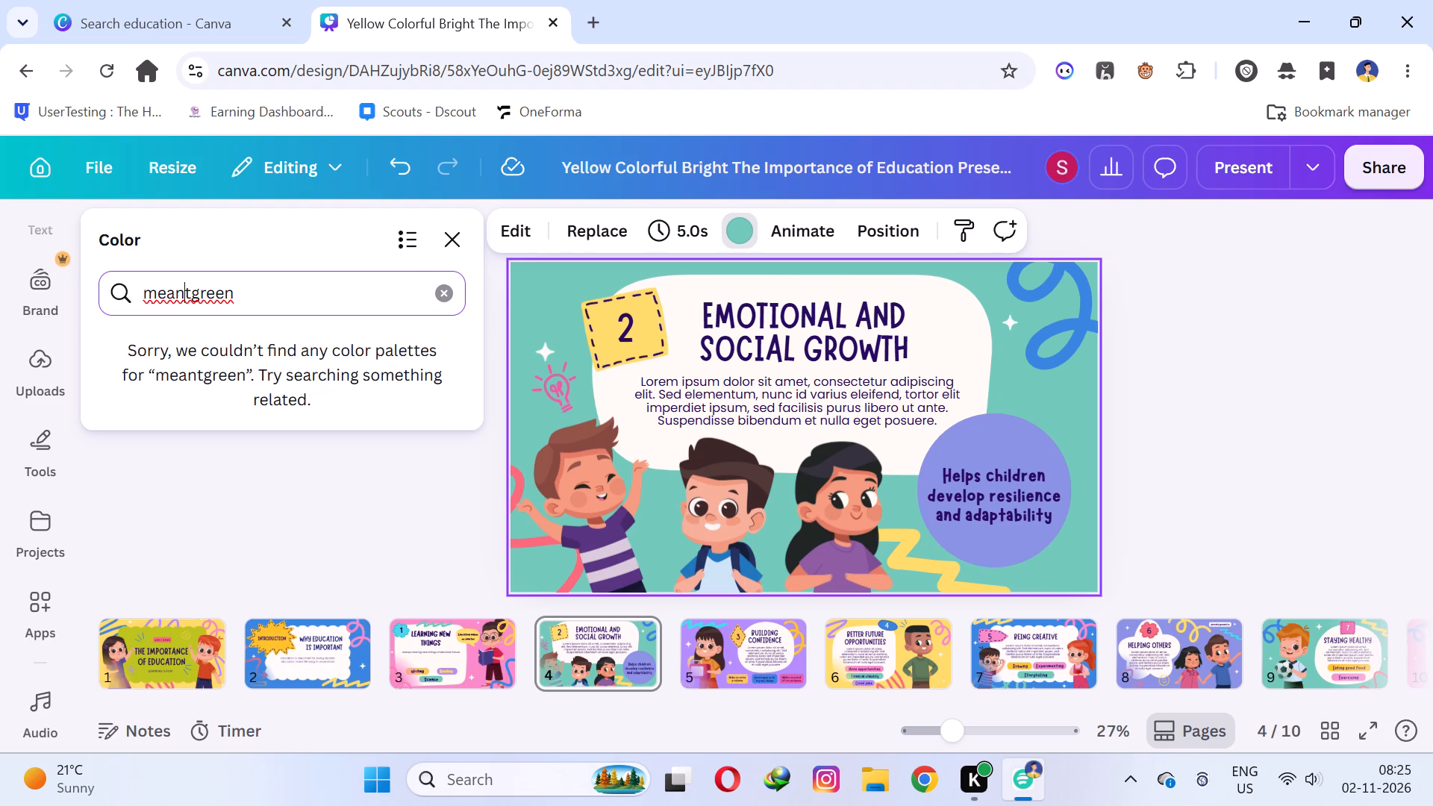
key(Left)
key(BackSpace)
key(BackSpace)
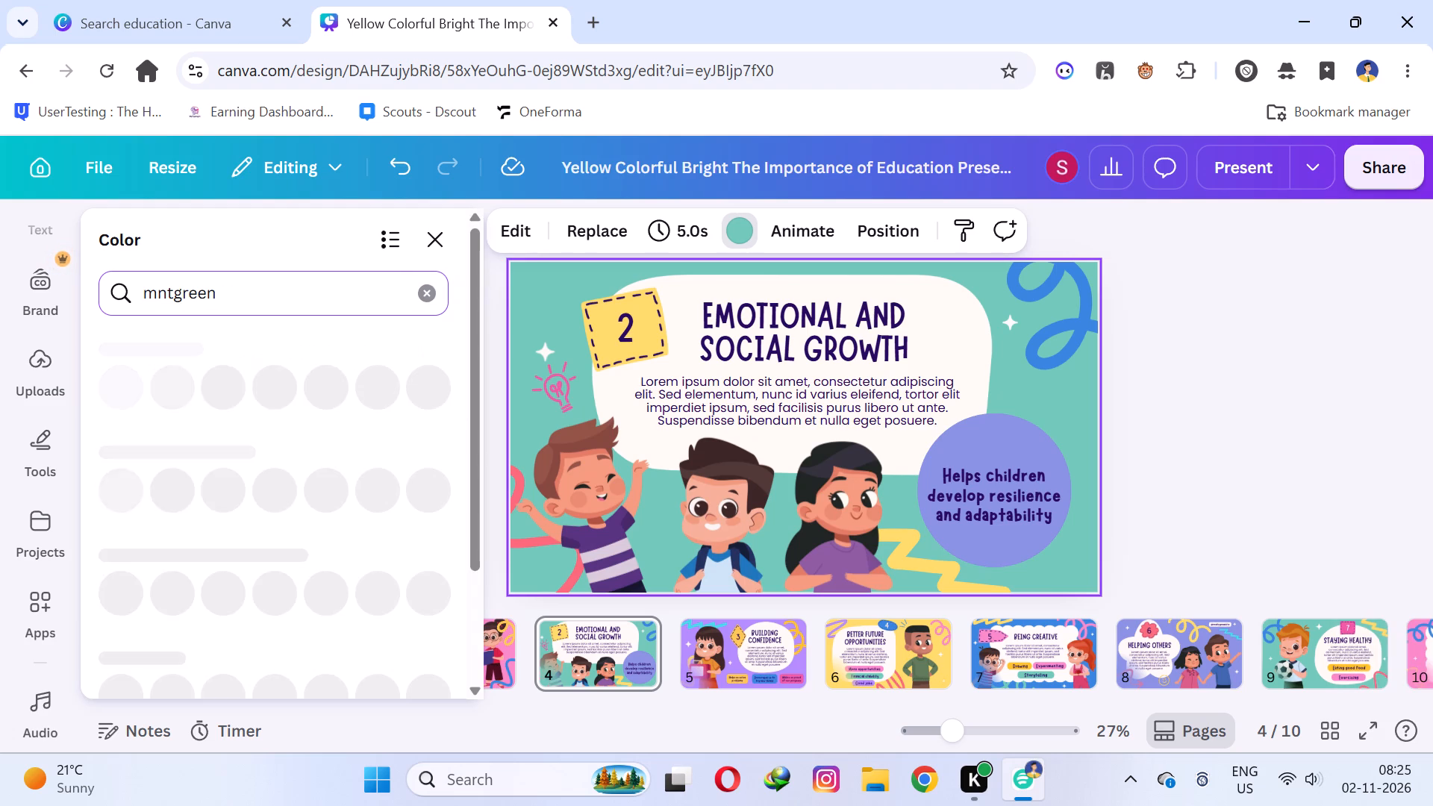
key(i)
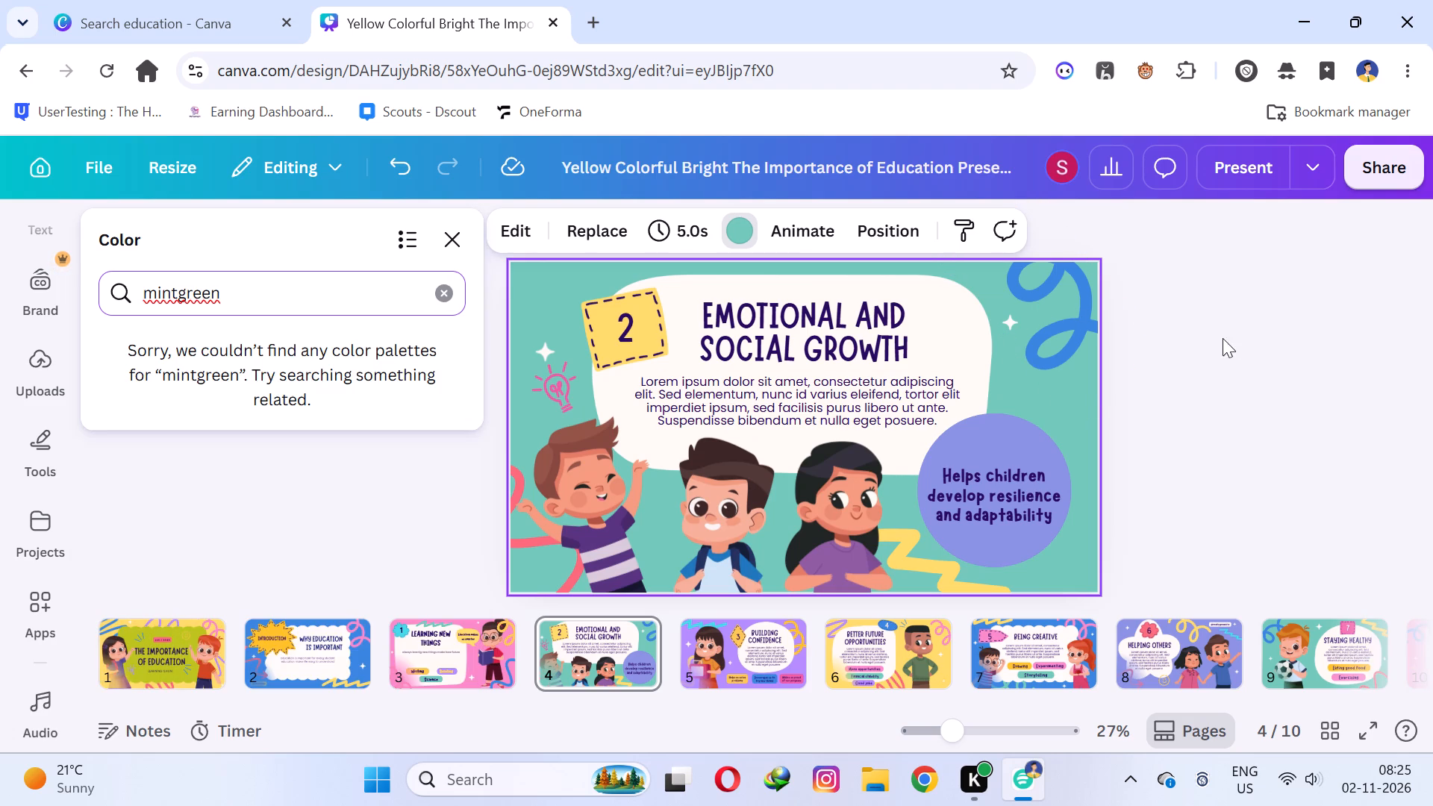
click(290, 298)
click(175, 296)
click(175, 291)
key(space)
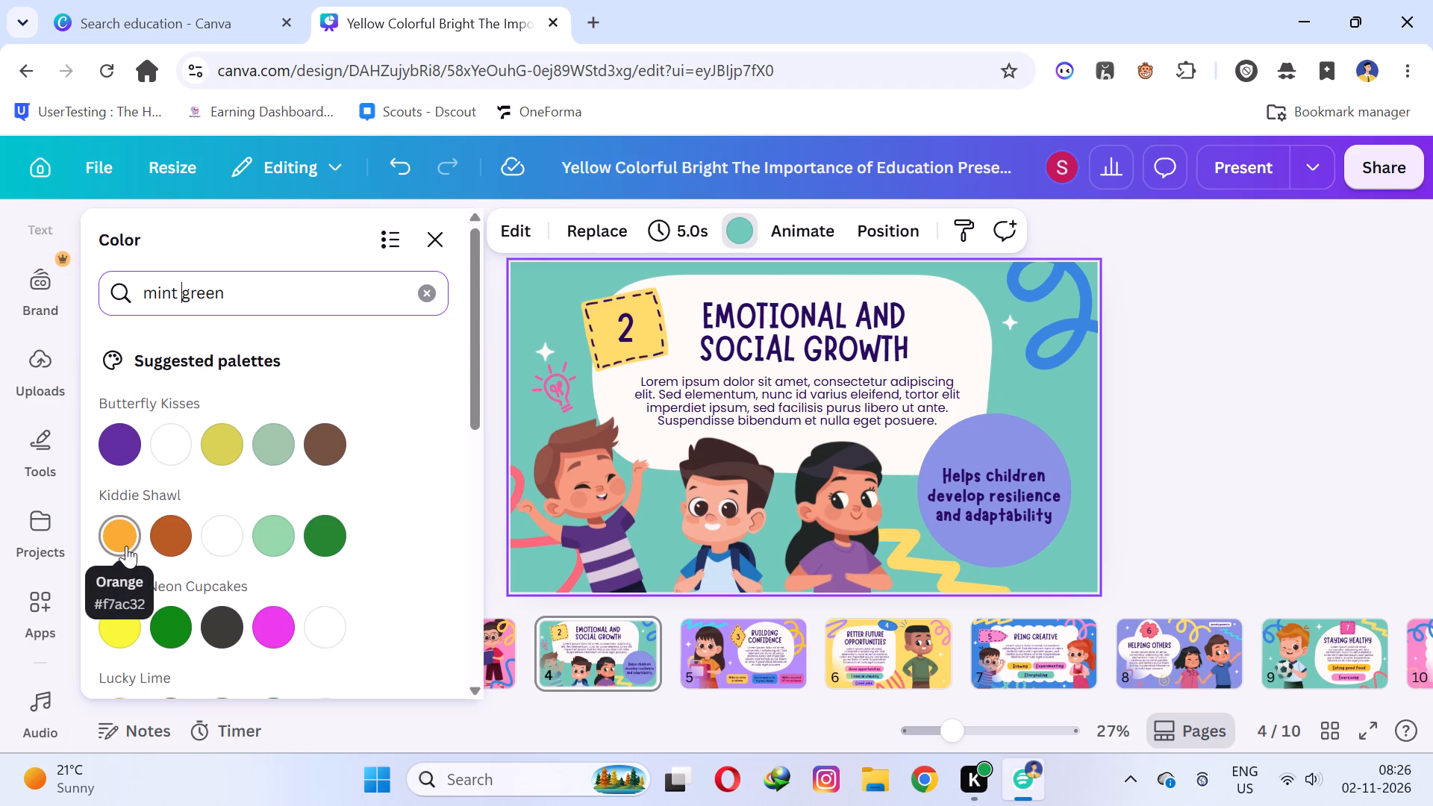
Set slide 4's background colour to #319795.
drag(253, 298, 26, 274)
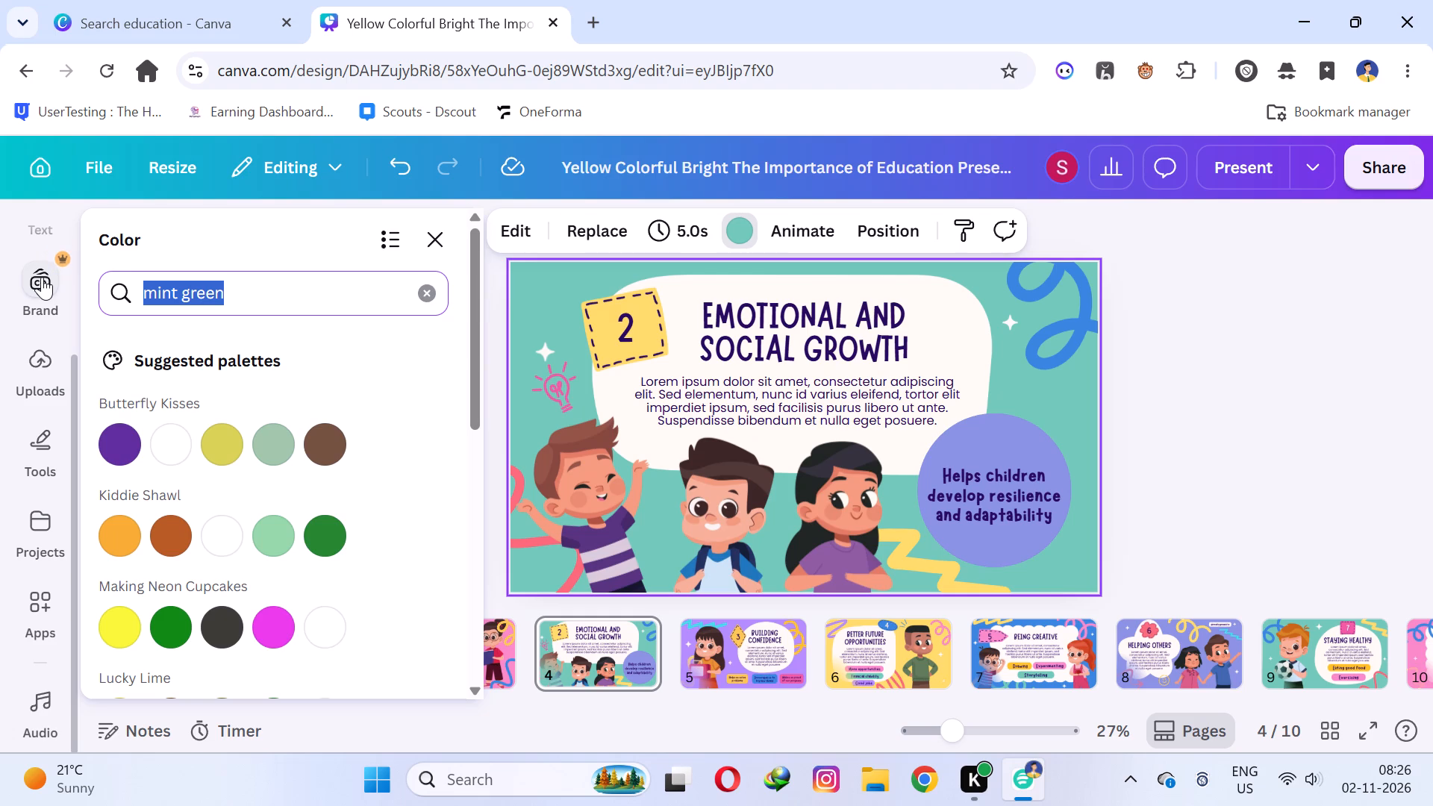
key(BackSpace)
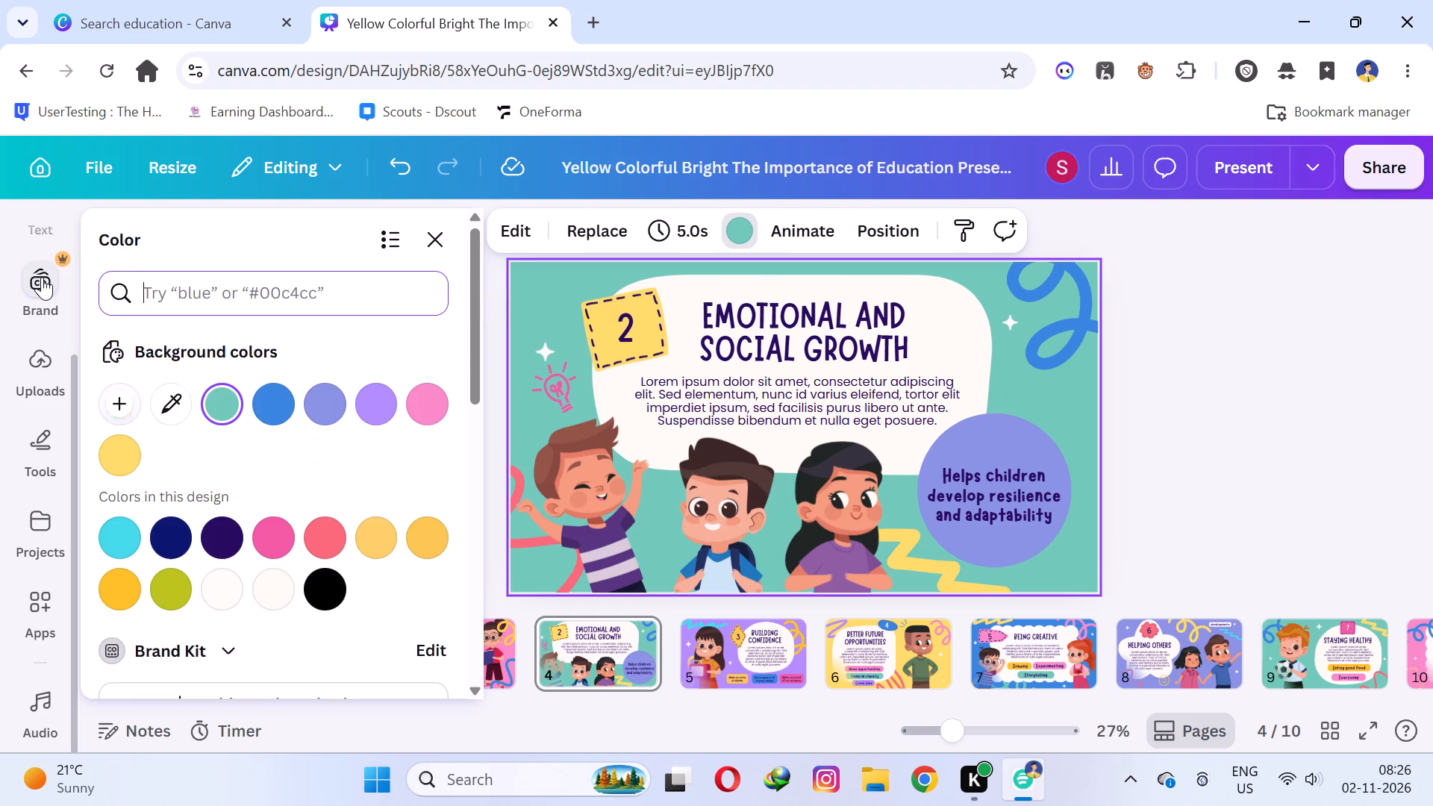
key(shift+at)
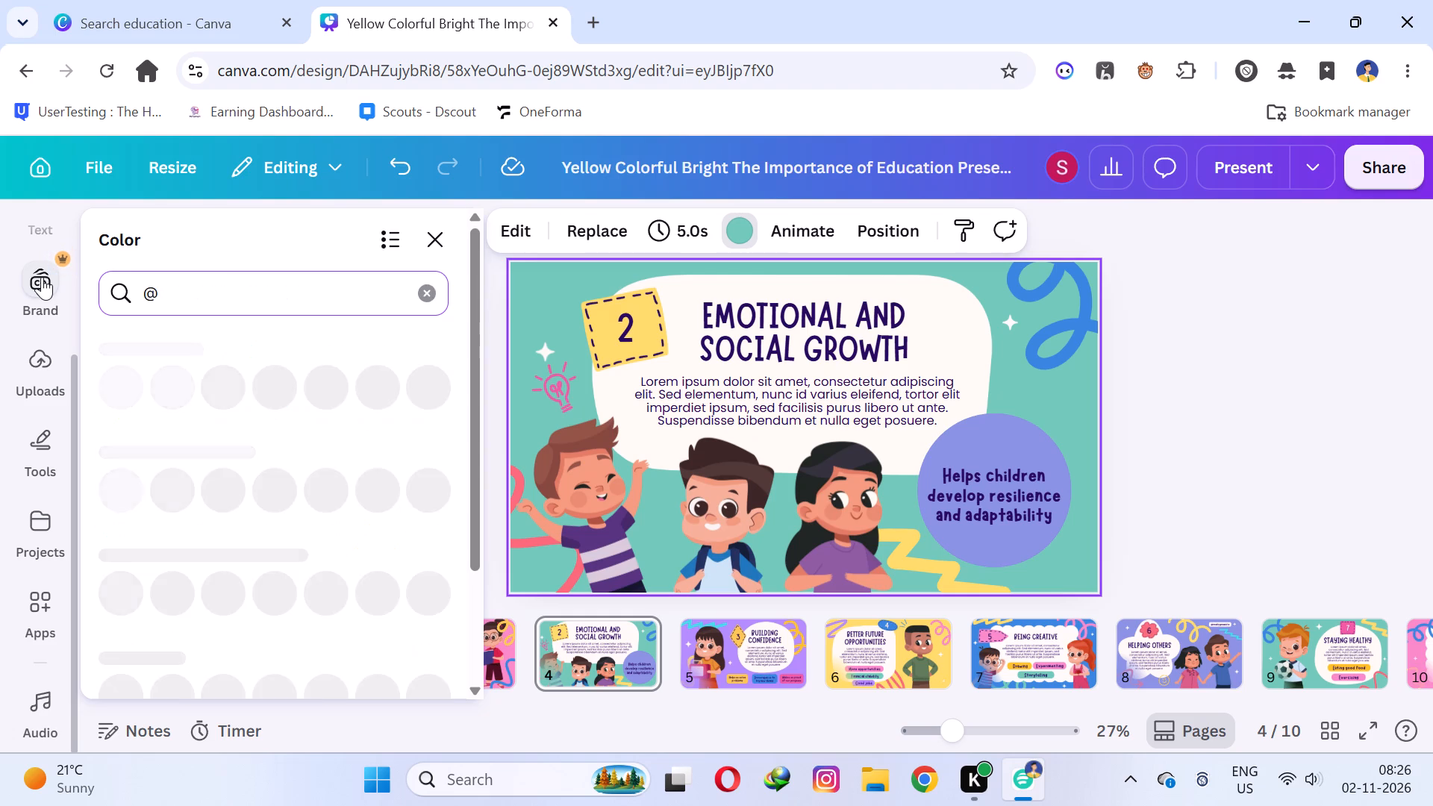
key(BackSpace)
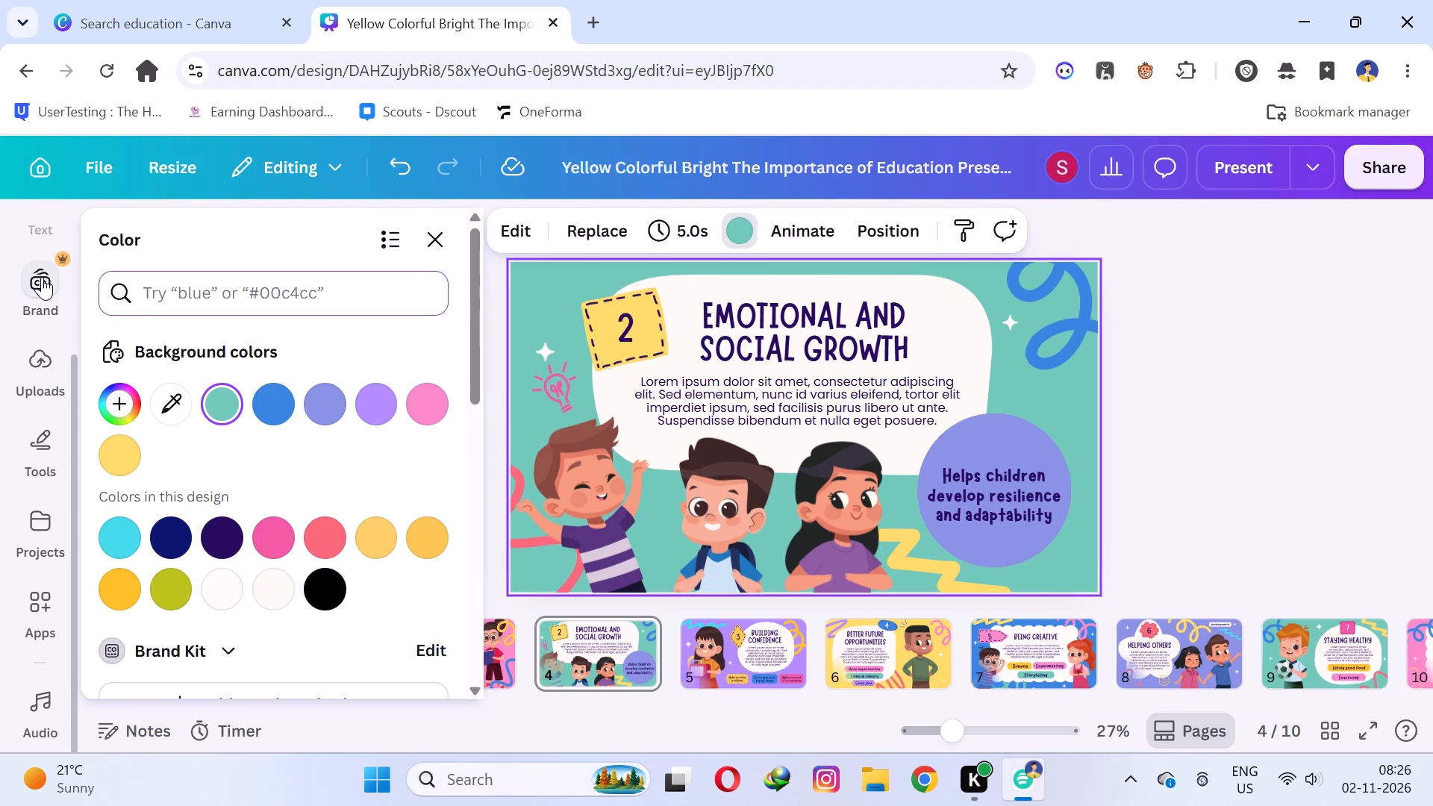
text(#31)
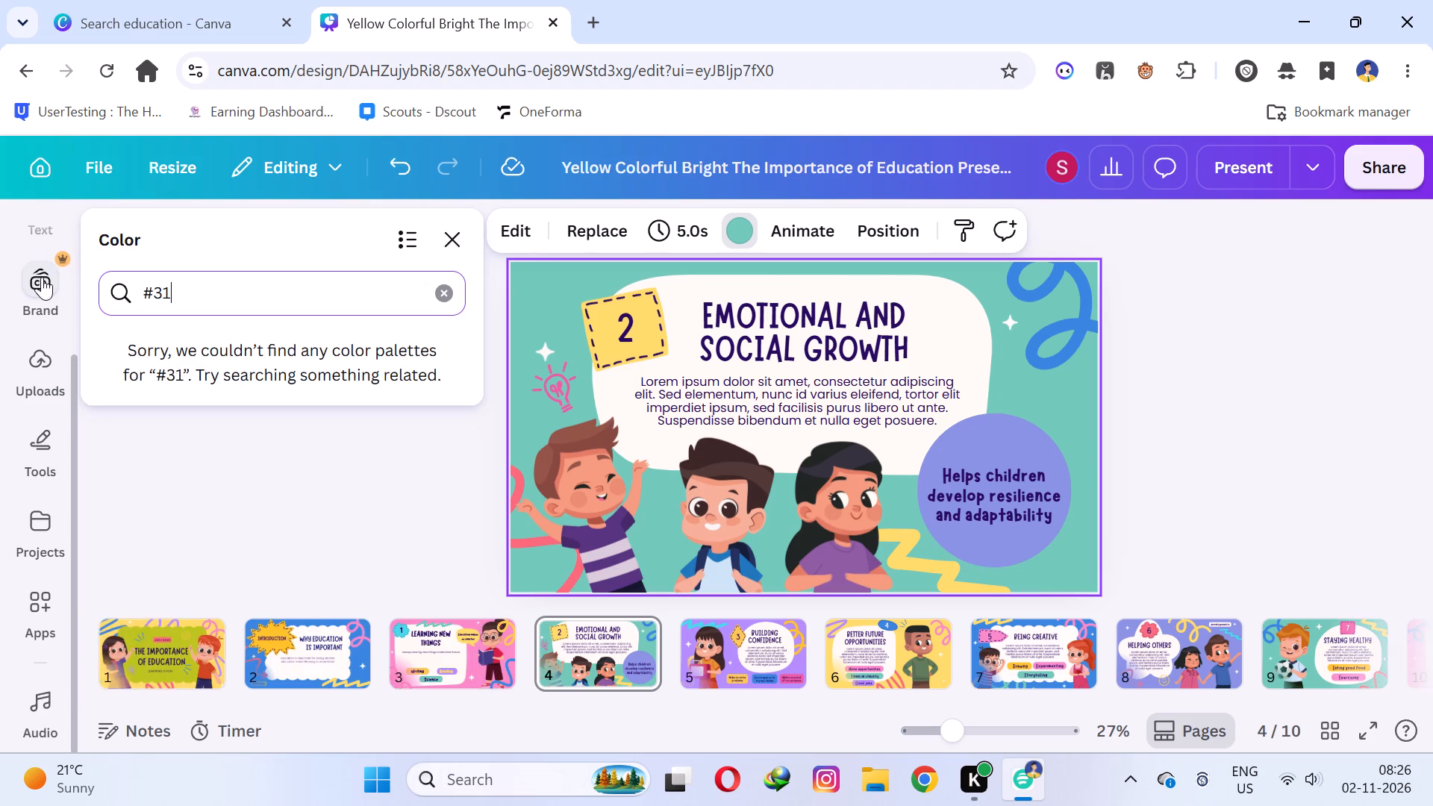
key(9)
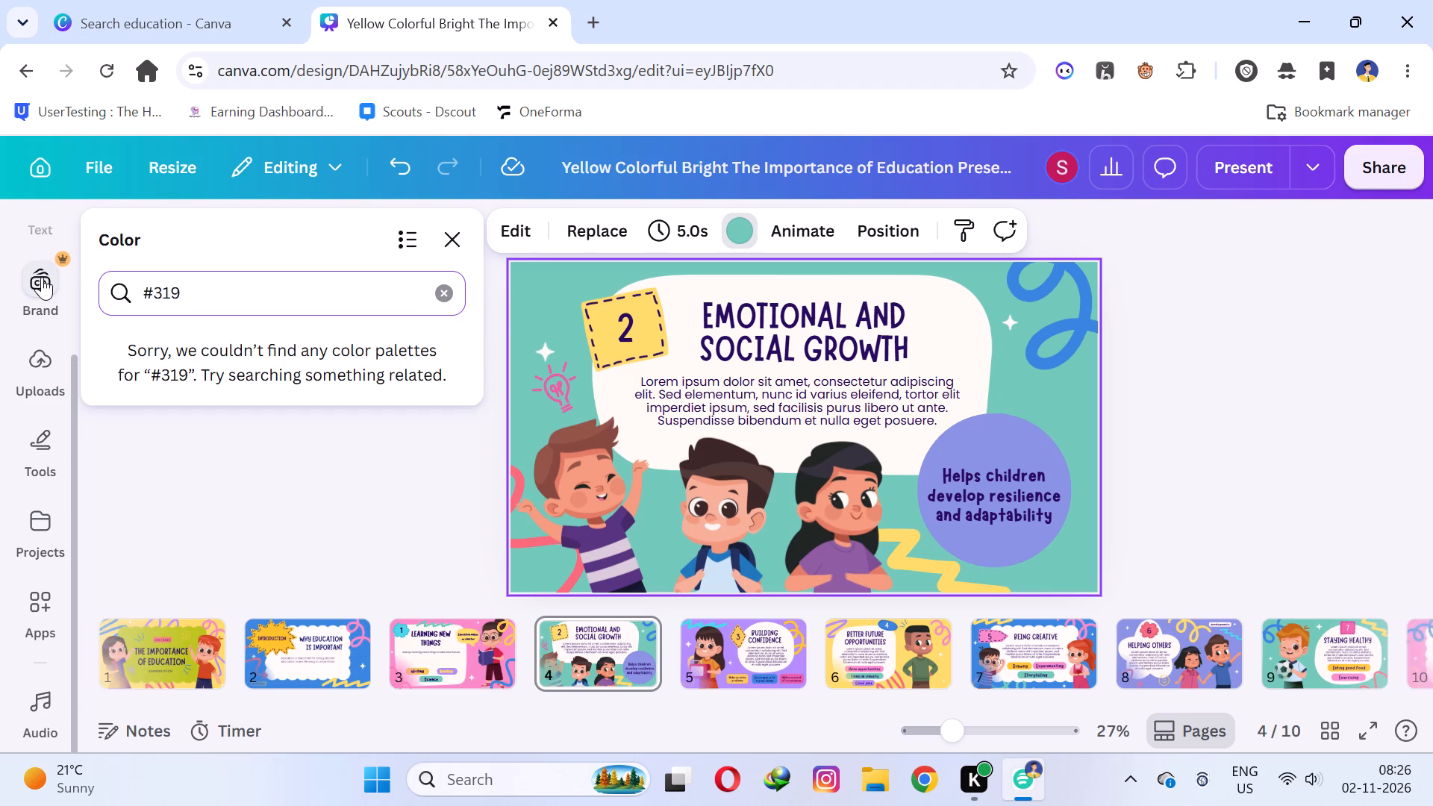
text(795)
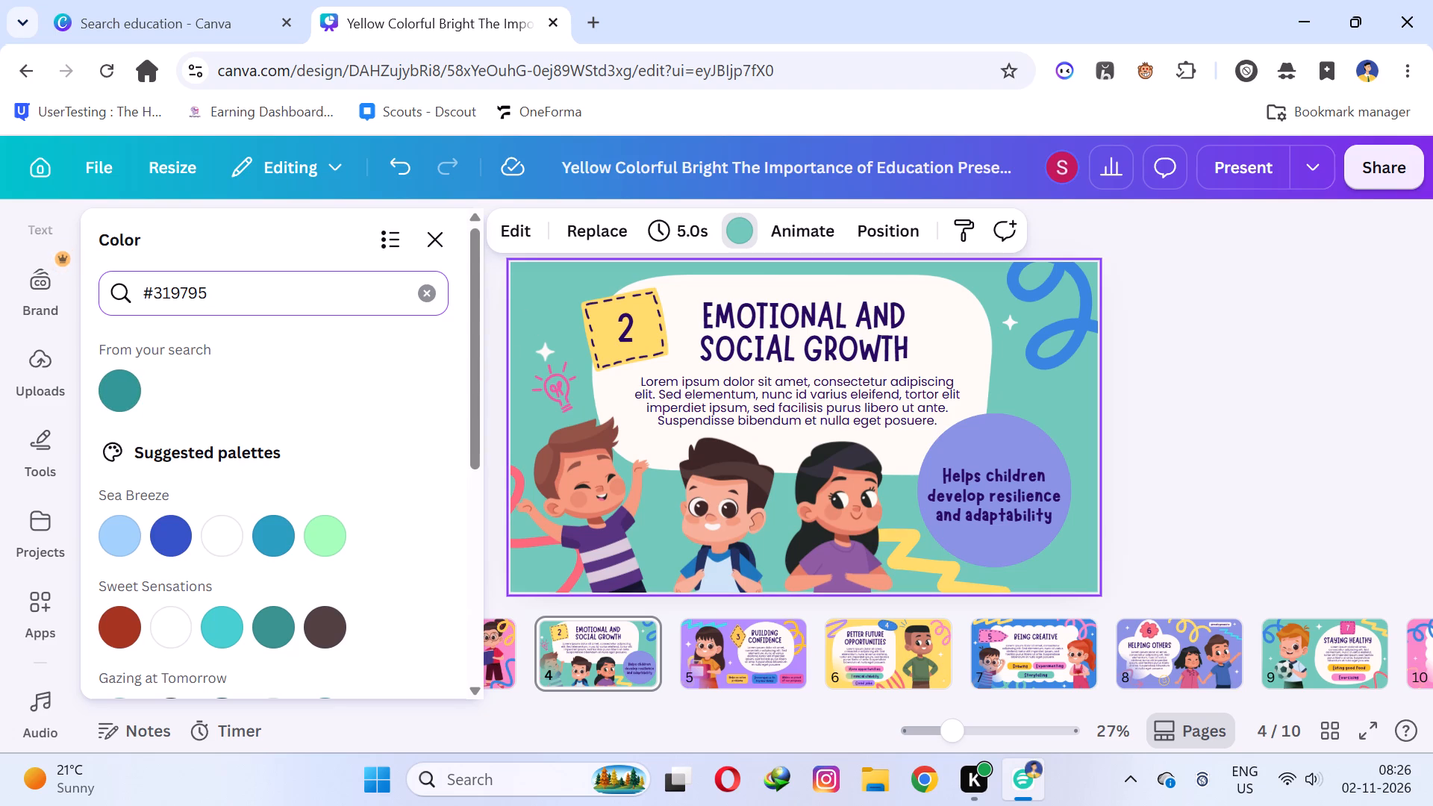
drag(222, 301, 140, 289)
right_click(157, 297)
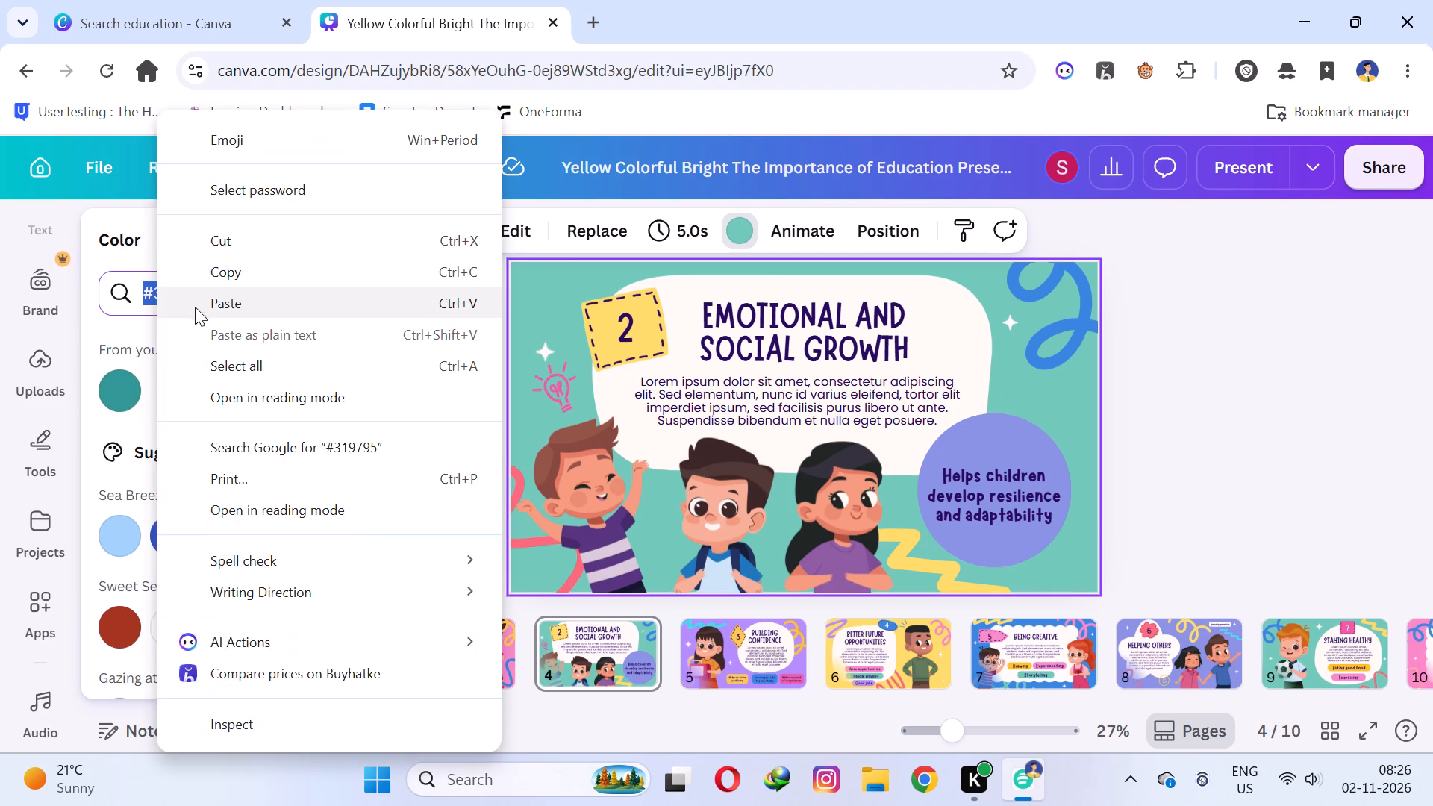
click(217, 262)
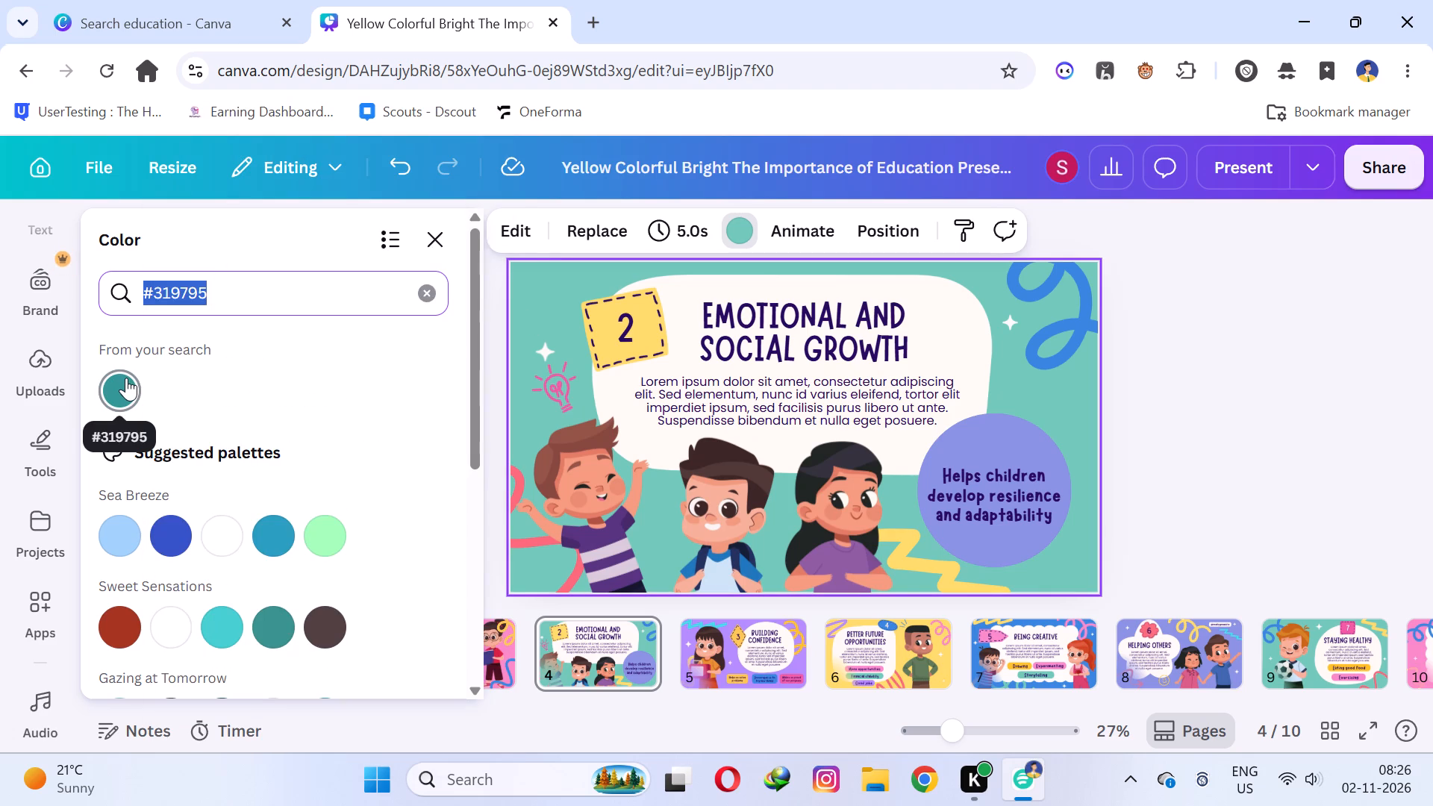
click(542, 302)
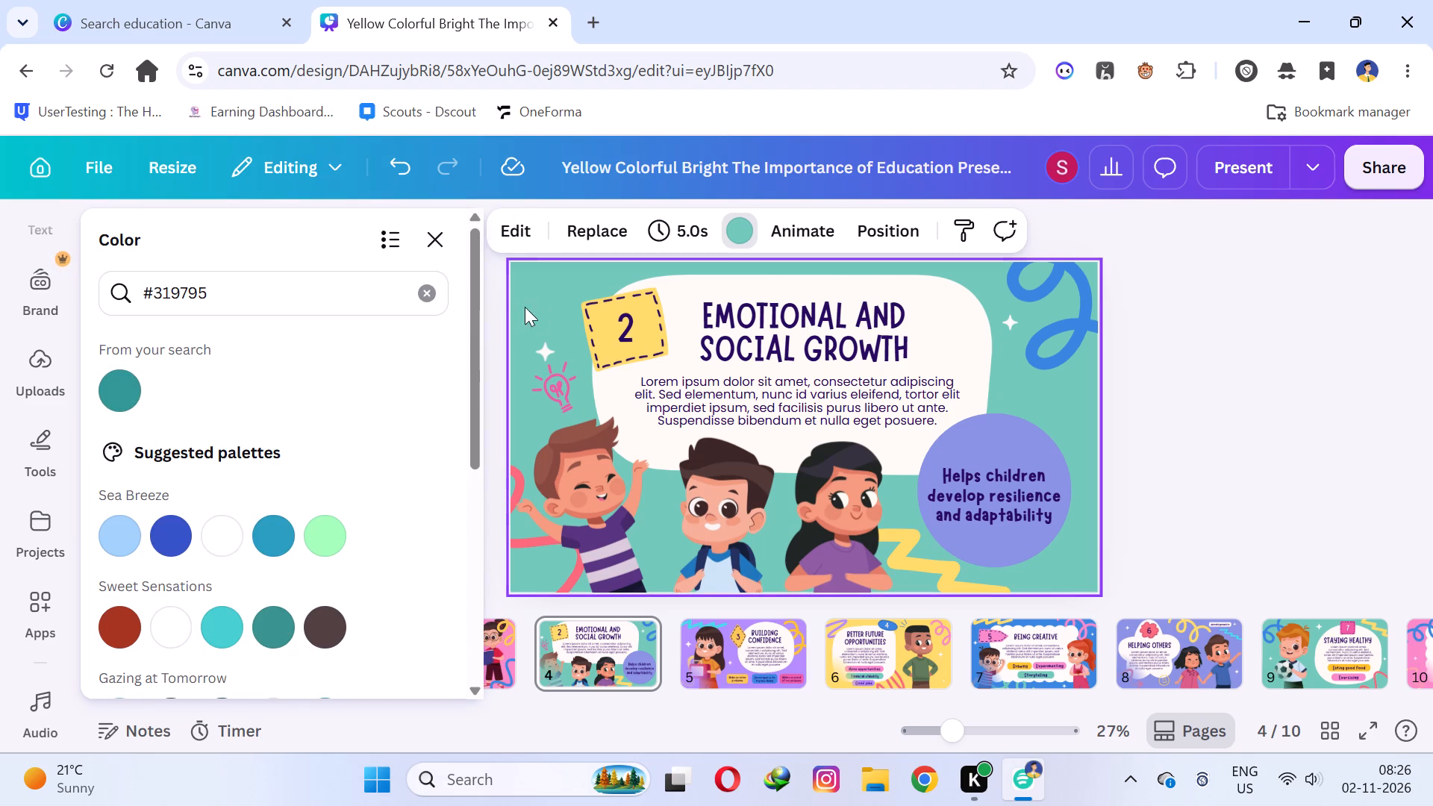
click(461, 311)
click(509, 298)
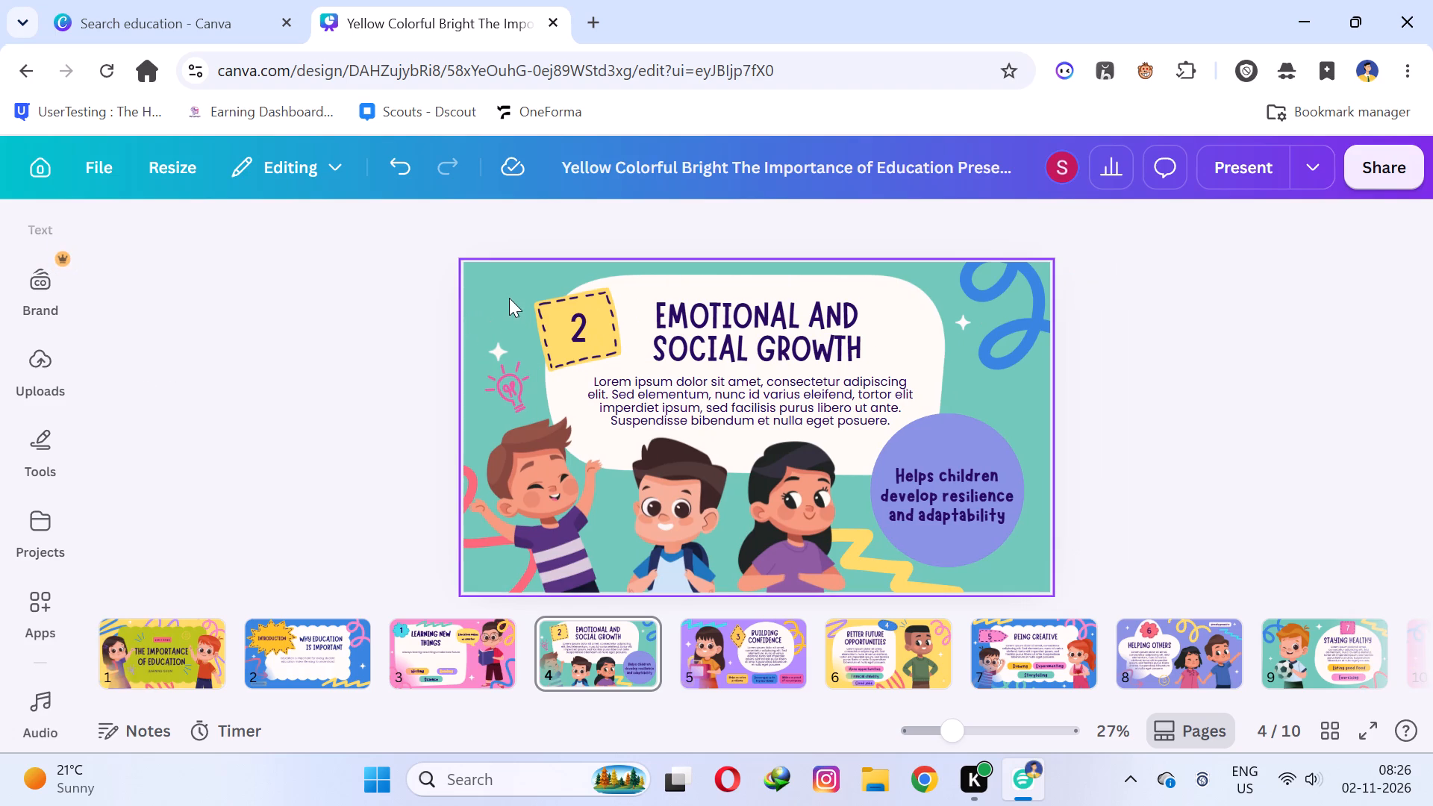
click(743, 223)
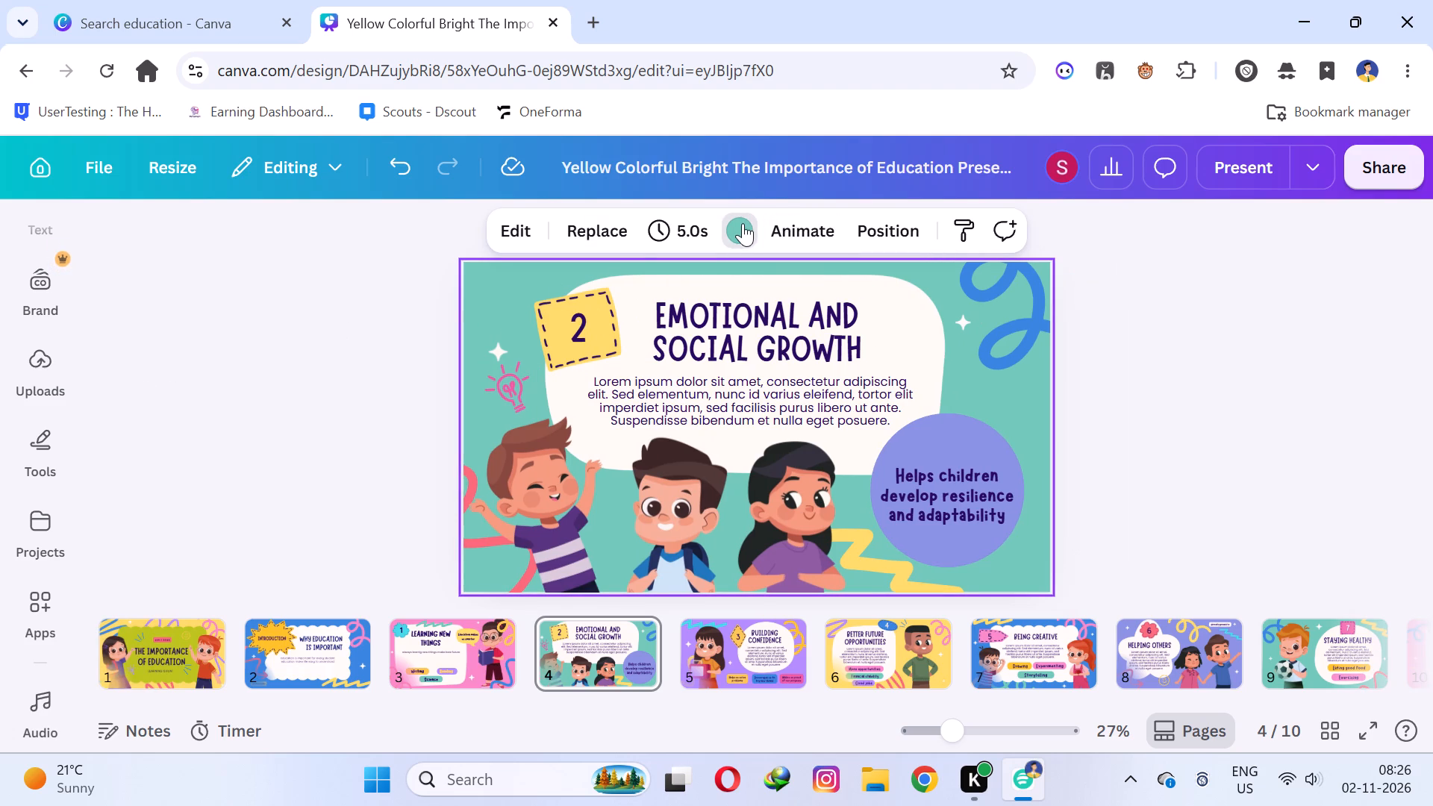
click(116, 383)
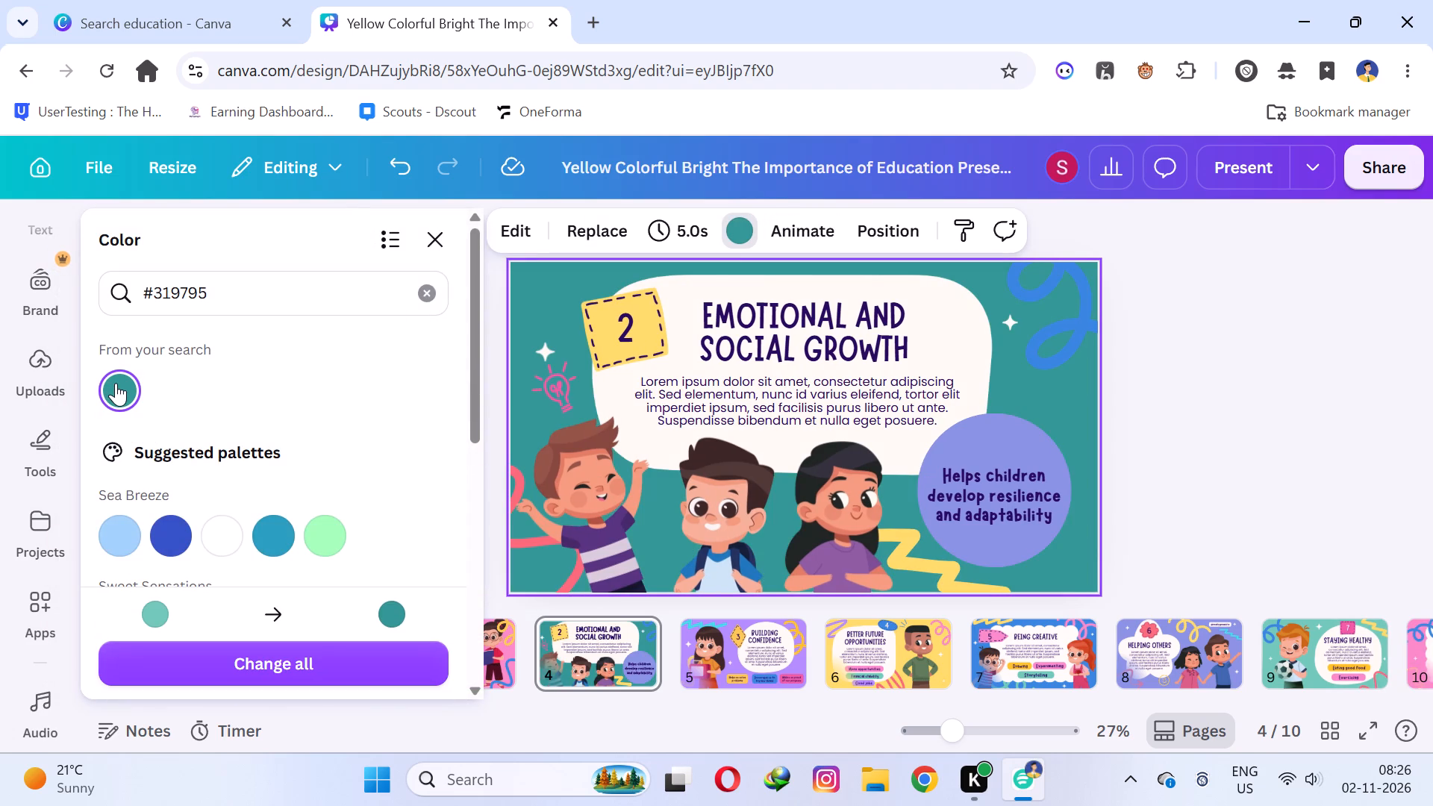
click(1281, 337)
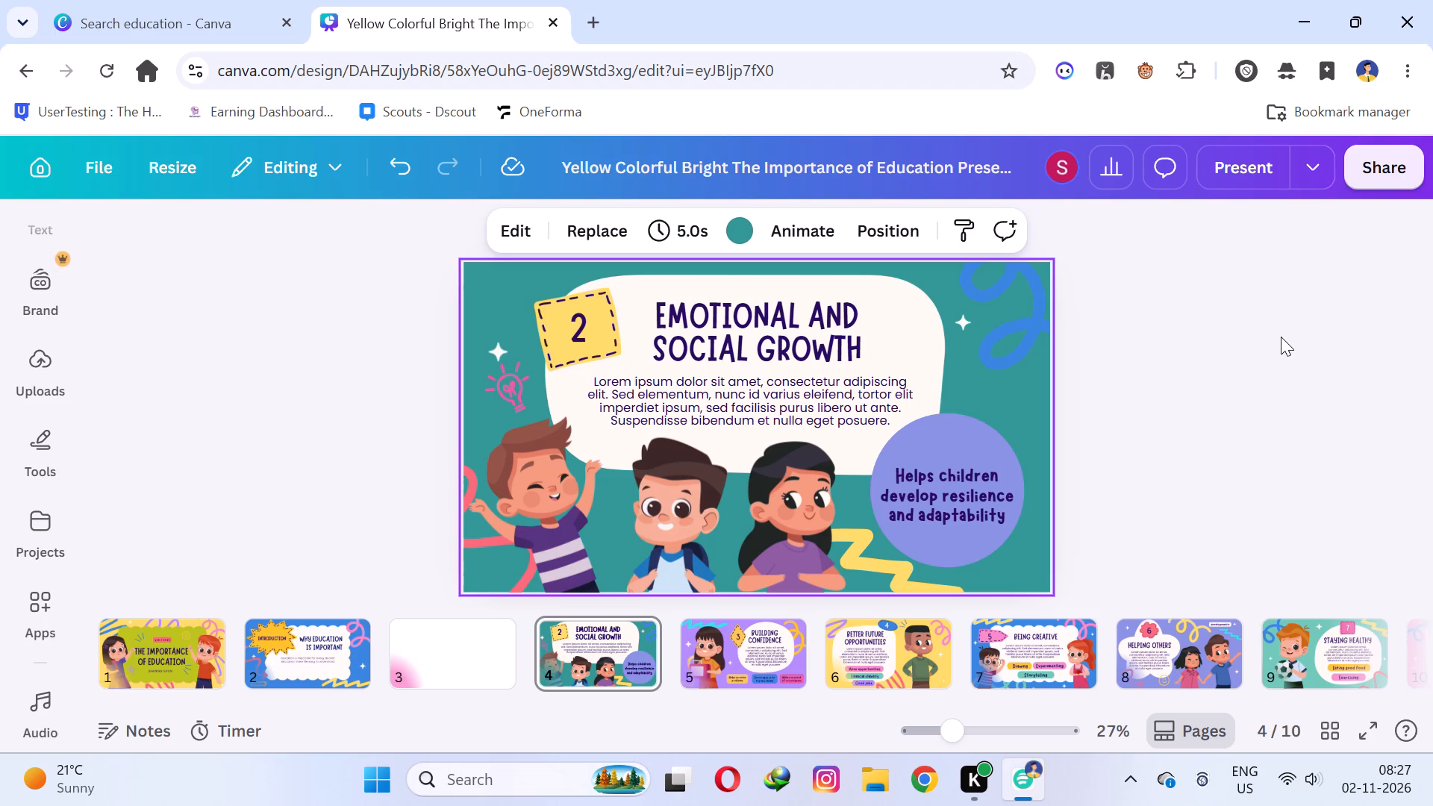
Shrink slide 4's "Emotional and Social Growth" heading to a font size of about 65.6.
click(745, 322)
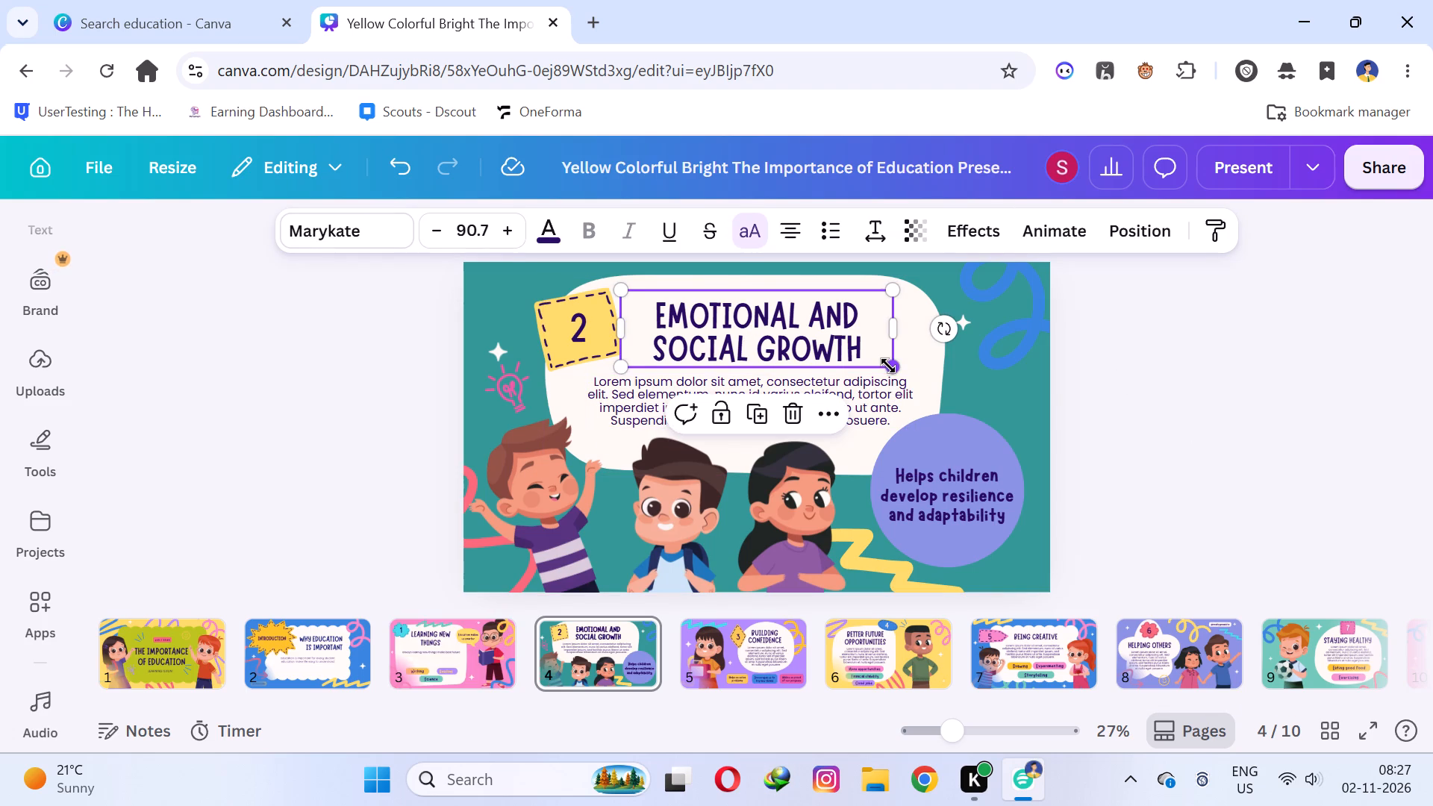
drag(888, 366, 817, 327)
click(1129, 340)
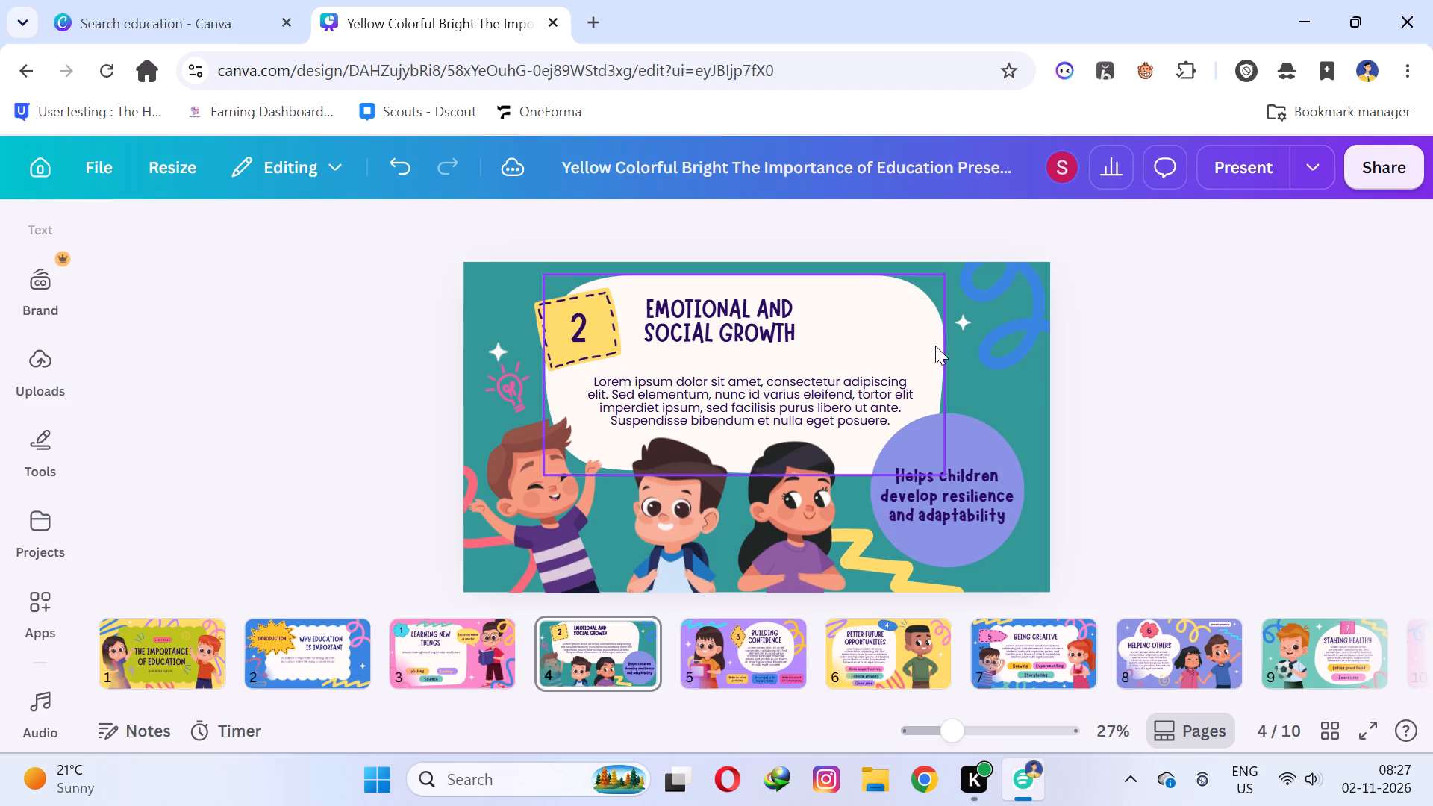
Find a bold font for slide 4's heading and apply Balloon Bold.
click(699, 297)
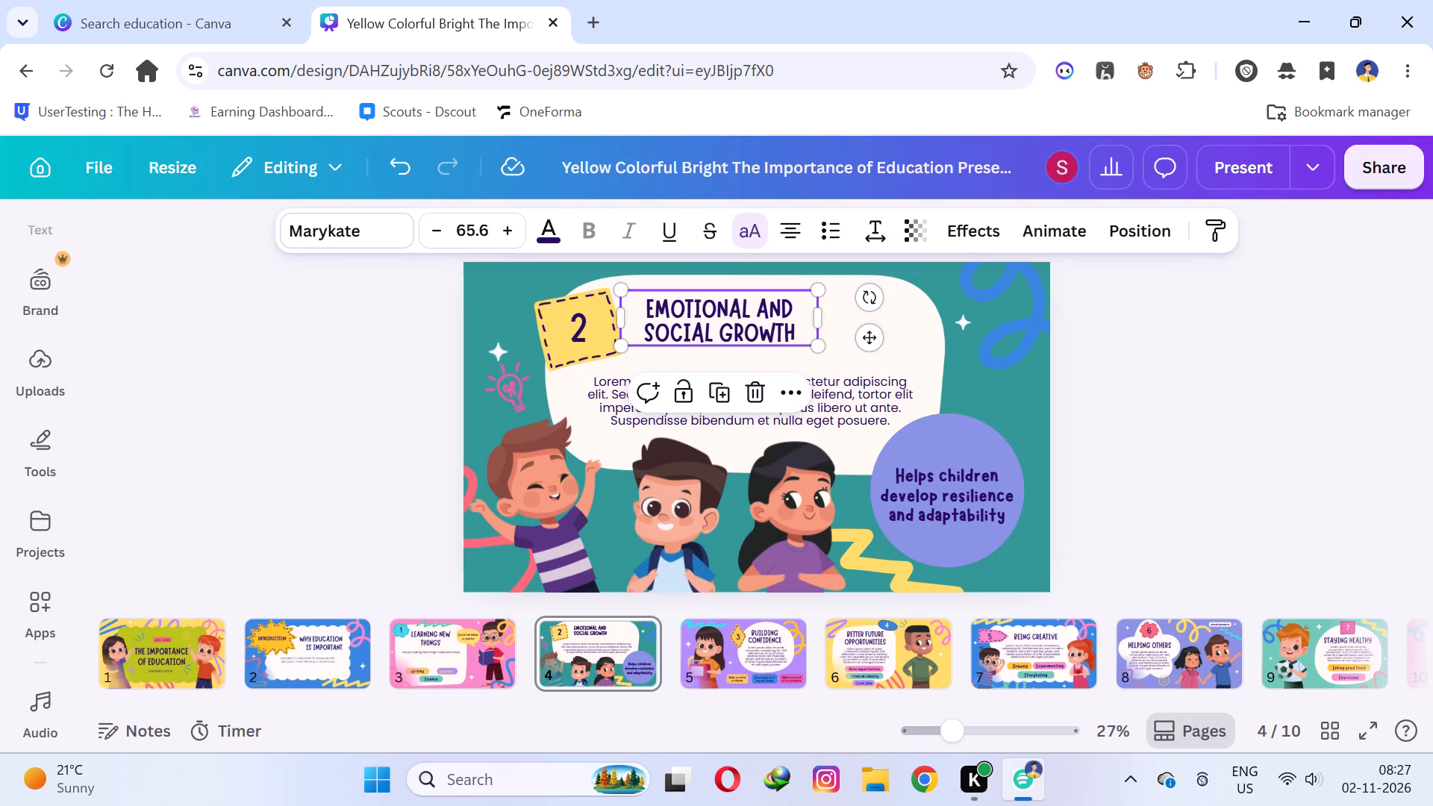
click(540, 225)
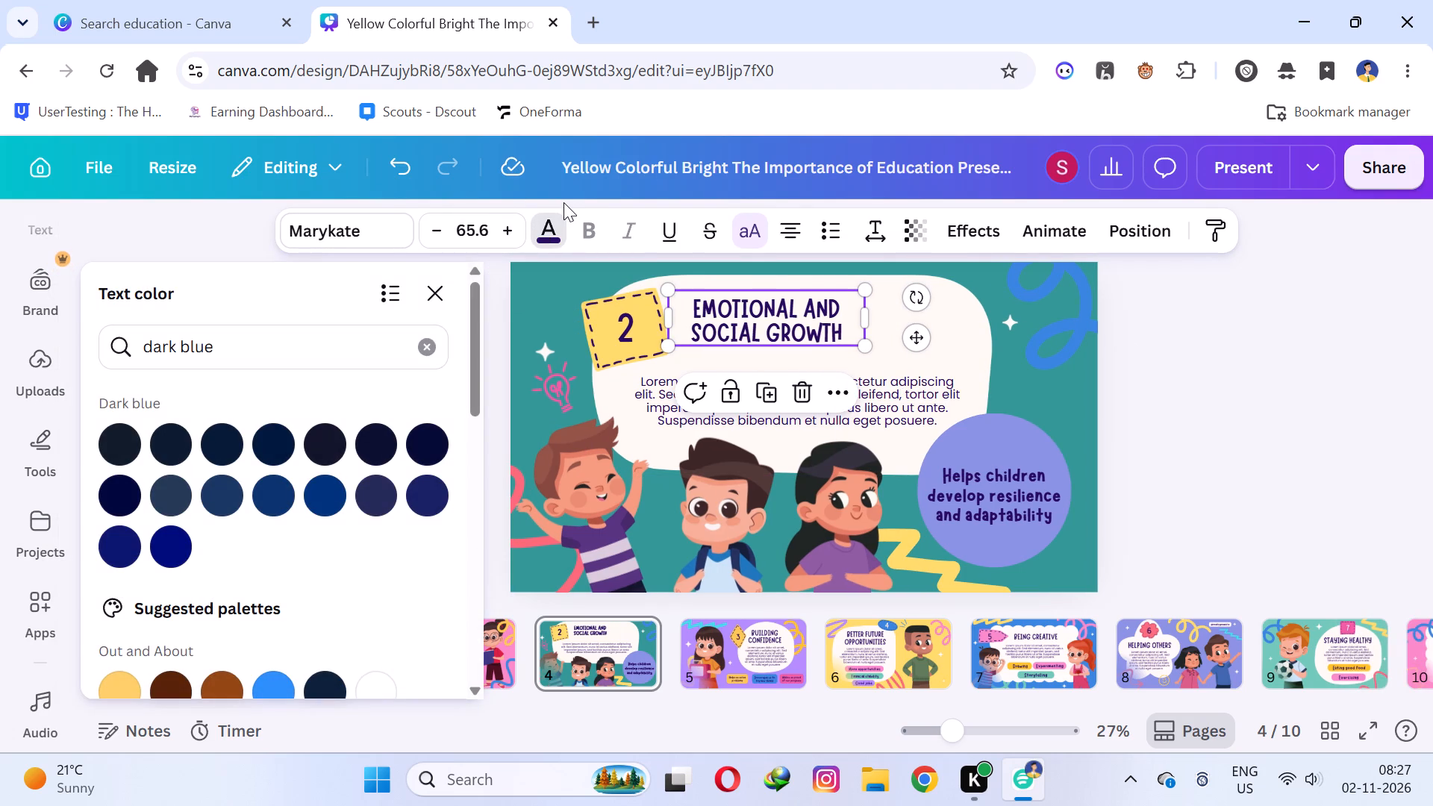
click(384, 237)
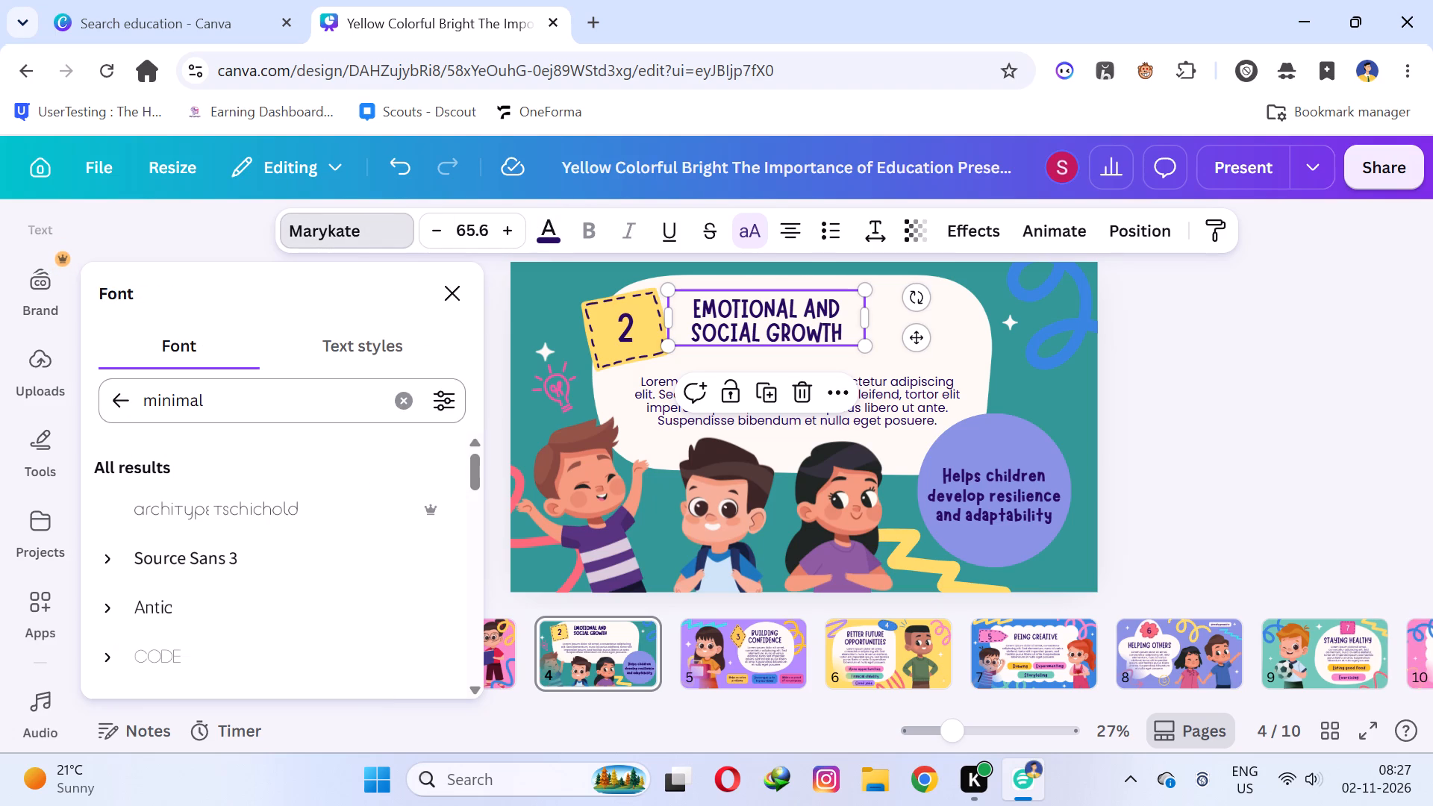
drag(219, 399, 43, 399)
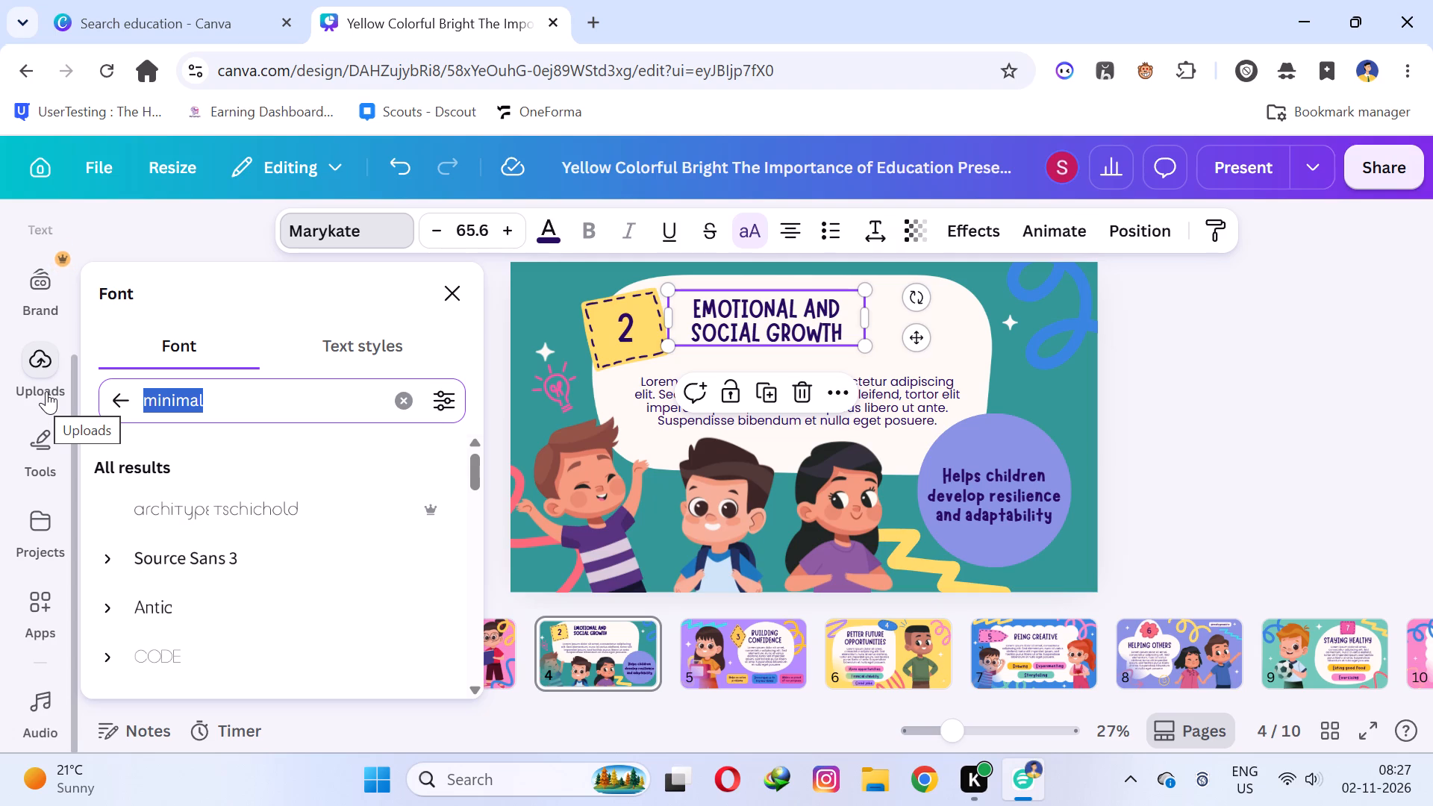
text(dar)
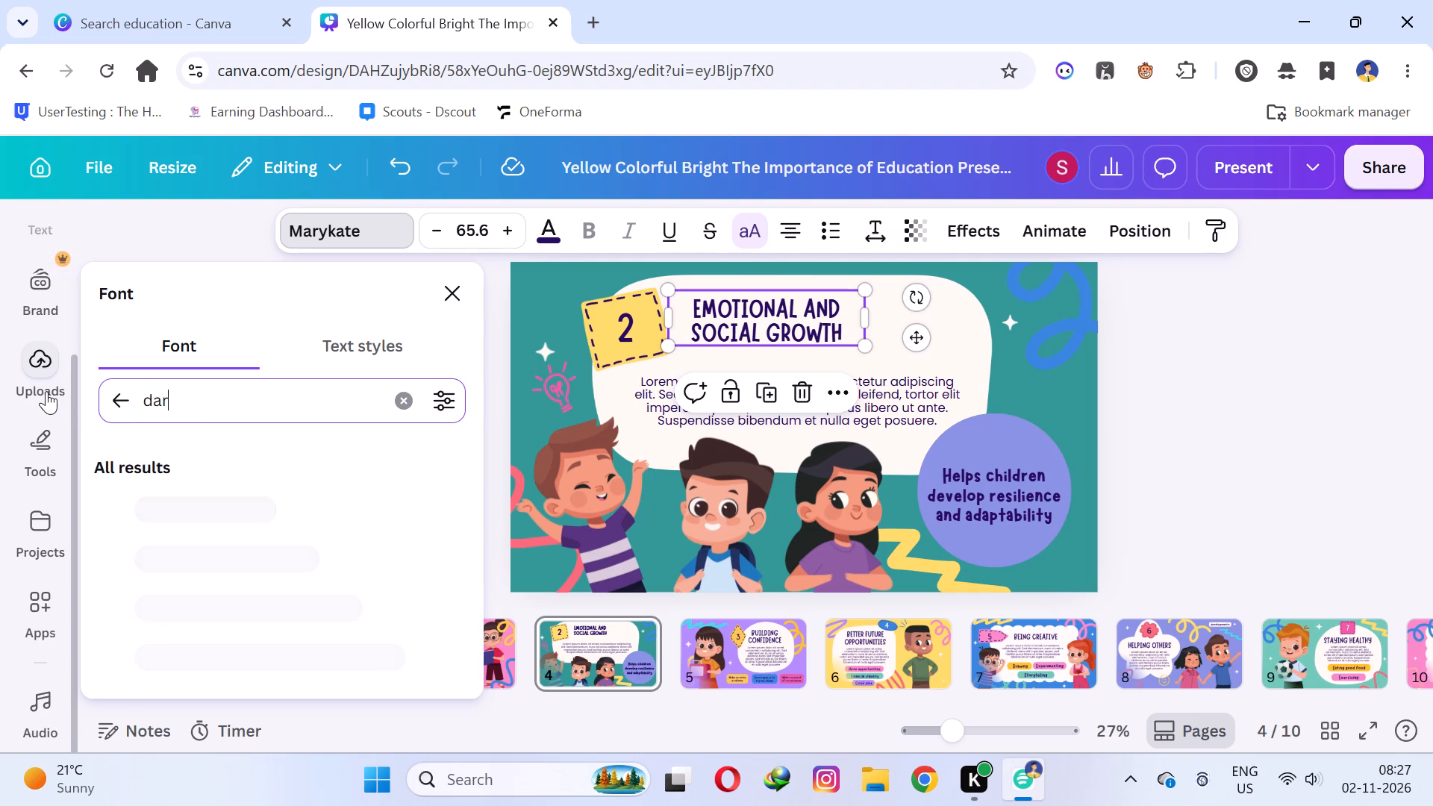
text(k purple bold)
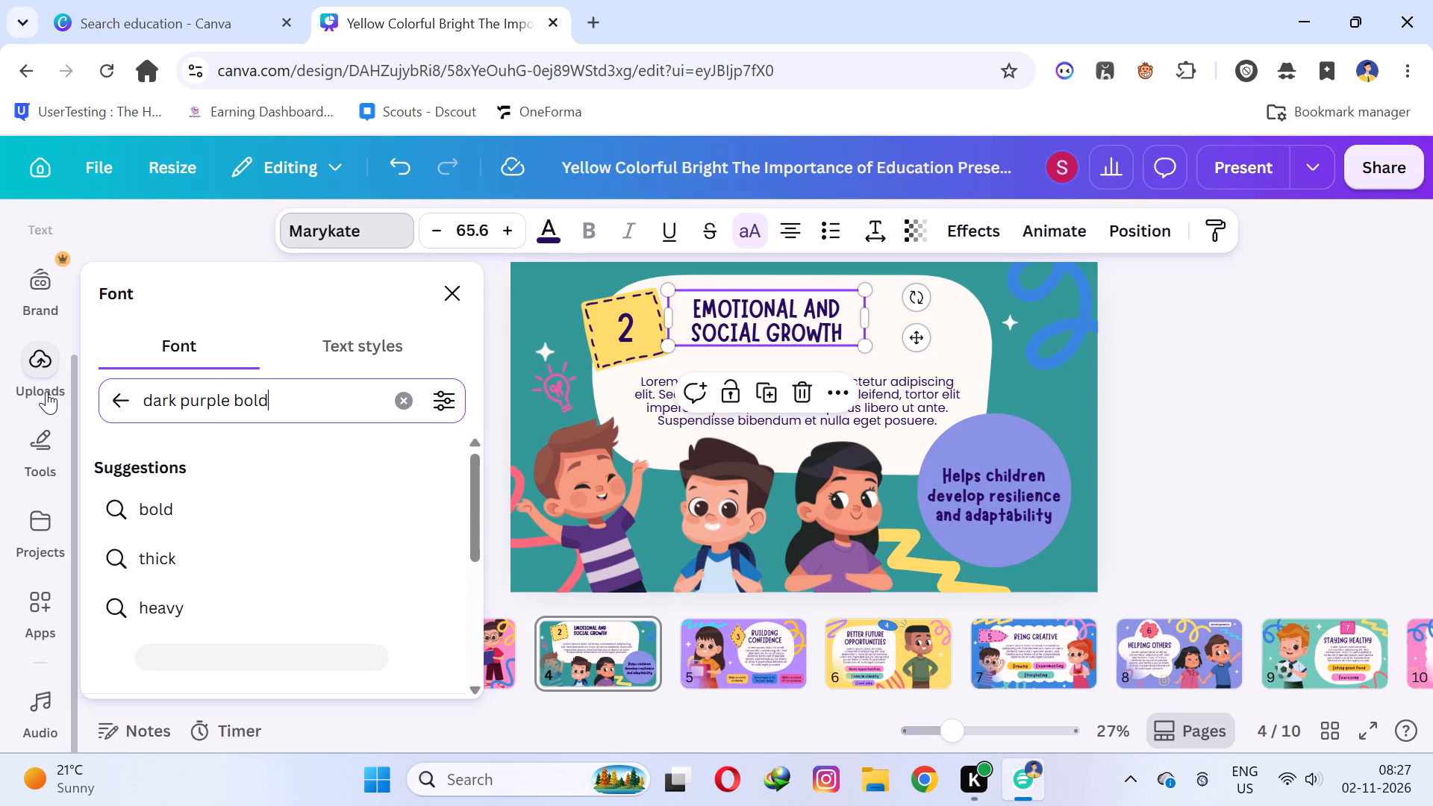
scroll(172, 490, down, 2)
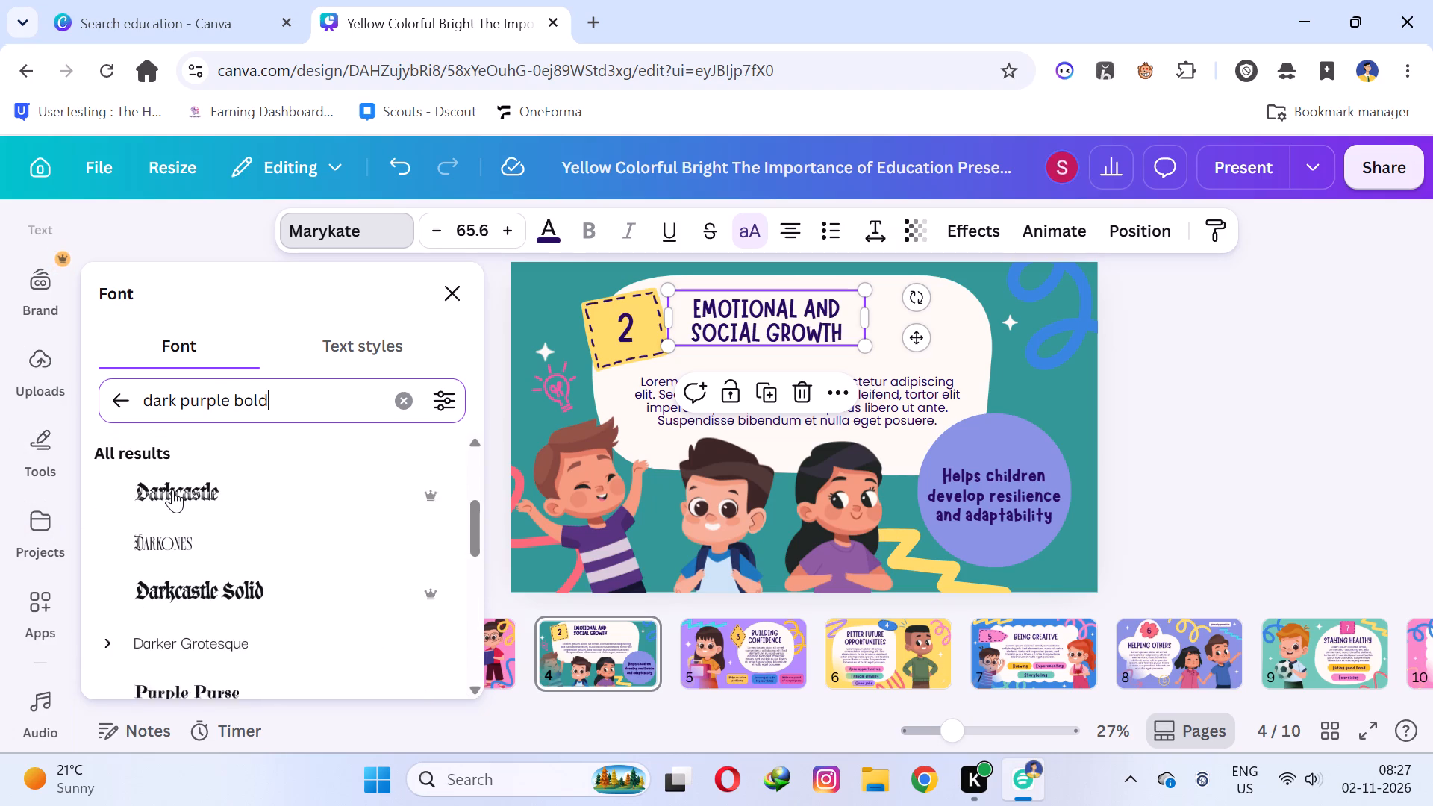
scroll(237, 584, up, 5)
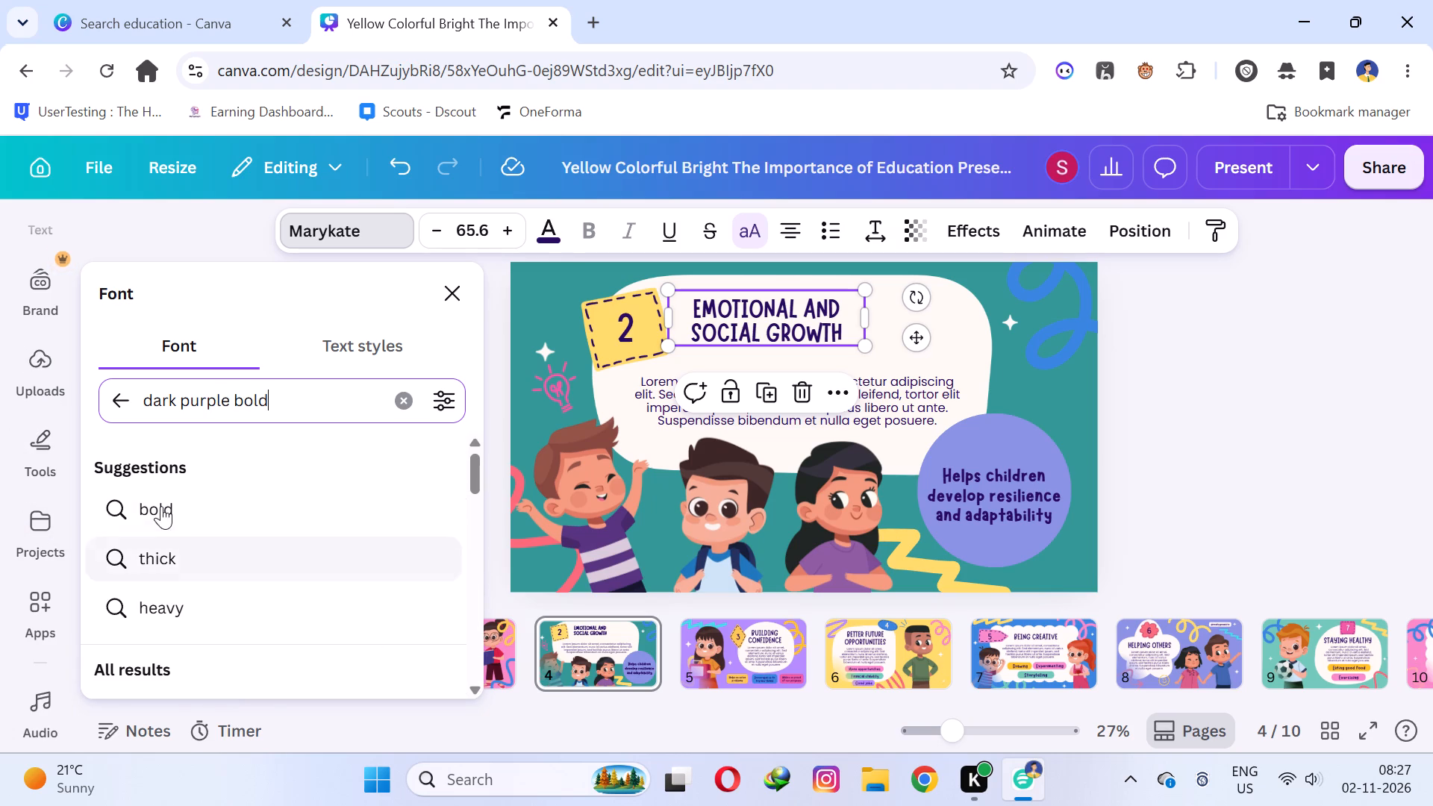
click(159, 504)
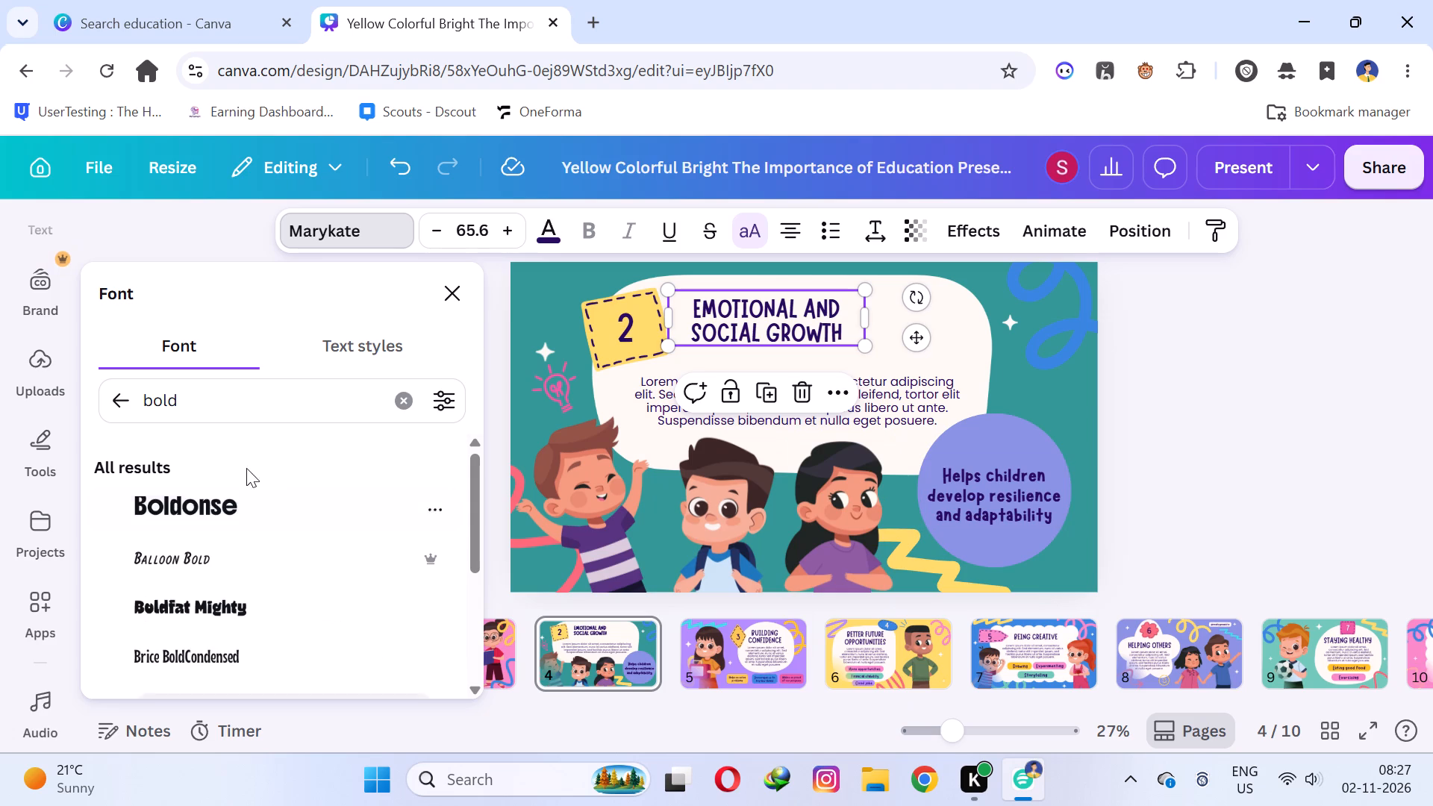
click(187, 513)
click(160, 551)
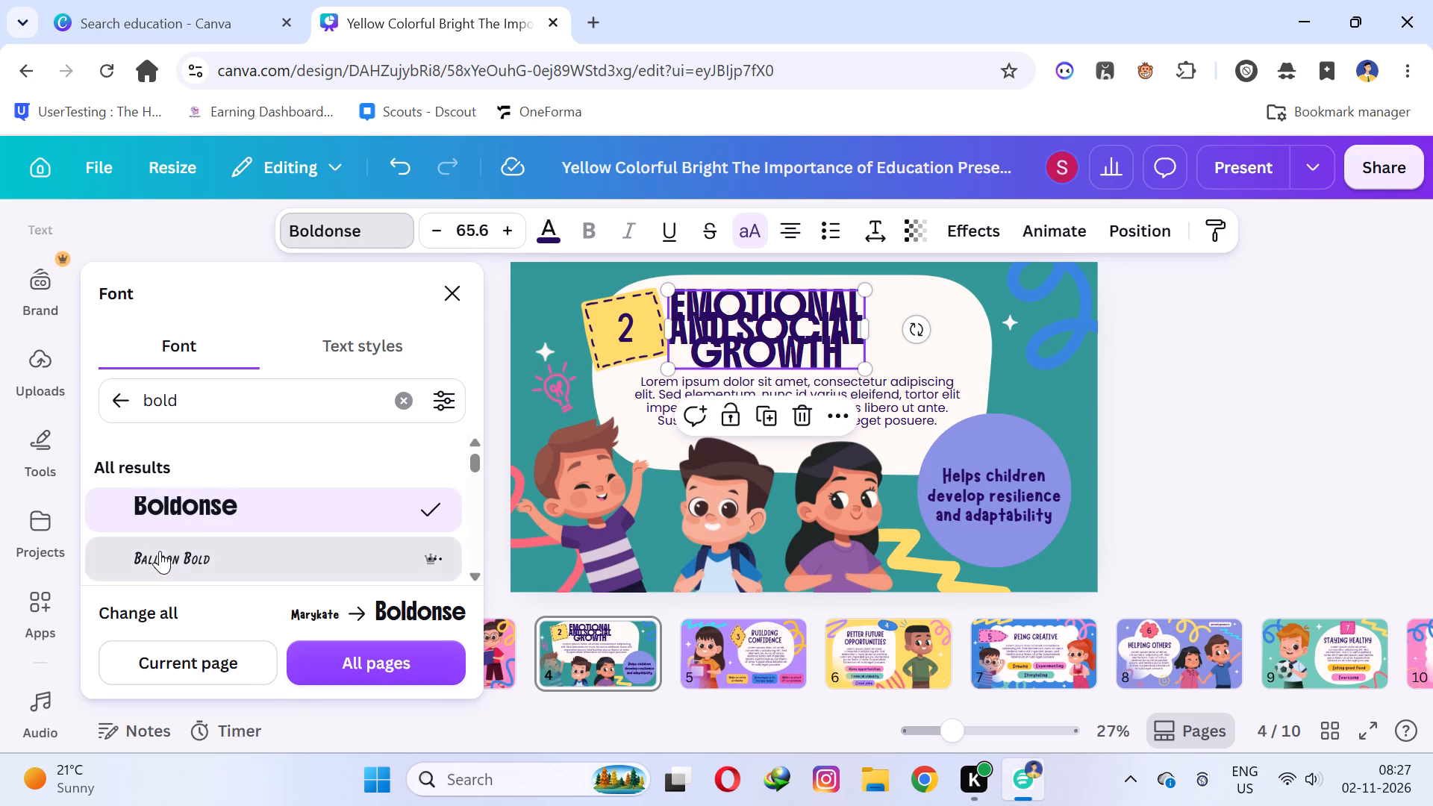
Replace slide 4's placeholder paragraph with the text "emotional and social increase".
click(1405, 437)
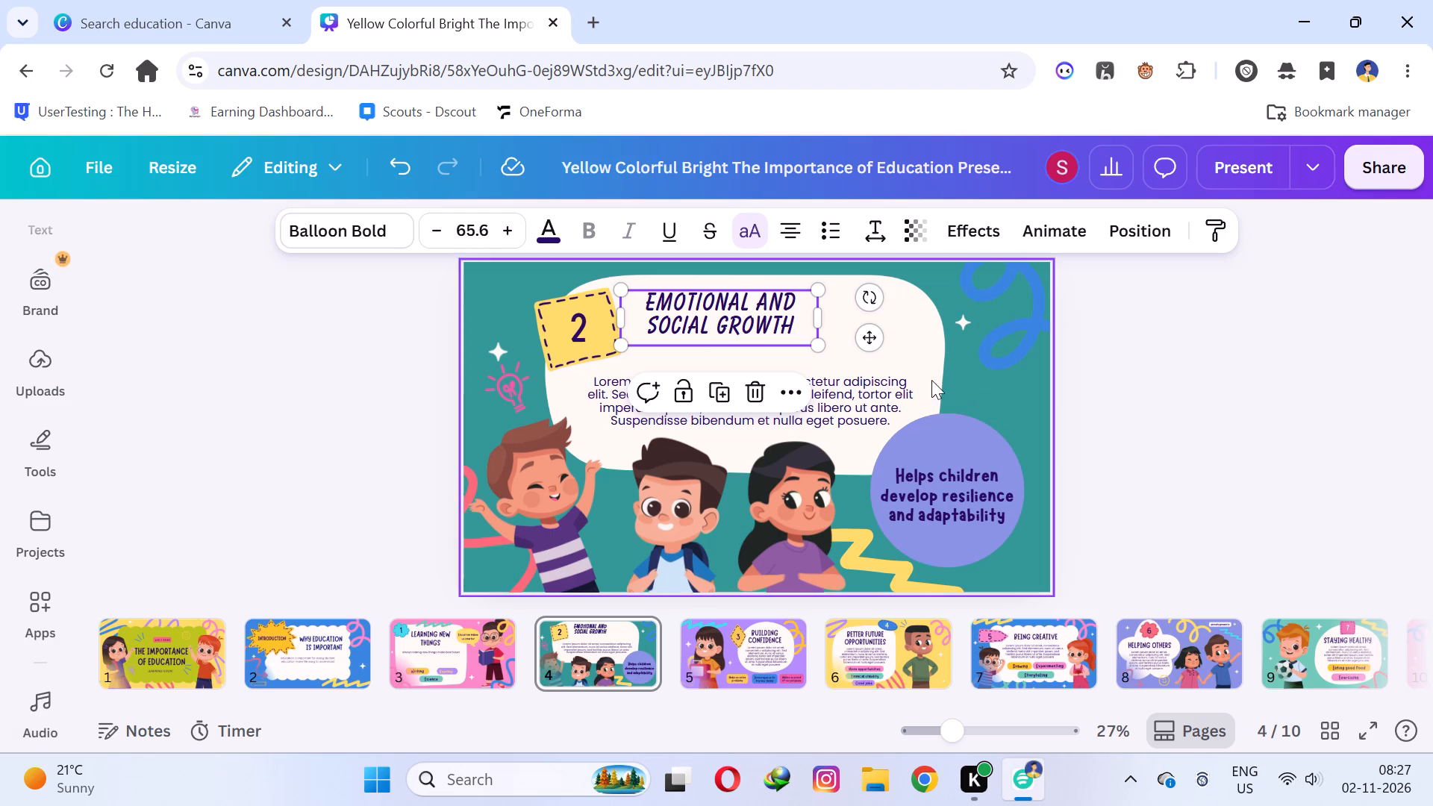
click(875, 396)
click(1119, 338)
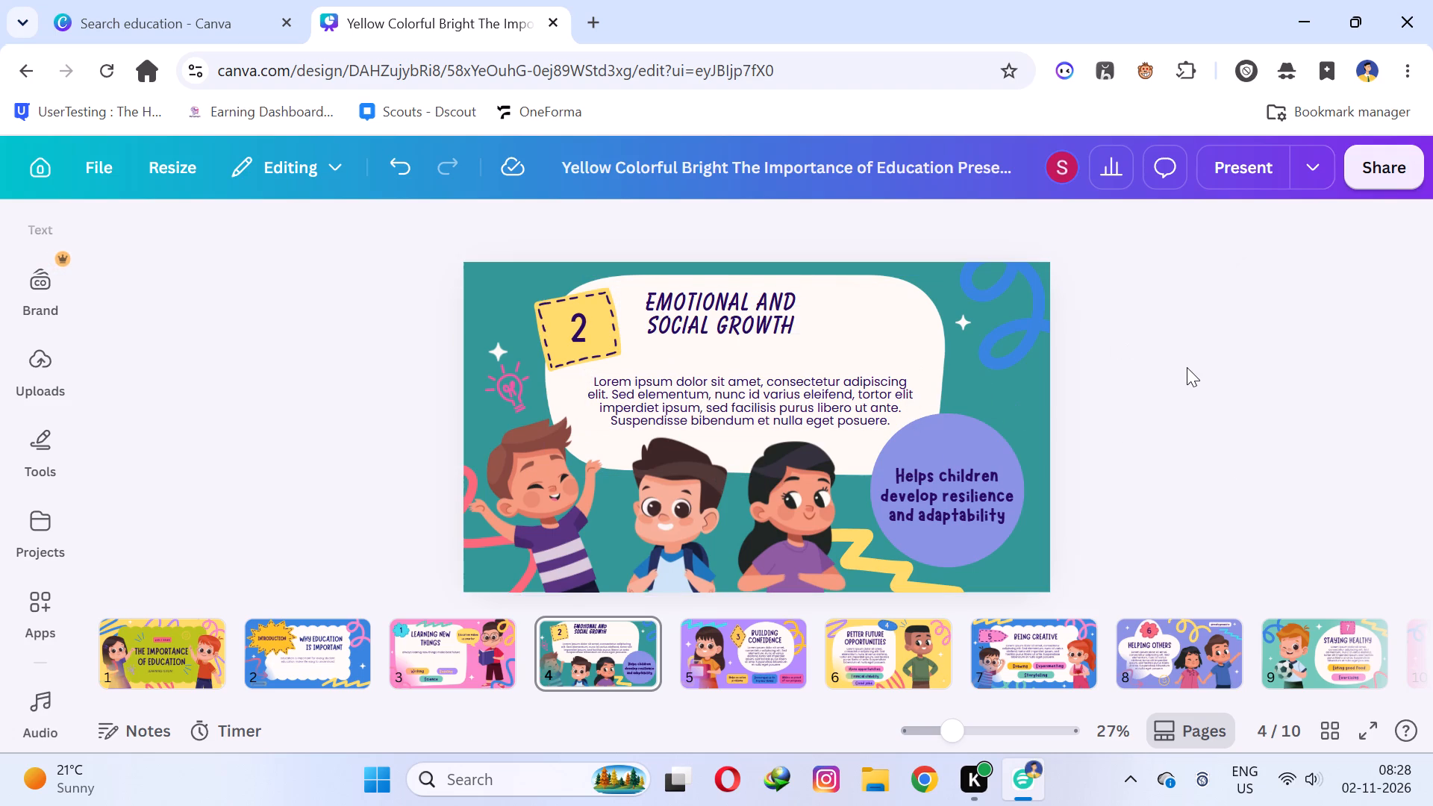
triple_click(830, 396)
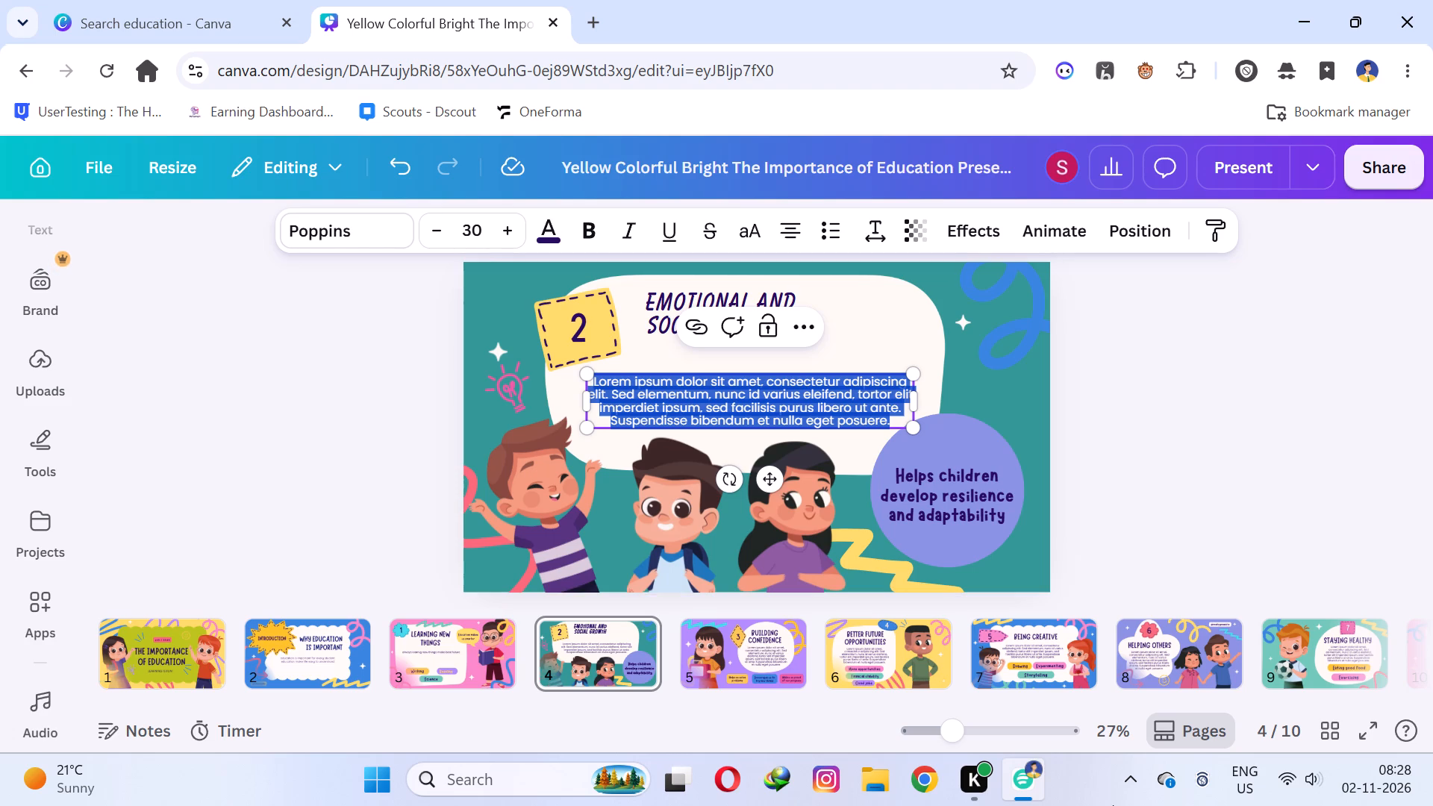
text(emotional)
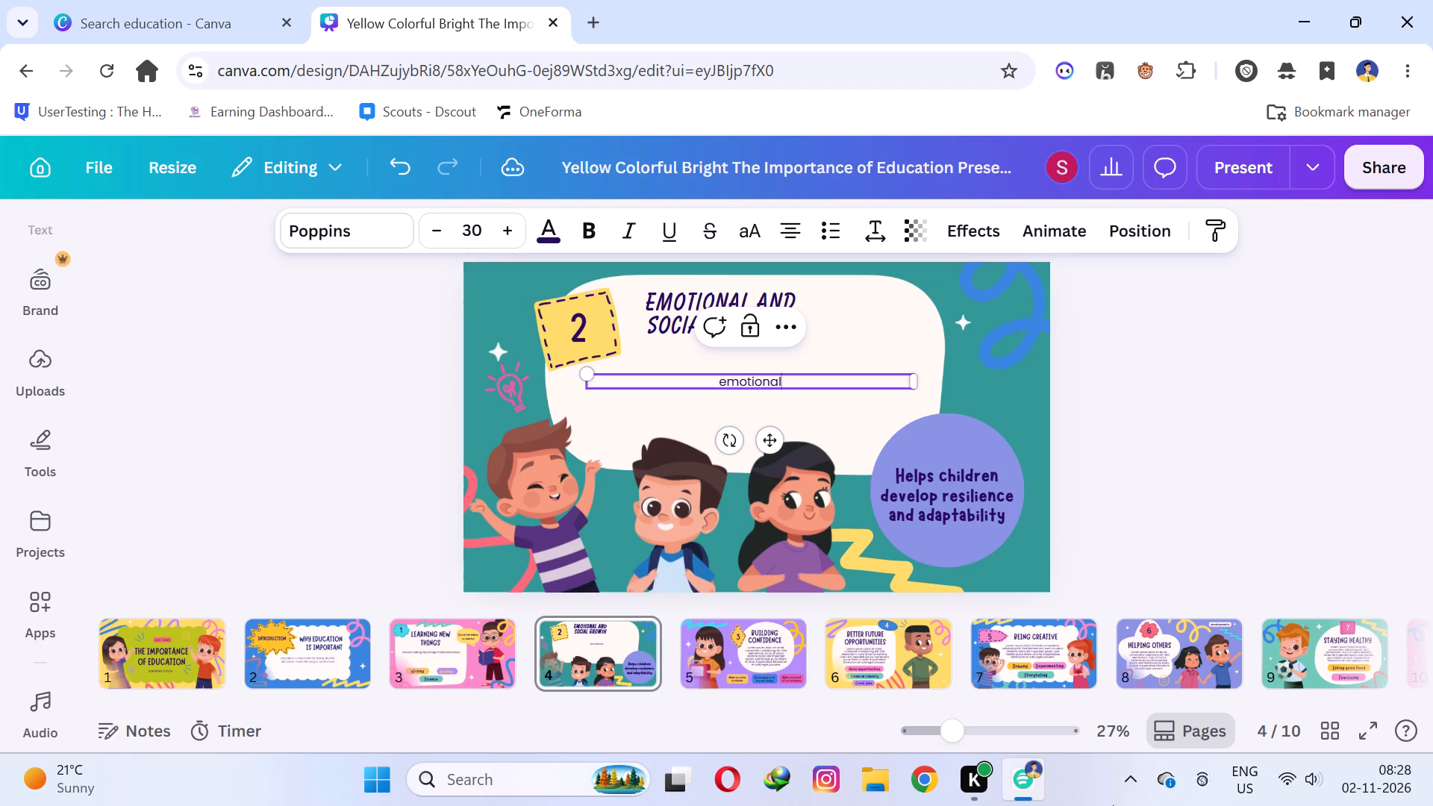
key(space)
text(and)
key(space)
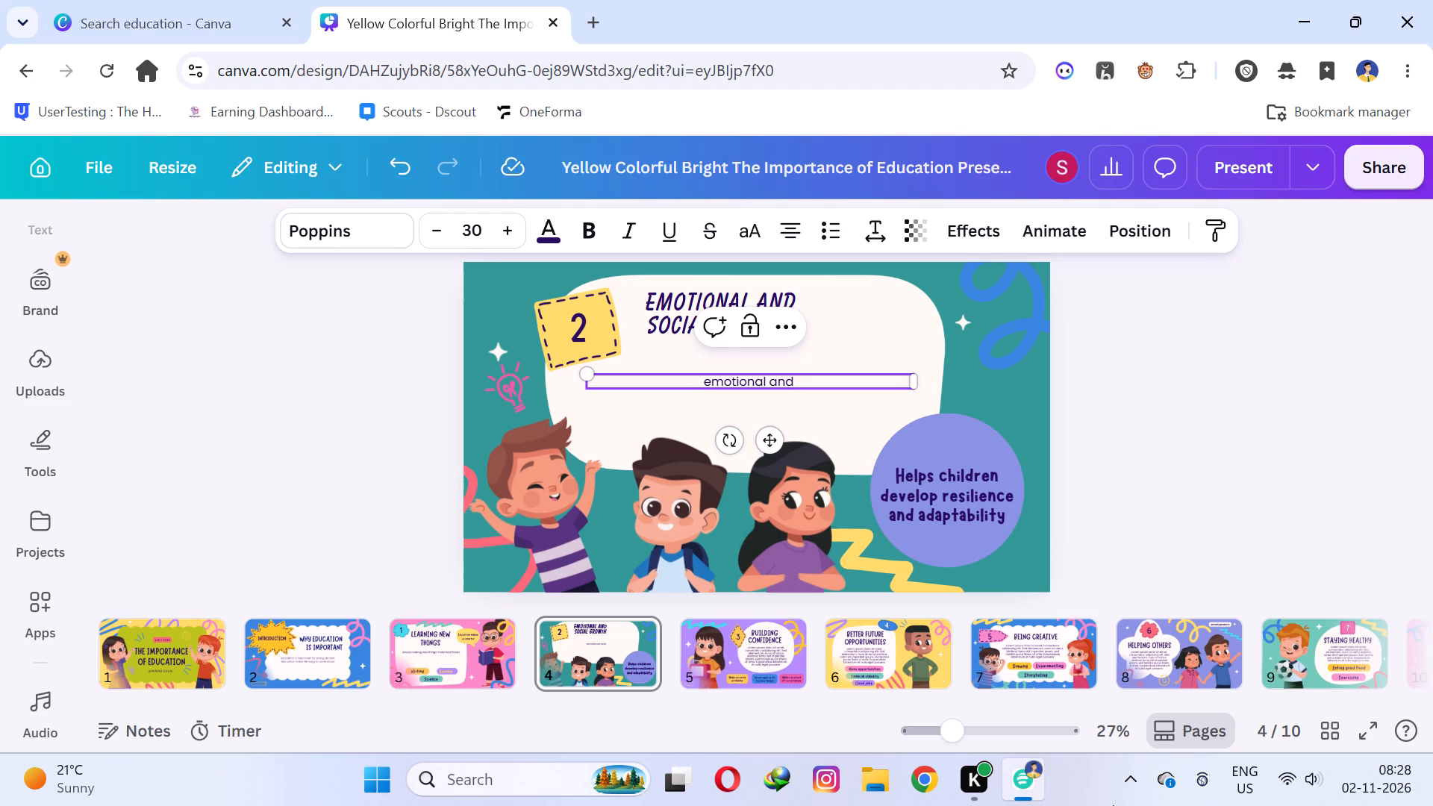
text(social)
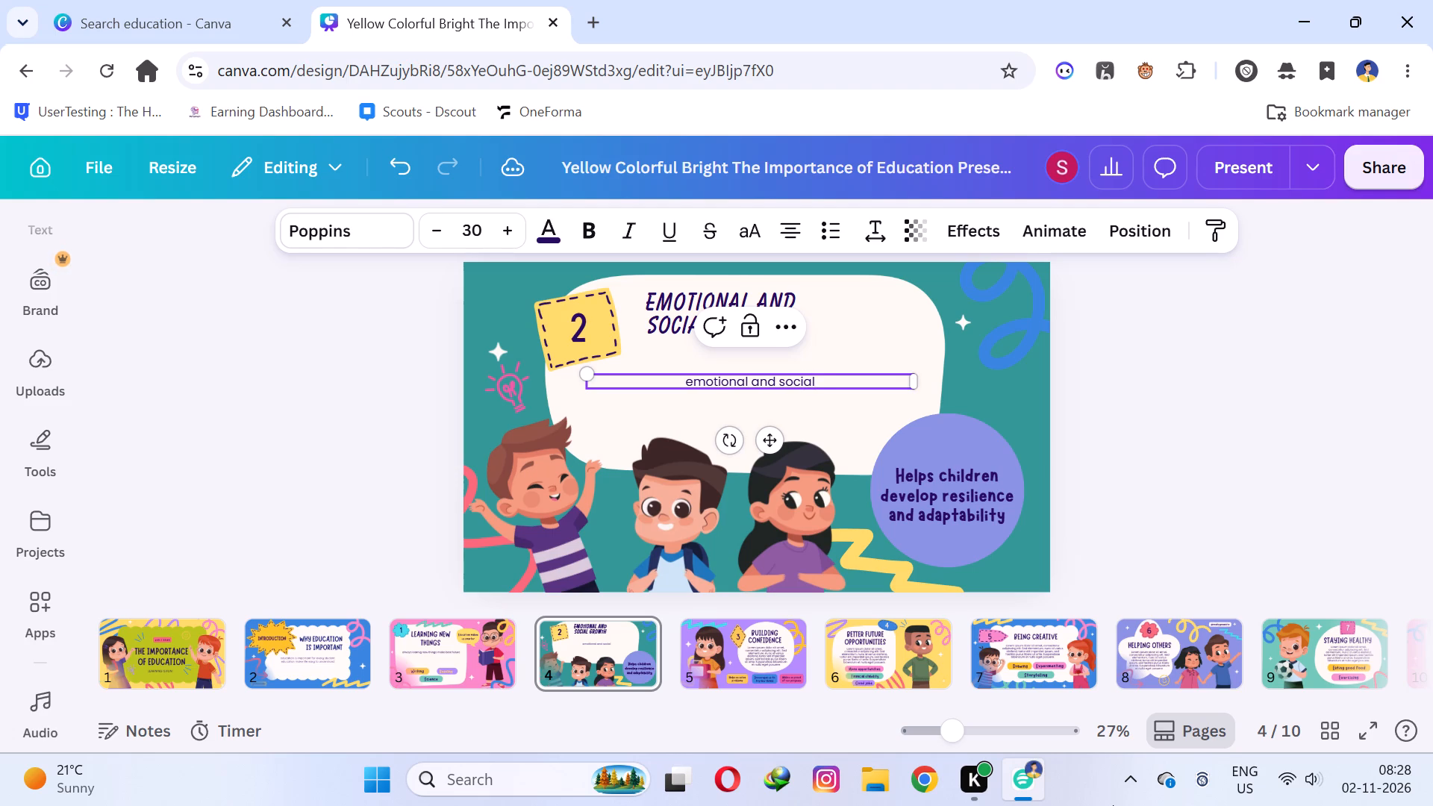
key(space)
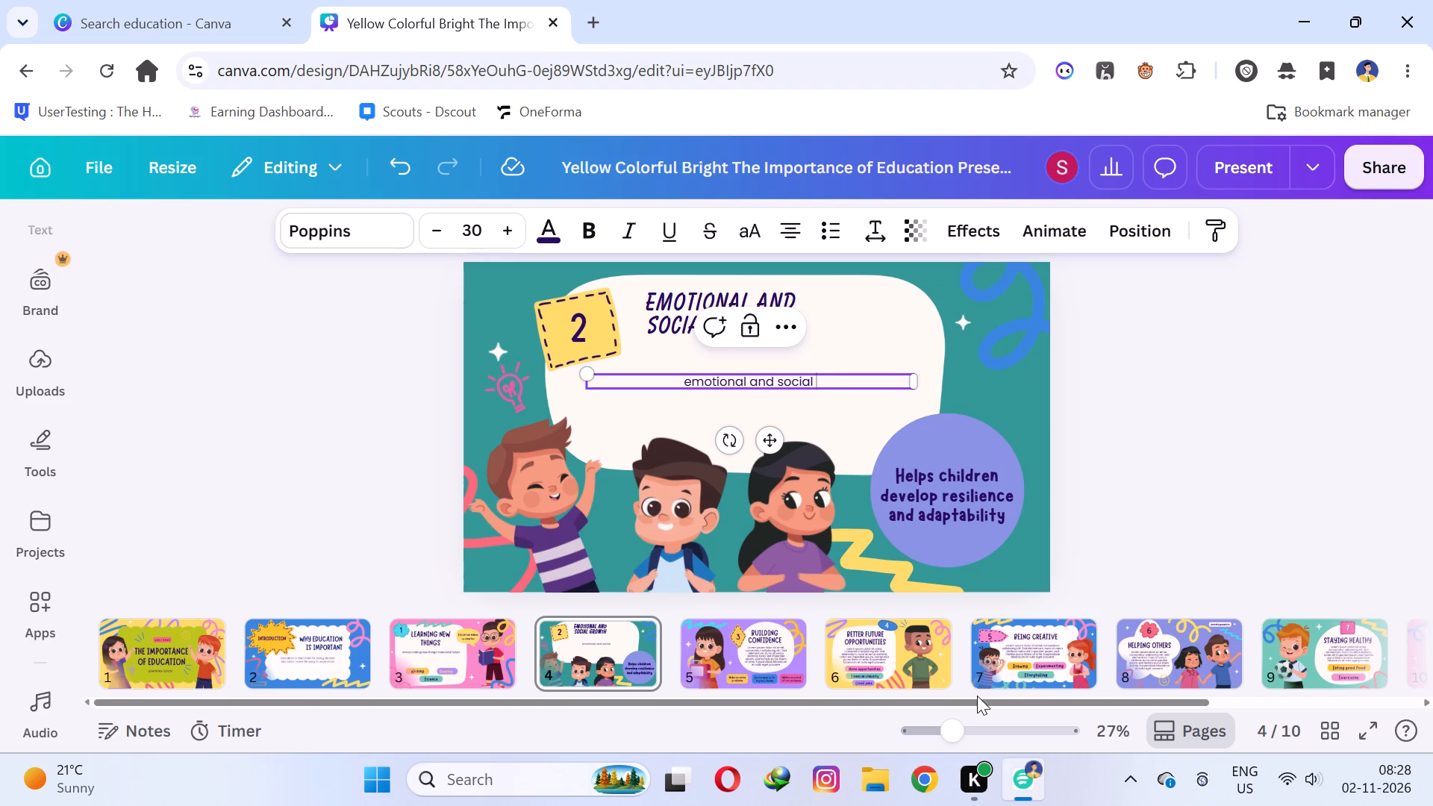
text(increase)
key(space)
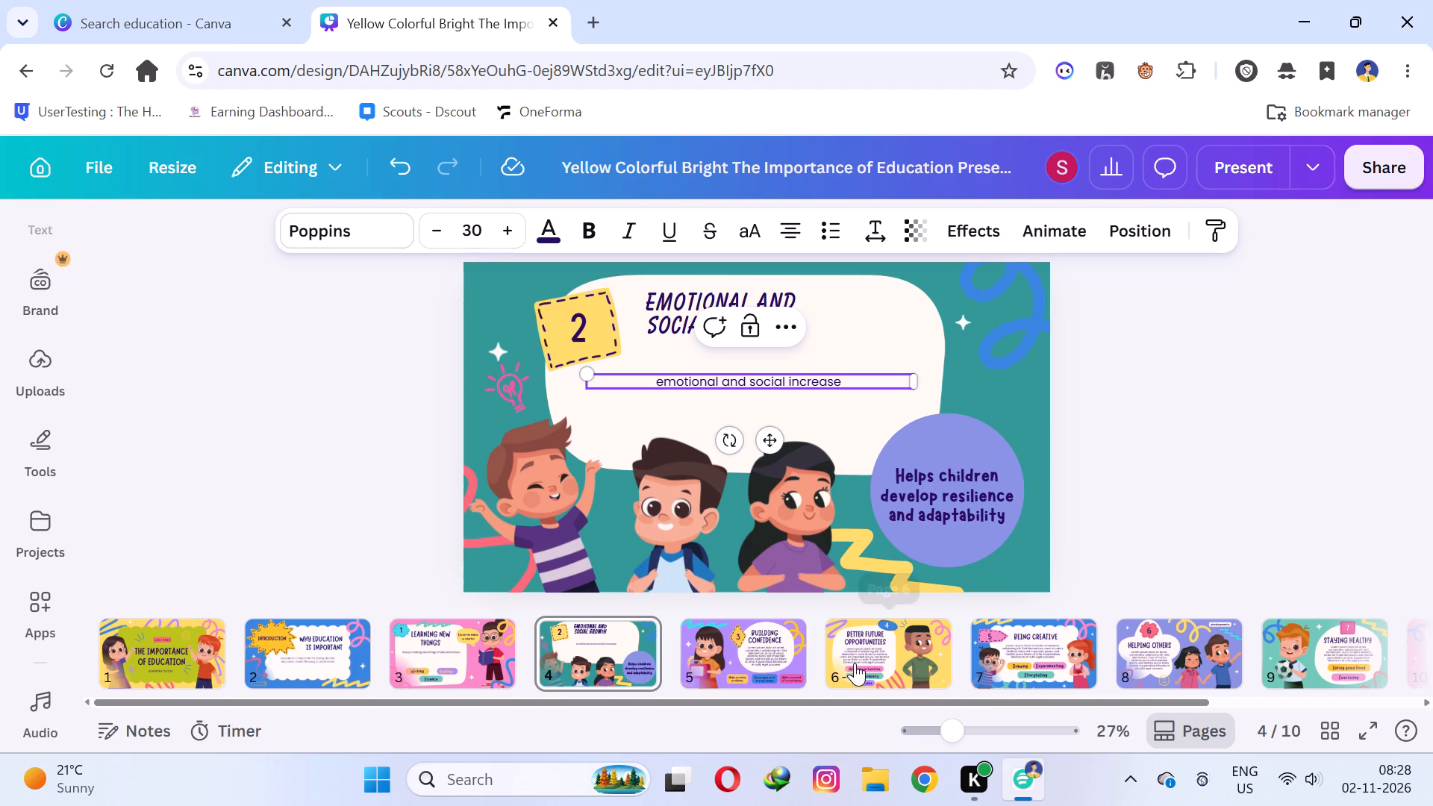
Insert "moment" after "social" and add "child growth" at the end of slide 4's body sentence.
click(787, 377)
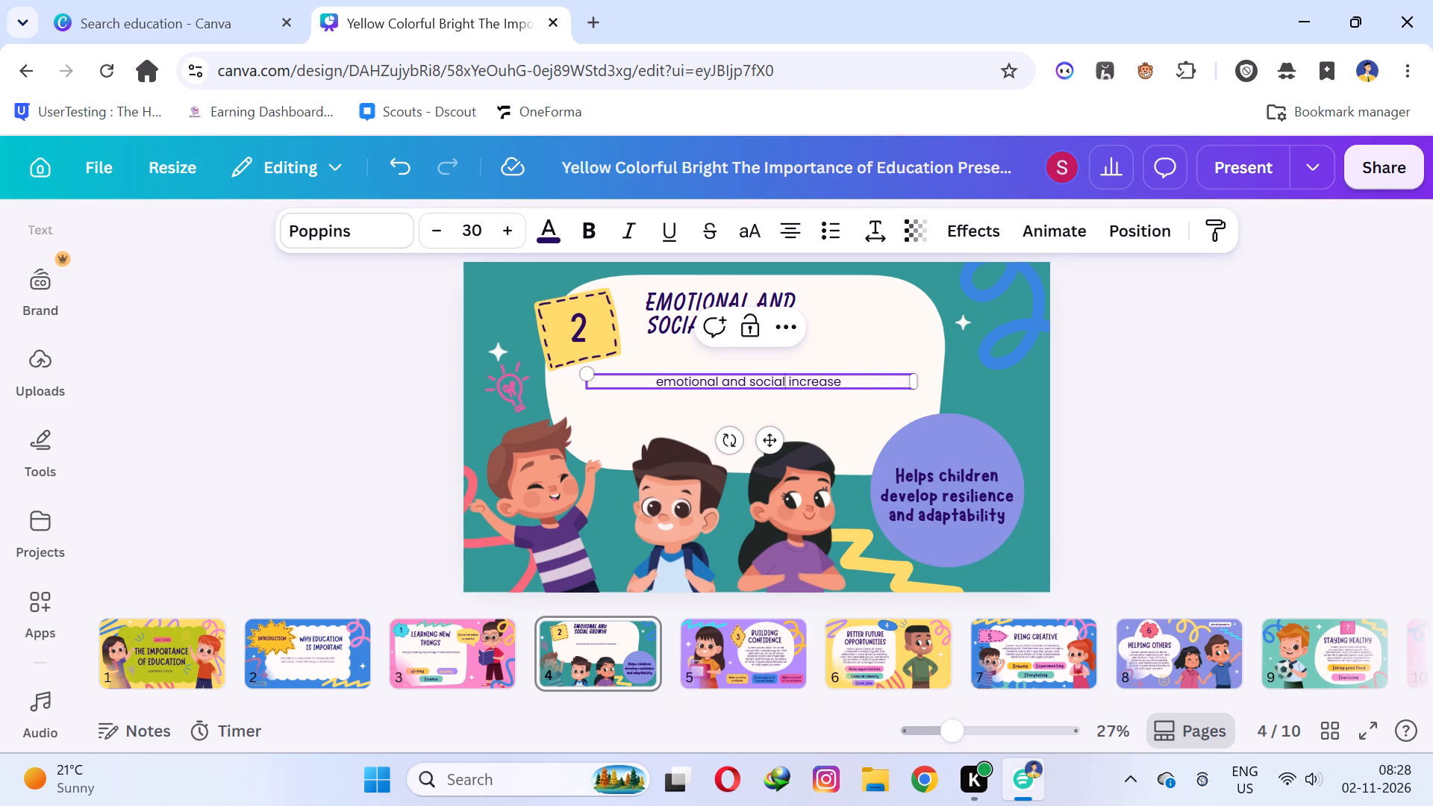
text(moment)
key(space)
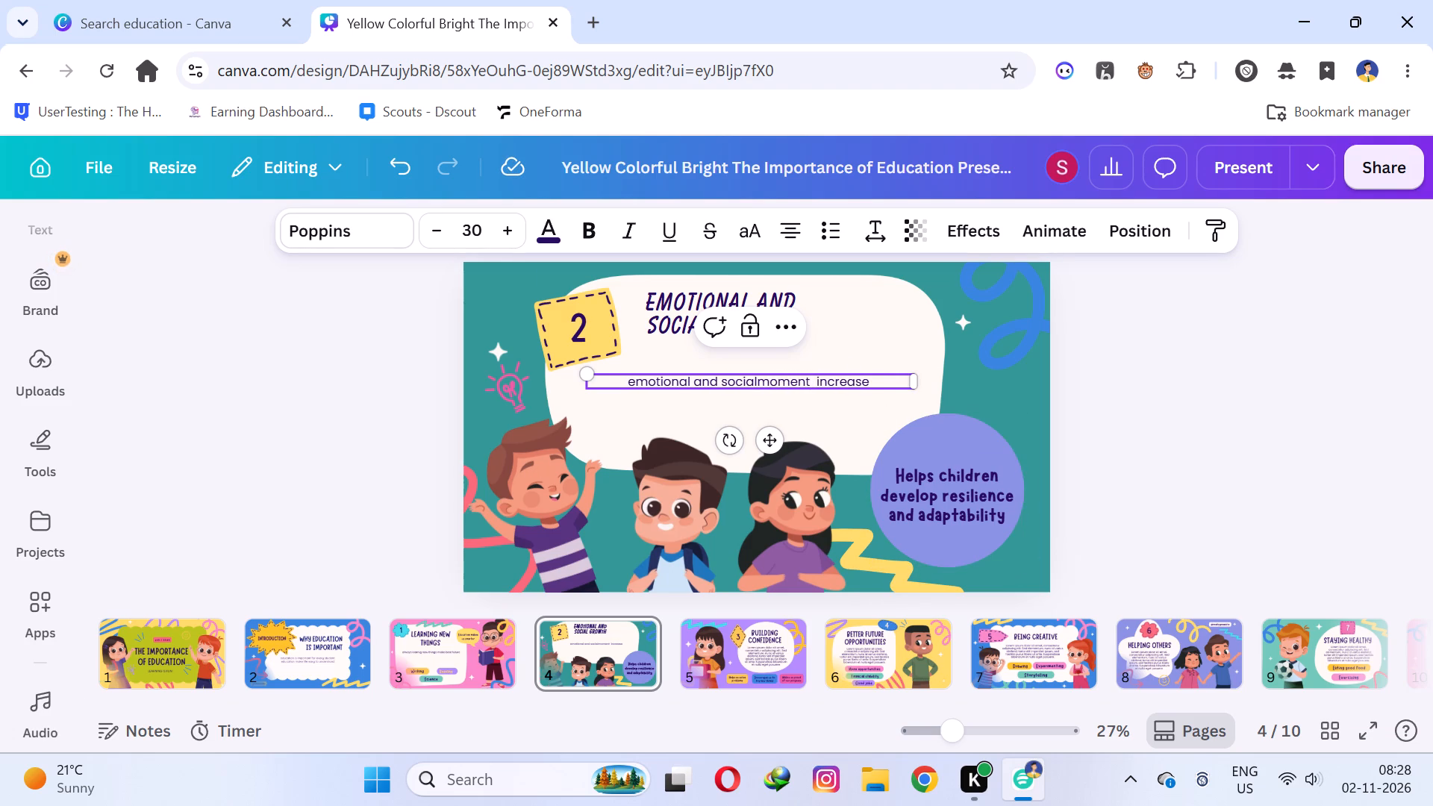
click(880, 378)
text(child)
key(space)
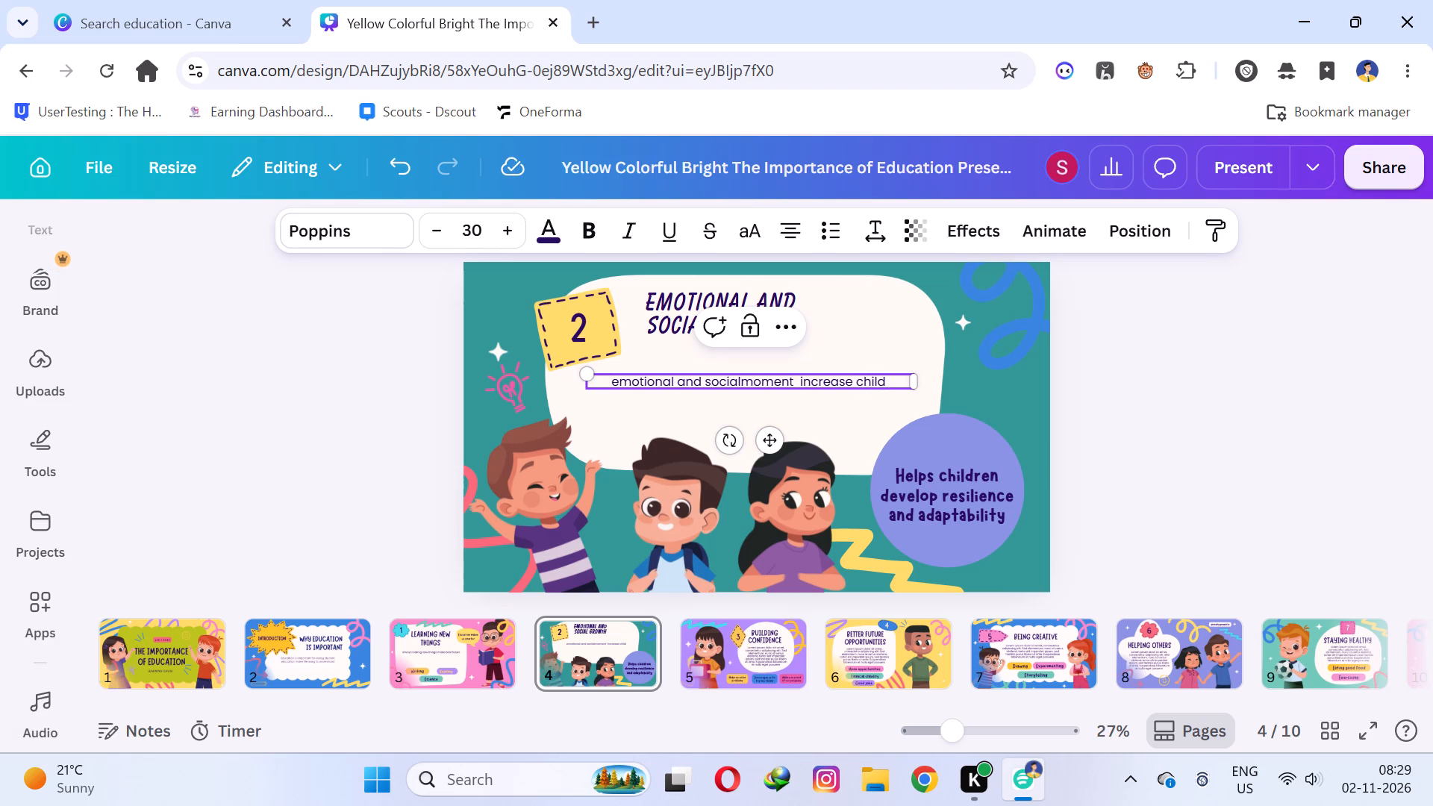
text(growth)
click(1185, 396)
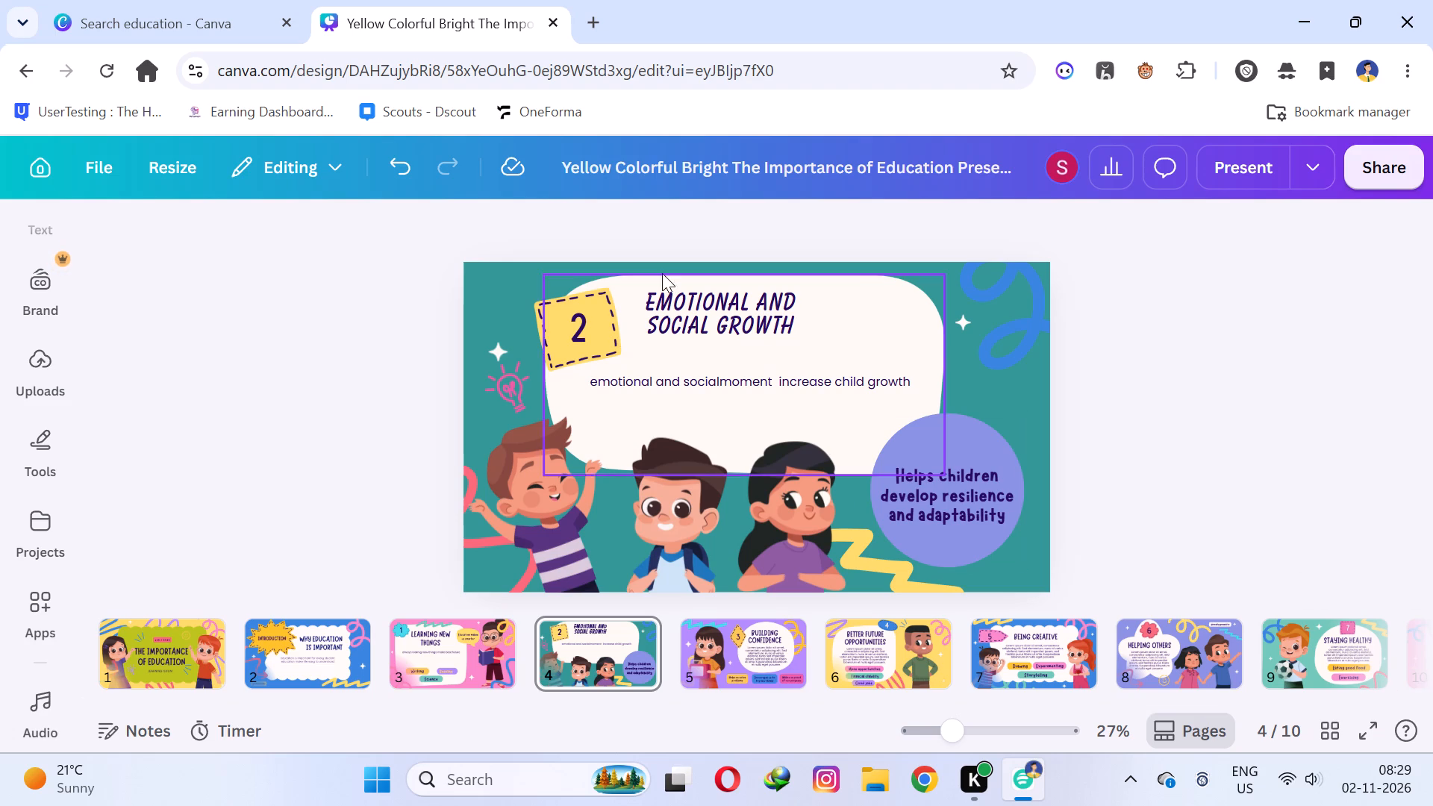
Apply the Typewriter animation to slide 4's body sentence.
click(684, 386)
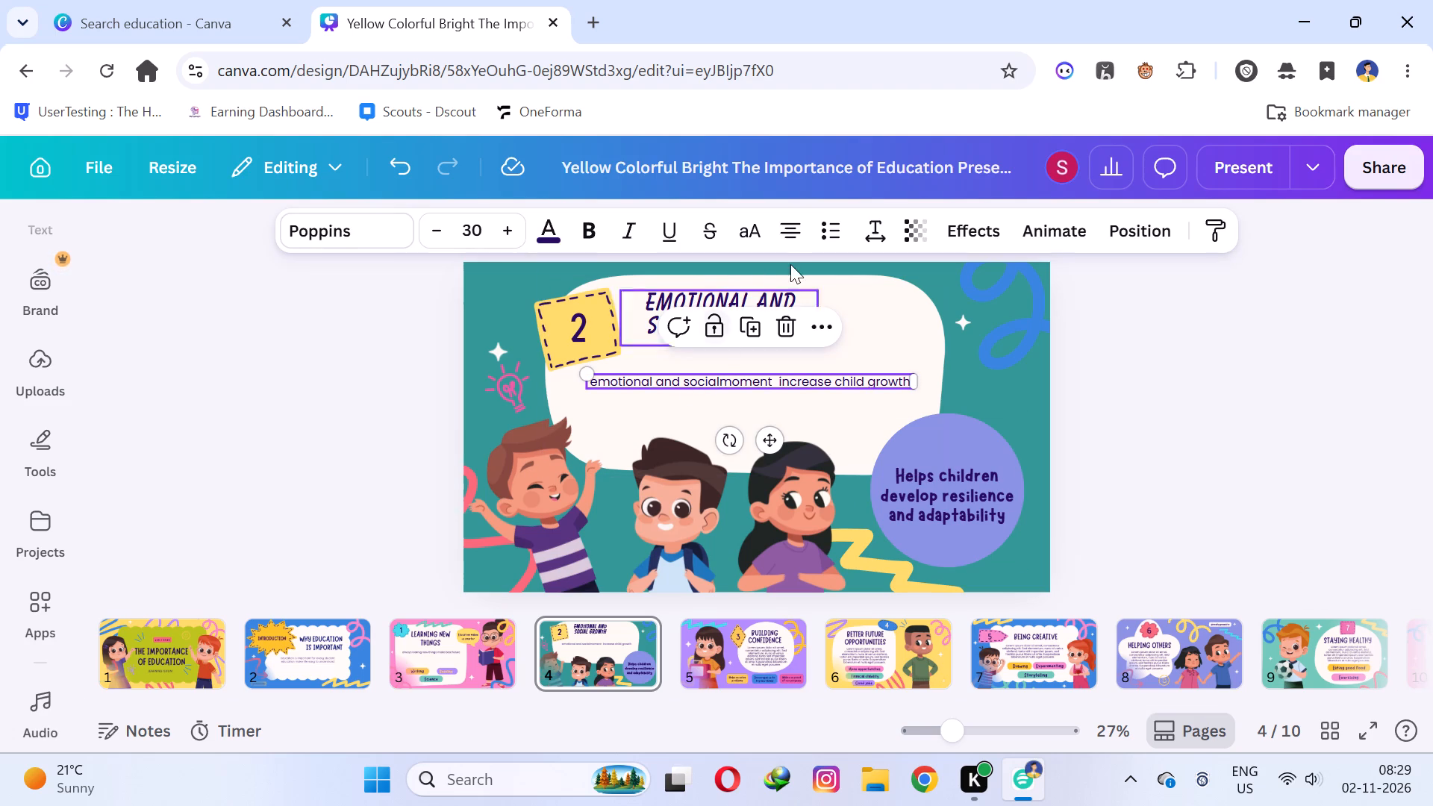
click(1042, 225)
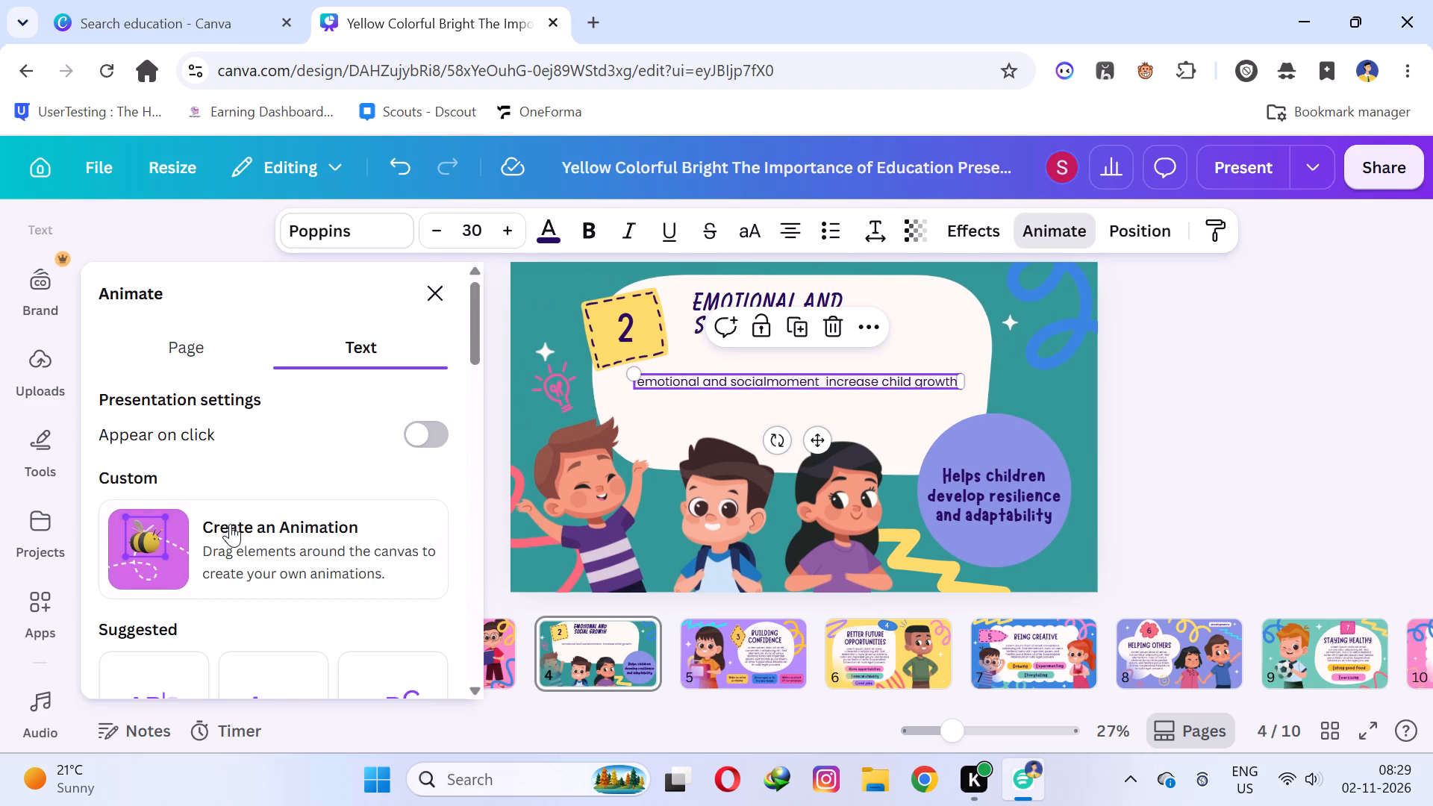
scroll(230, 544, down, 1)
click(149, 565)
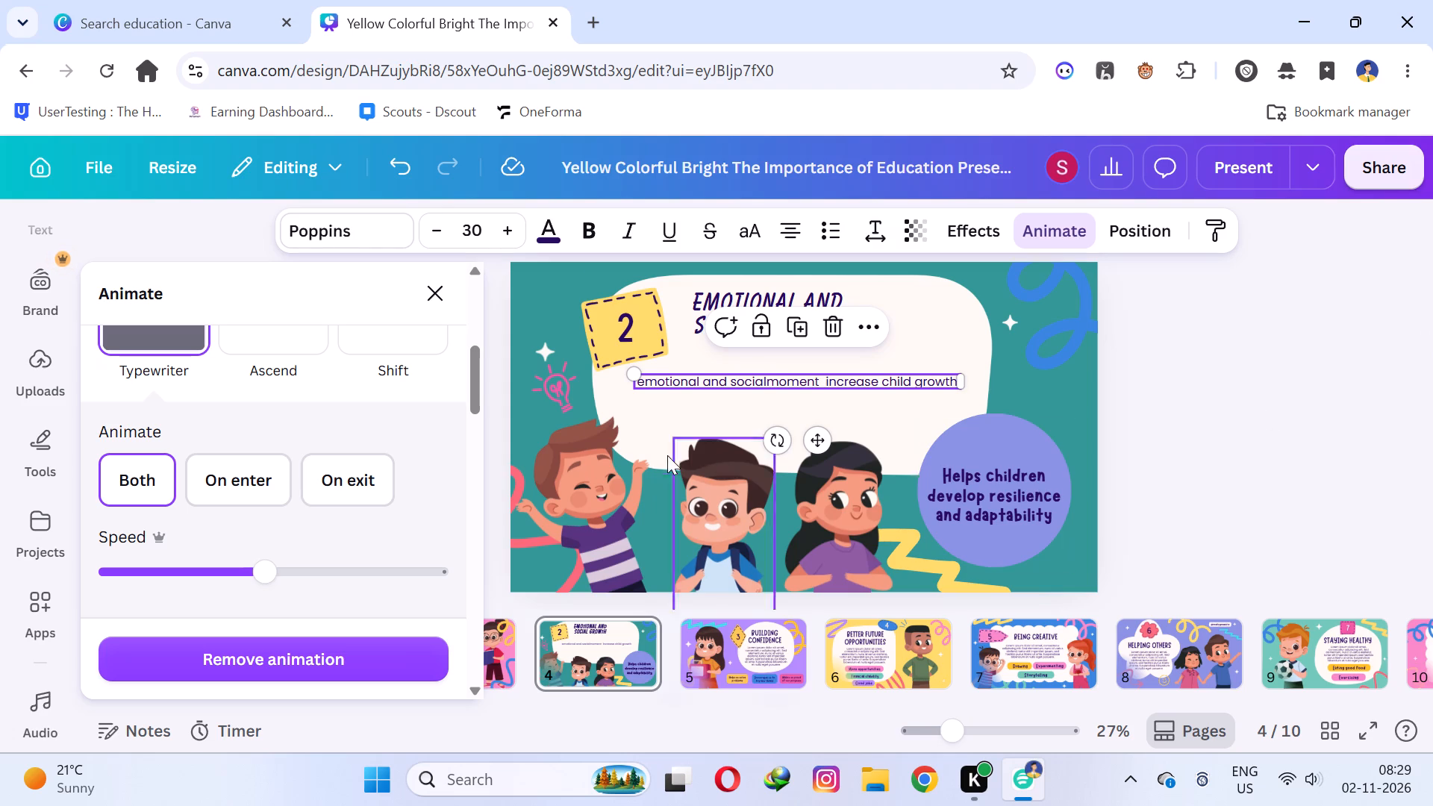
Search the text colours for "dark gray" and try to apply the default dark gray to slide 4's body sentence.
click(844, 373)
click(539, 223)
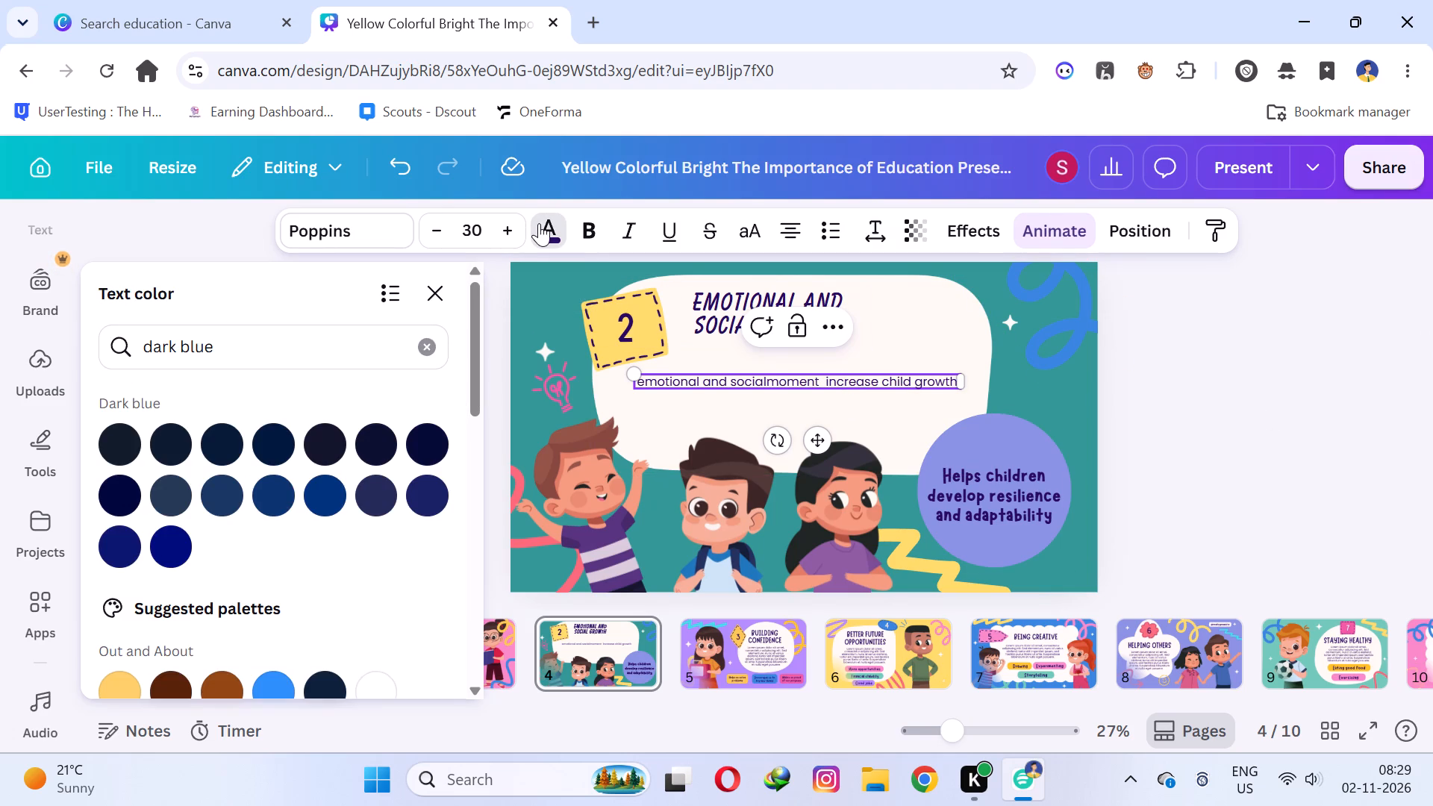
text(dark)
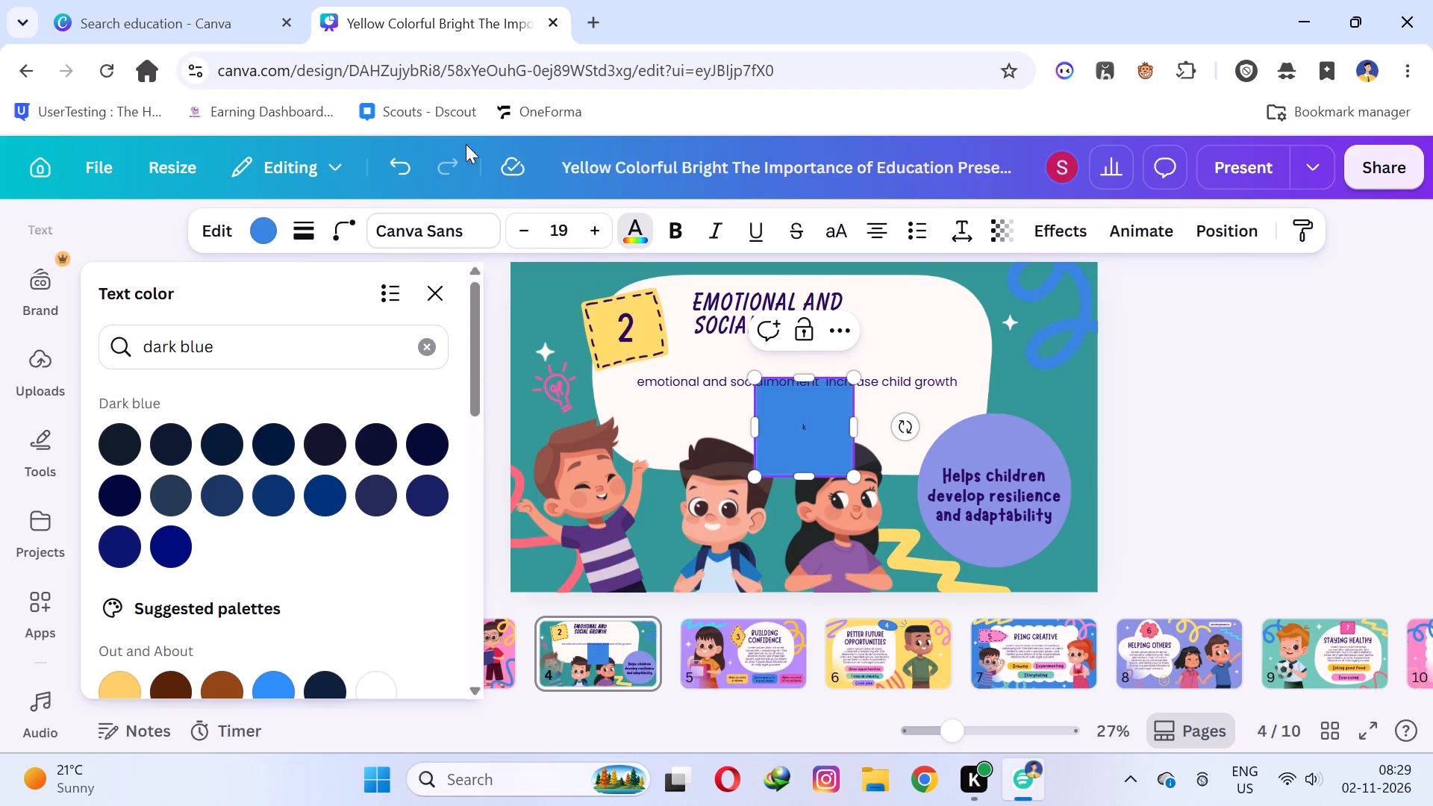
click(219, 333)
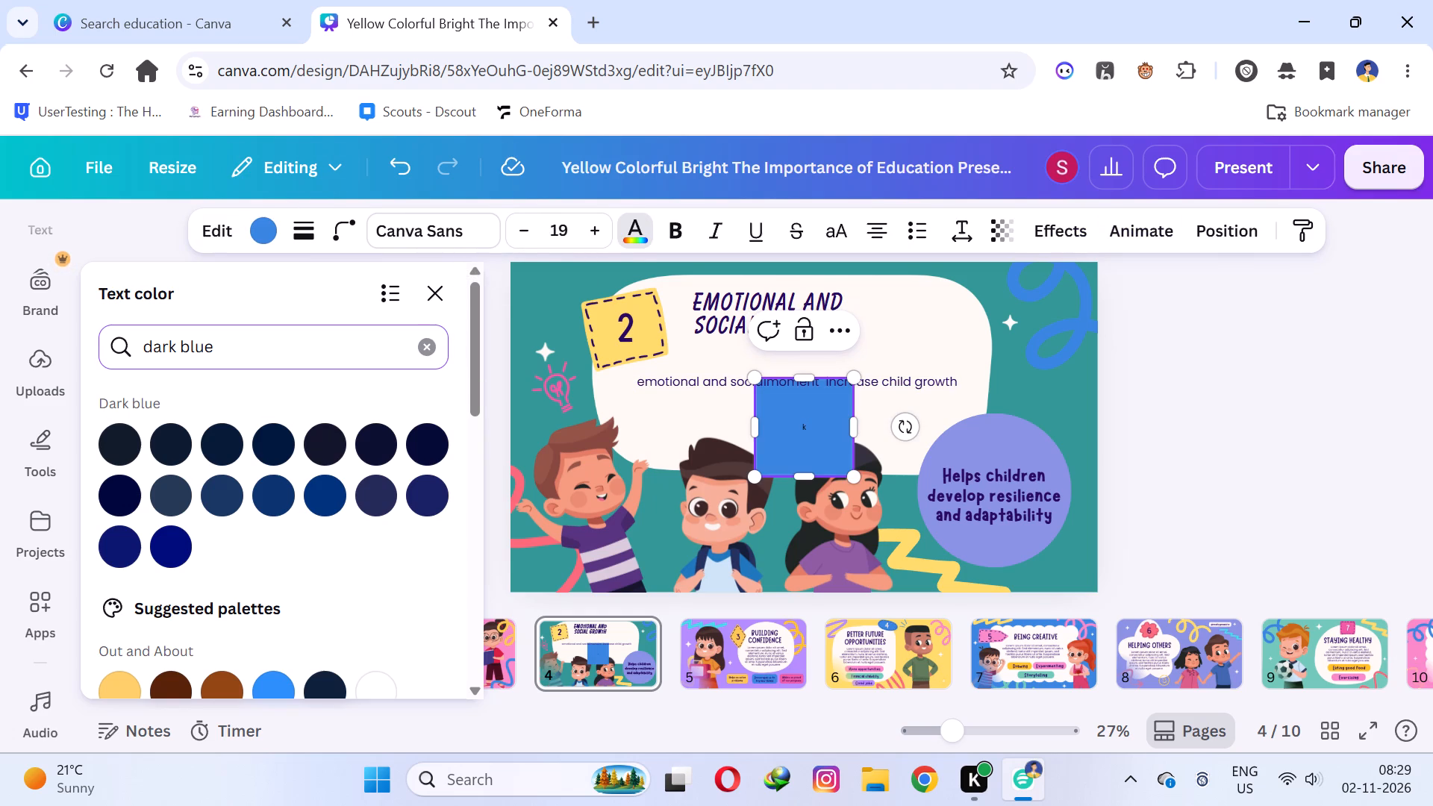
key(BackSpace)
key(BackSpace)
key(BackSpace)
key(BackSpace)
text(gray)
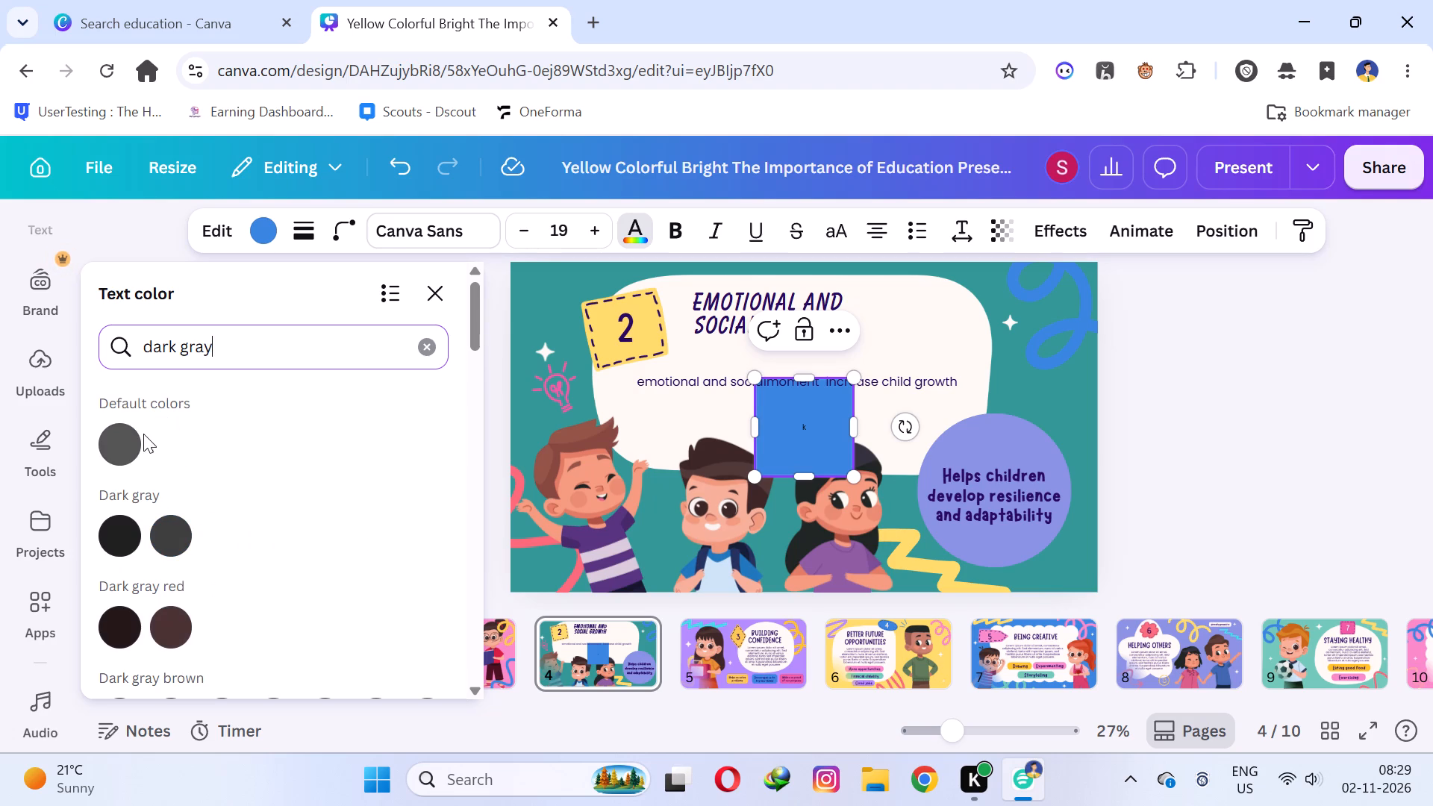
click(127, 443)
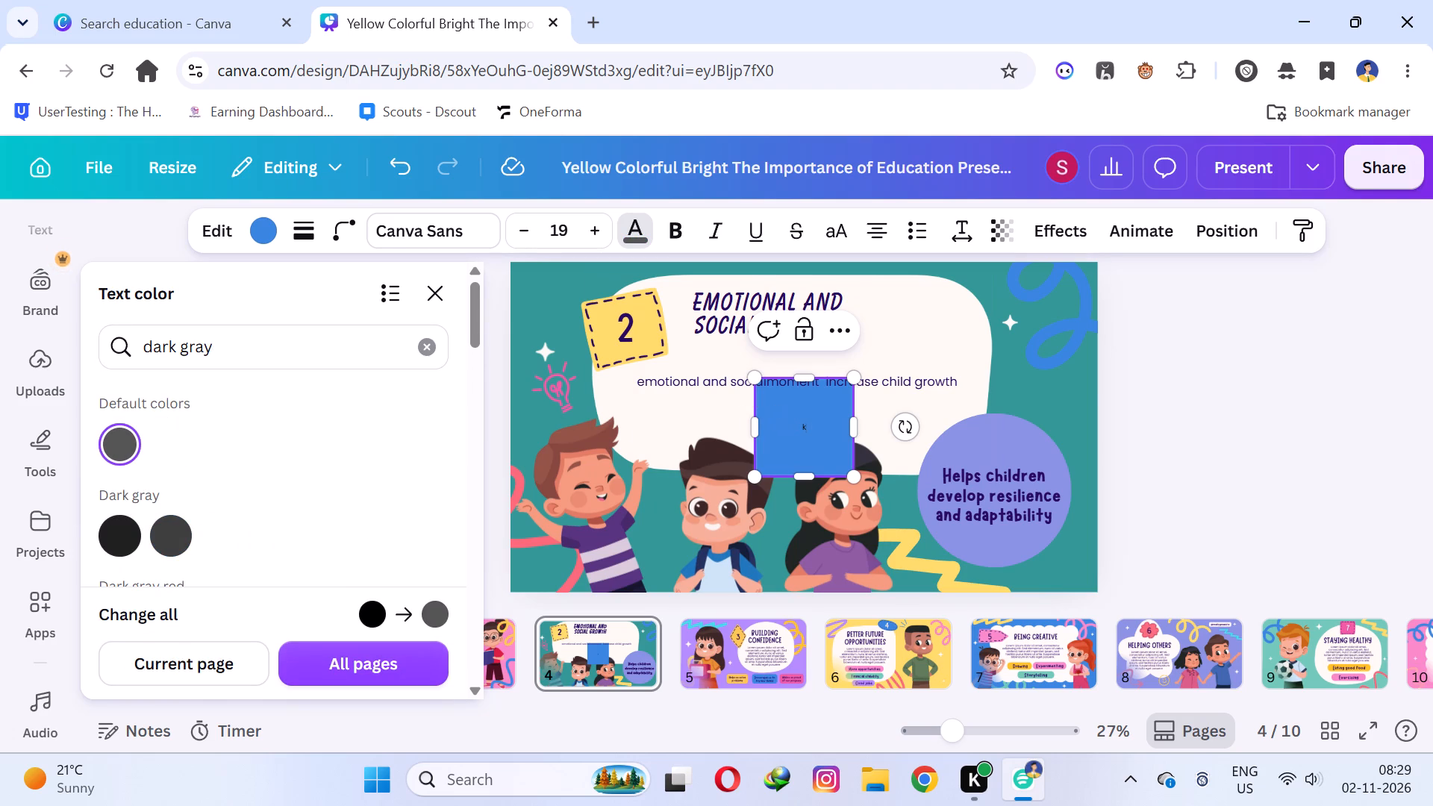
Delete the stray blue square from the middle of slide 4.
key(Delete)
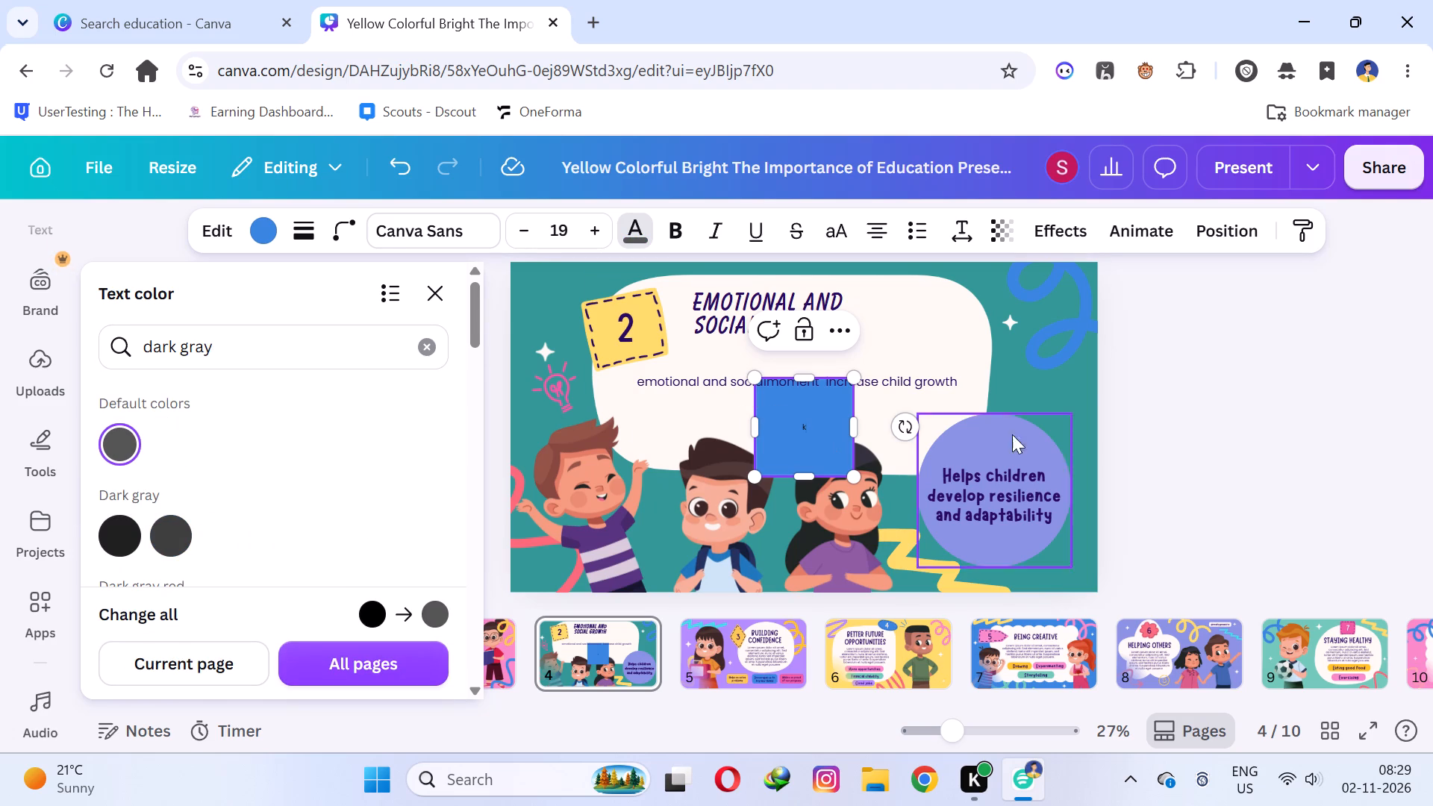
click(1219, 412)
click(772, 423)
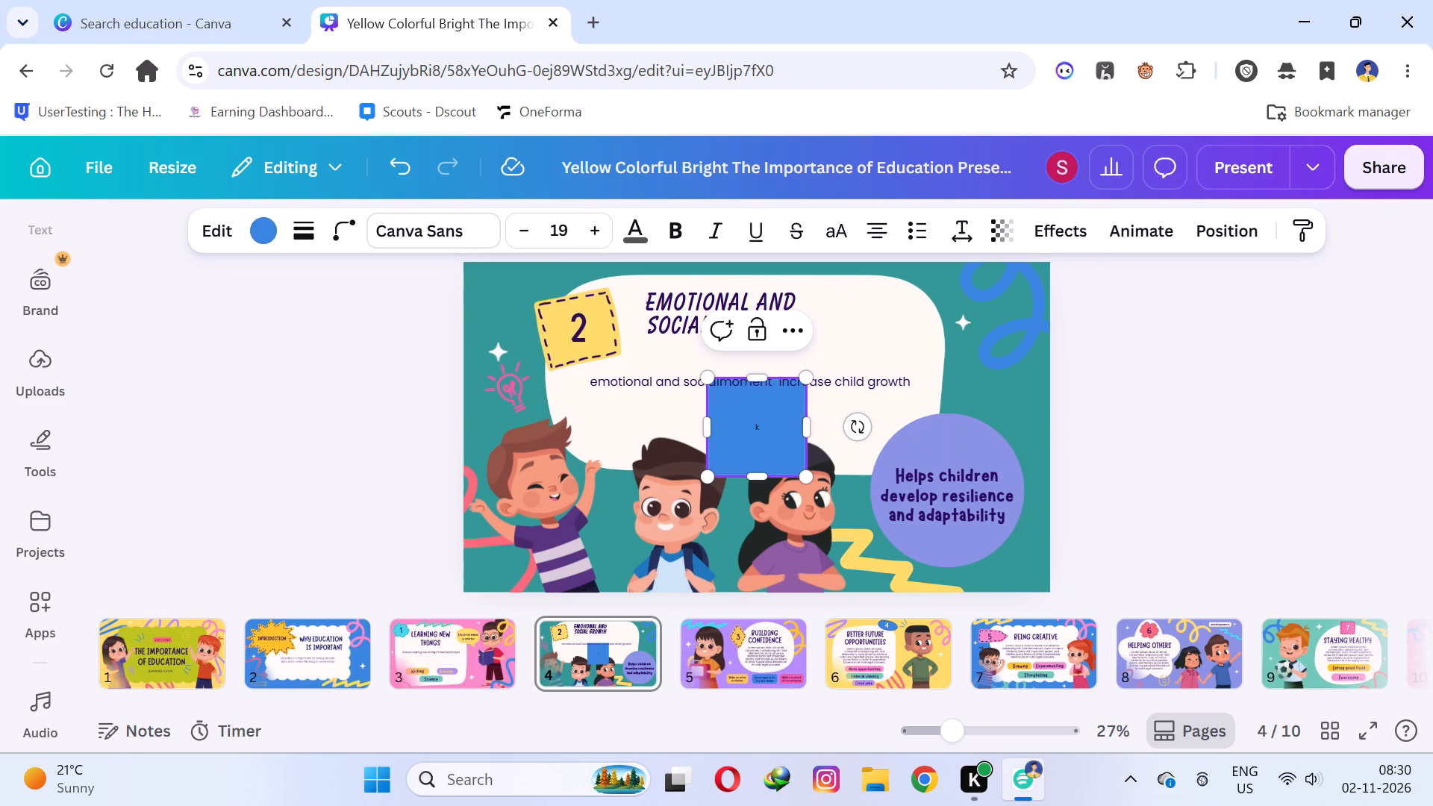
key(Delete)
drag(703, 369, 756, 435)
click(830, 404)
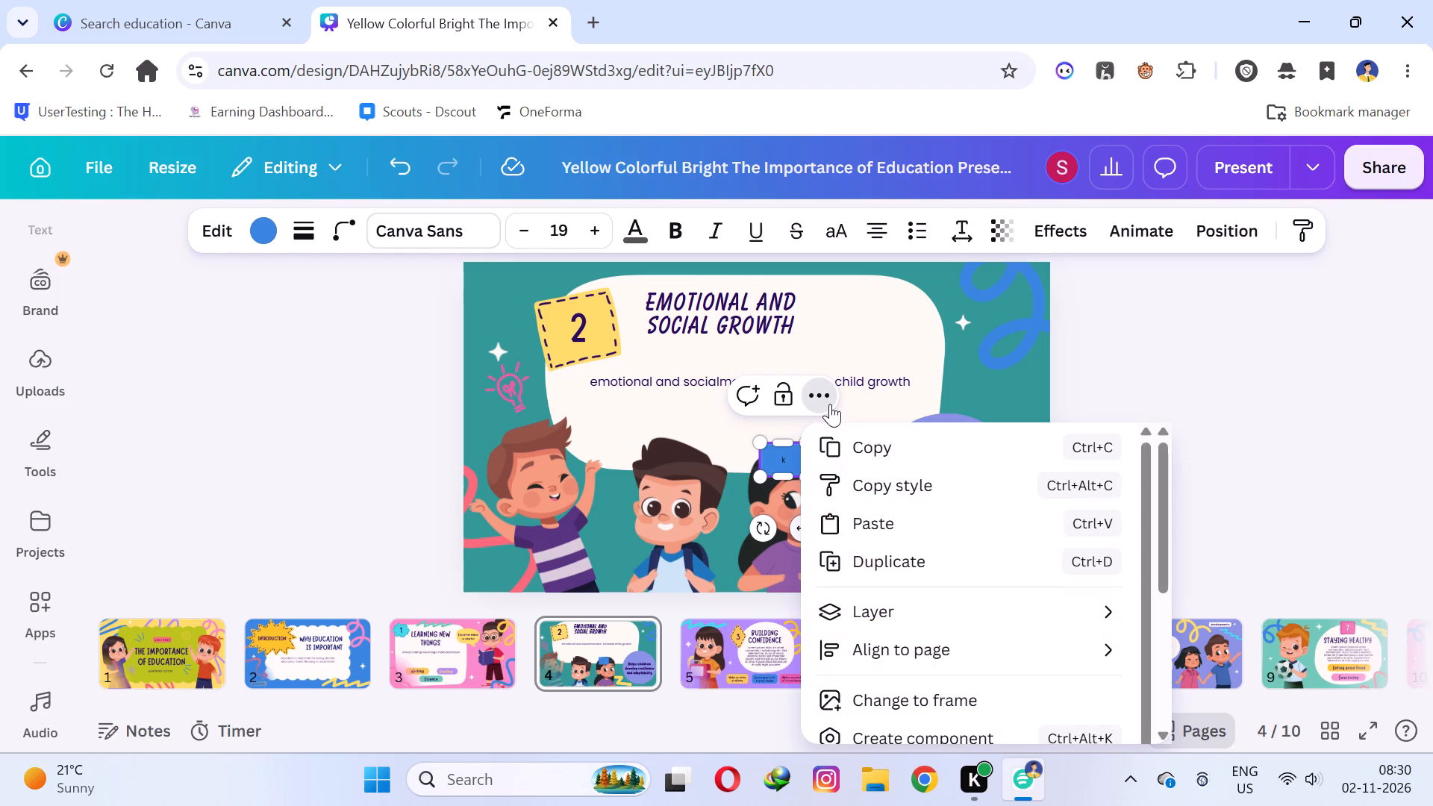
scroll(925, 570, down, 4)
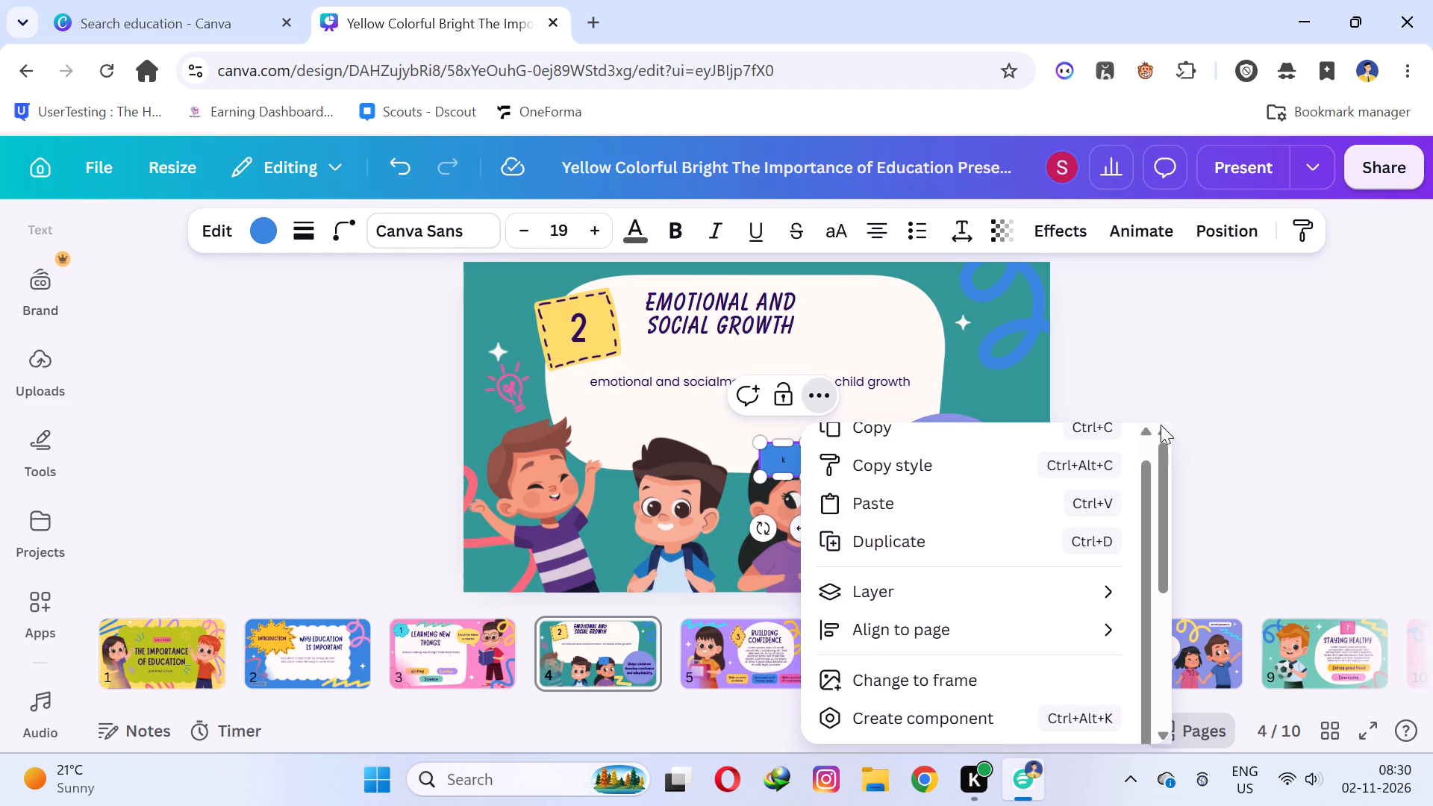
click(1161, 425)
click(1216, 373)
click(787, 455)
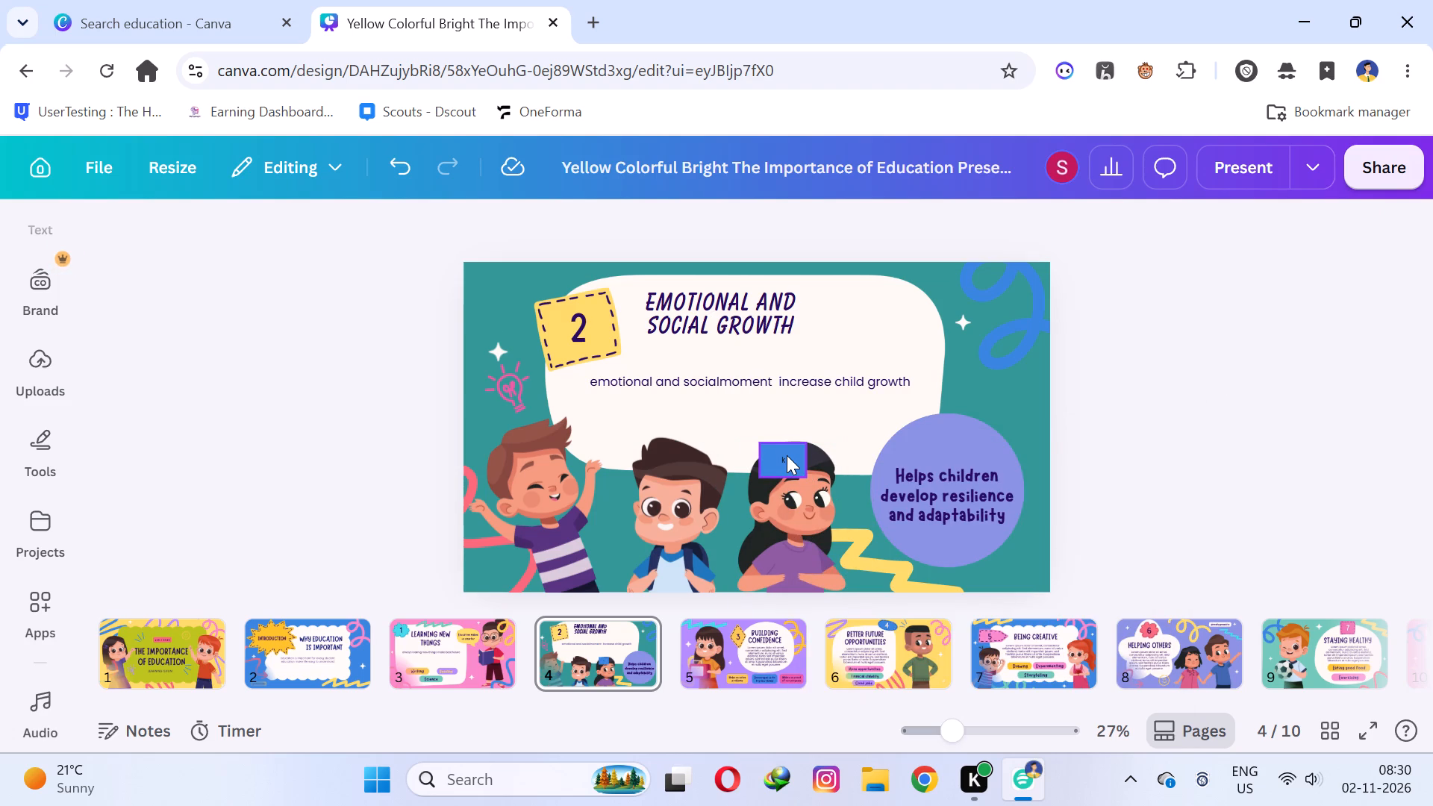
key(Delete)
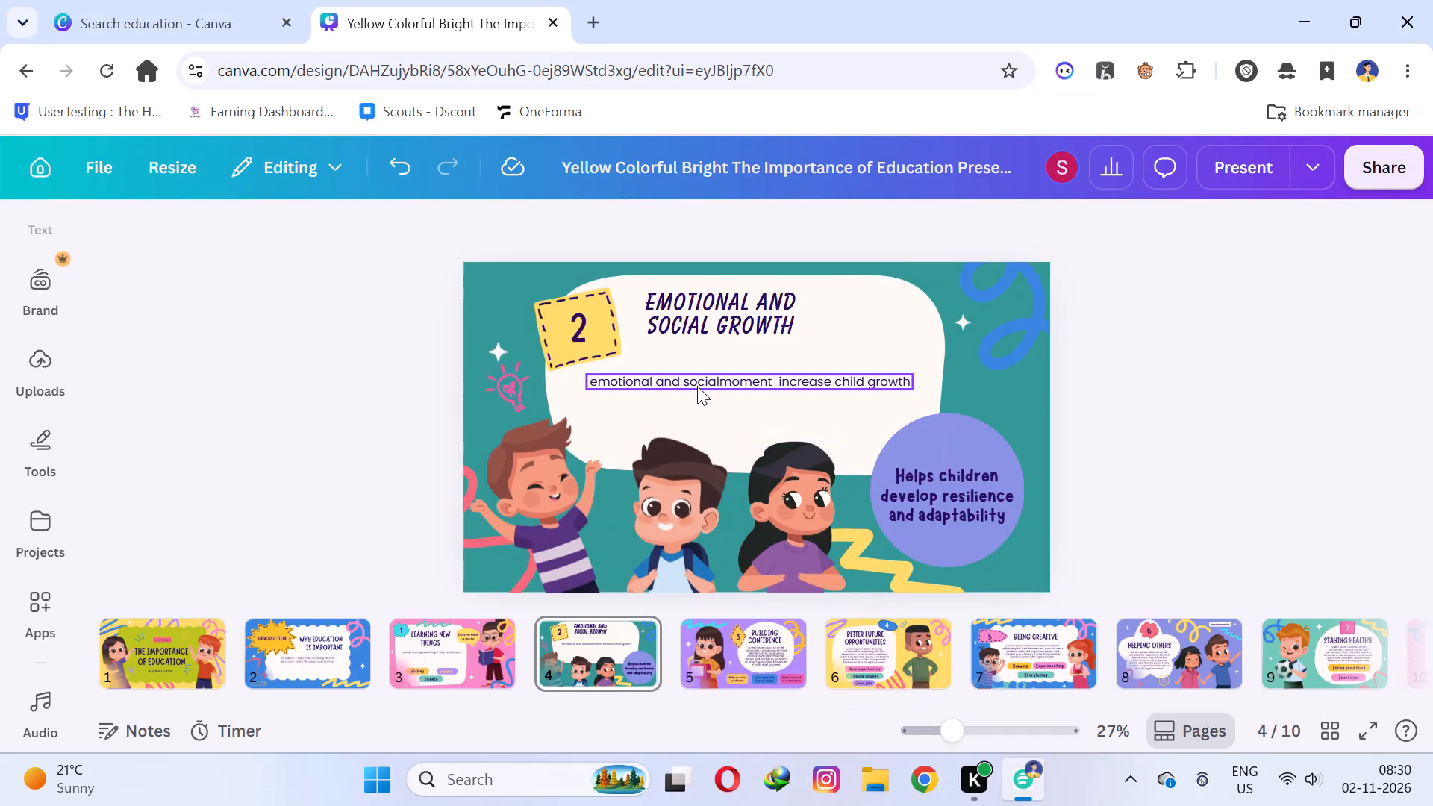
Set slide 4's body sentence colour to the default dark gray, #545454.
click(697, 384)
click(558, 220)
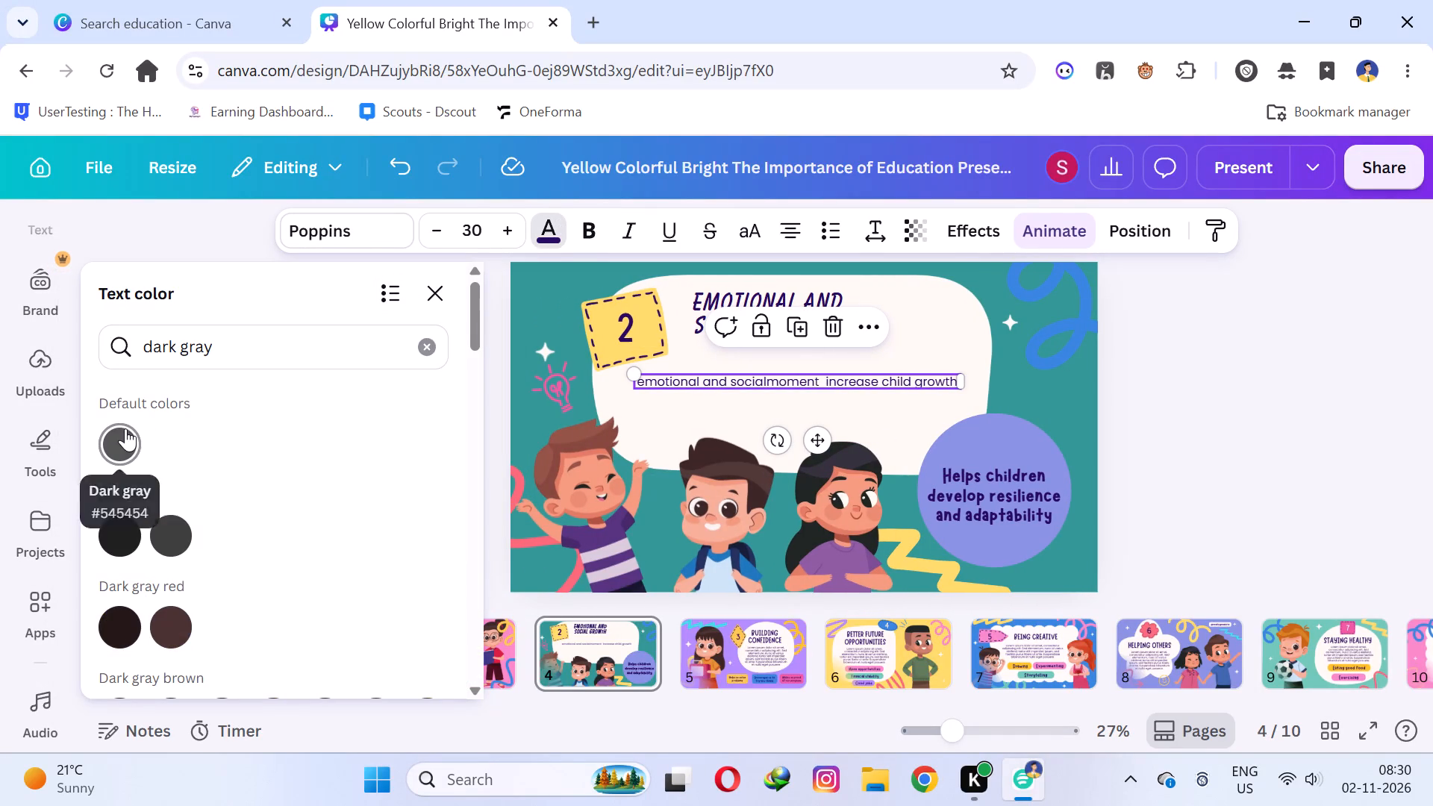
click(125, 428)
click(1244, 422)
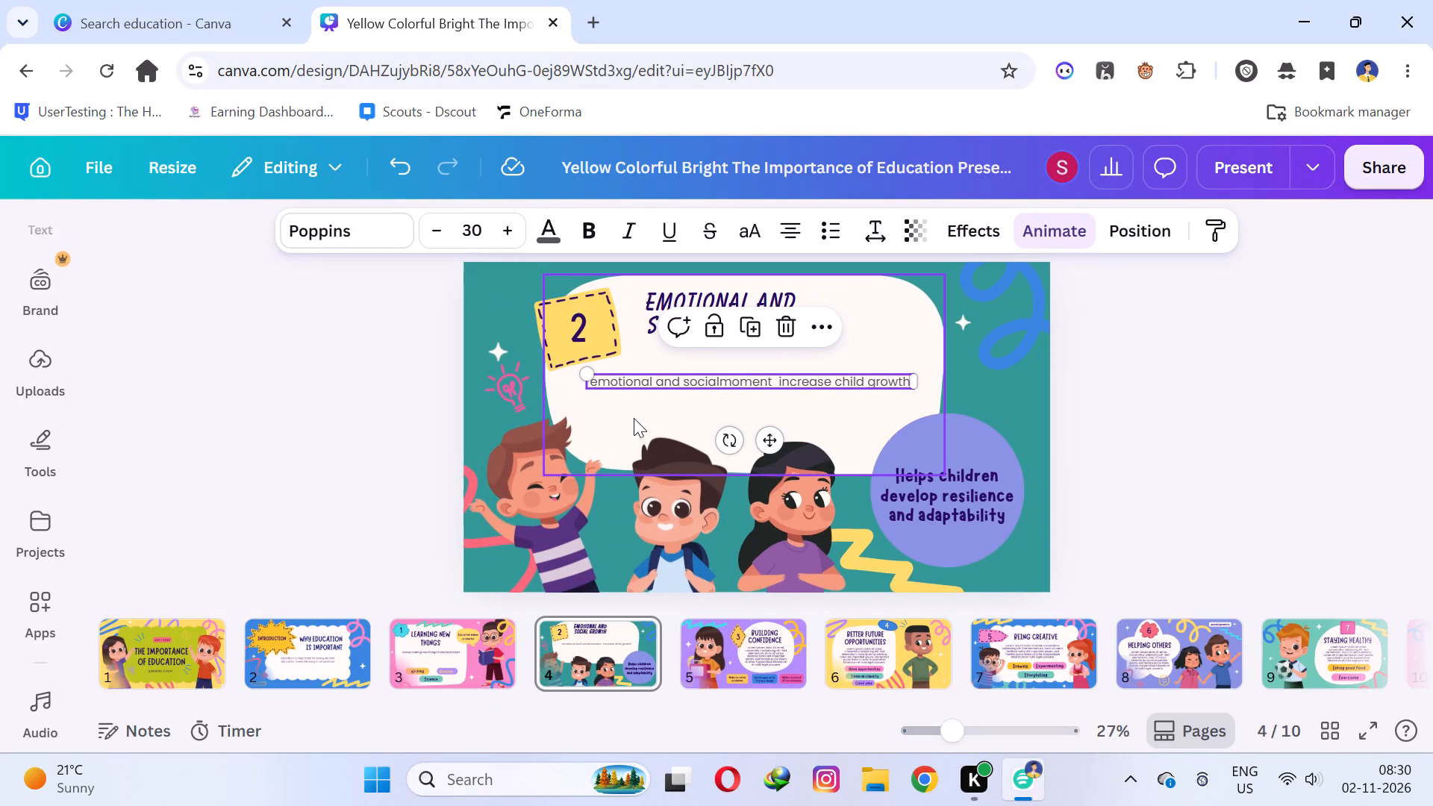
click(293, 360)
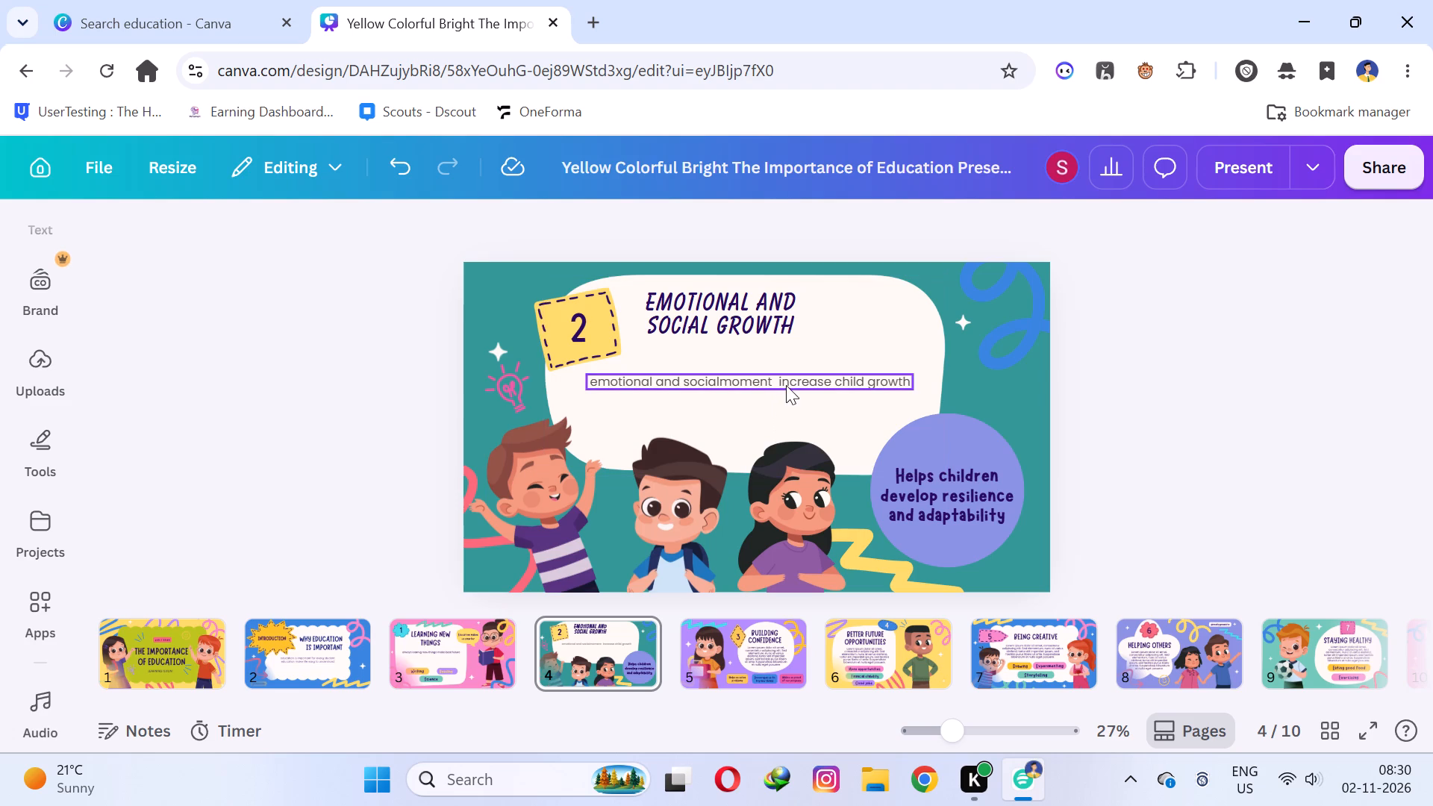
Increase slide 4's body sentence to font size 31.
click(786, 385)
click(501, 234)
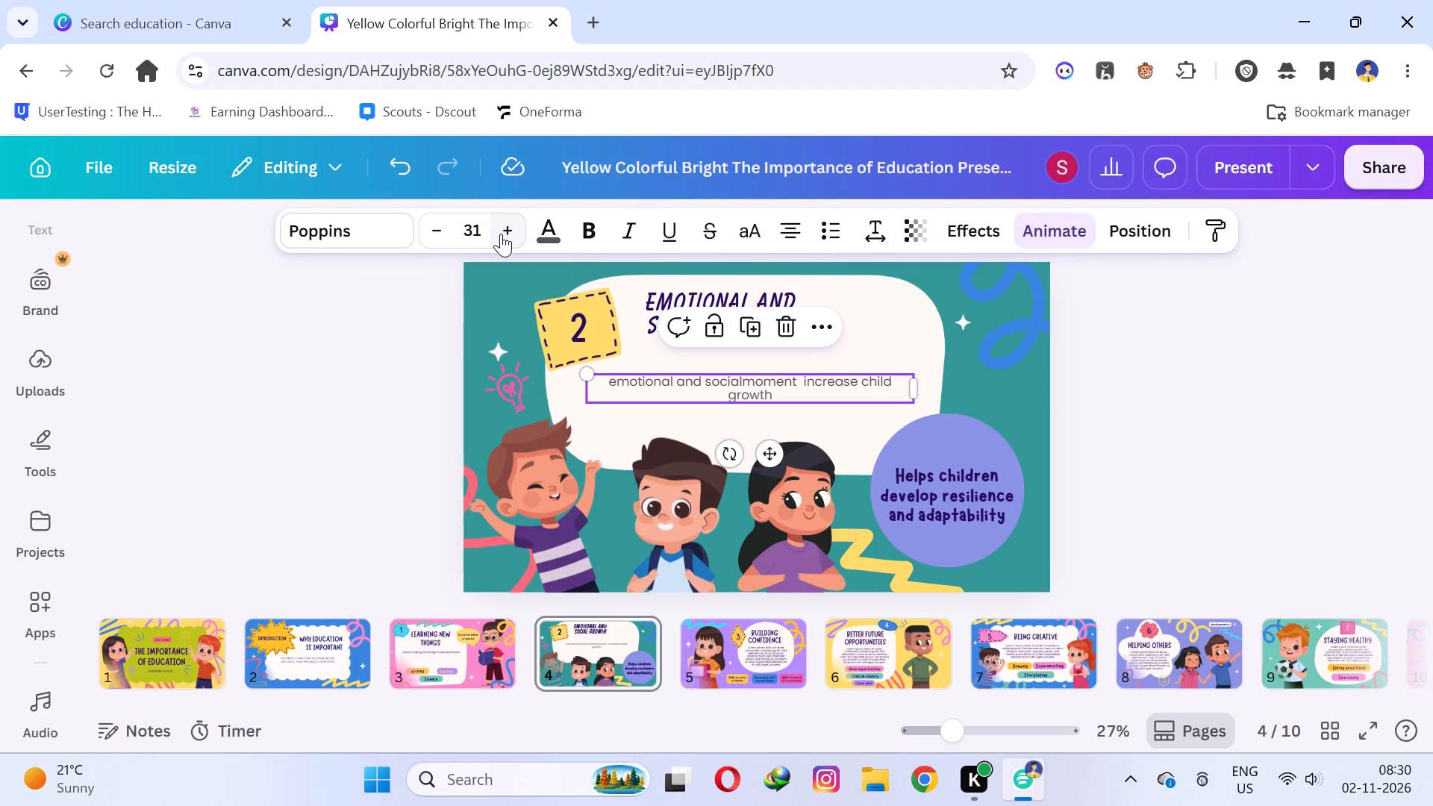
click(1432, 394)
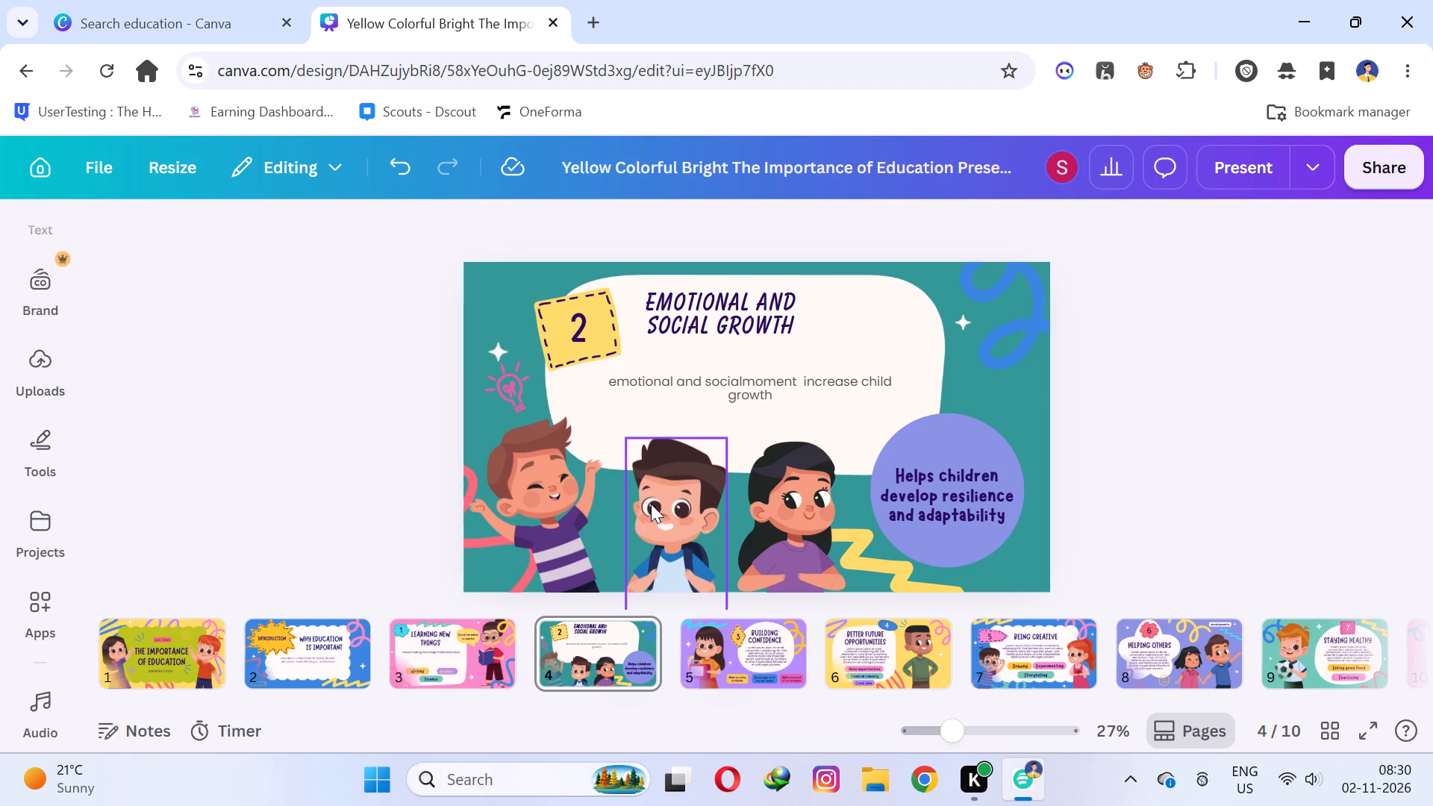
Shift the girl and the middle boy illustrations on slide 4 slightly toward the purple circle and upward.
drag(758, 502, 771, 495)
drag(696, 500, 702, 496)
click(1184, 352)
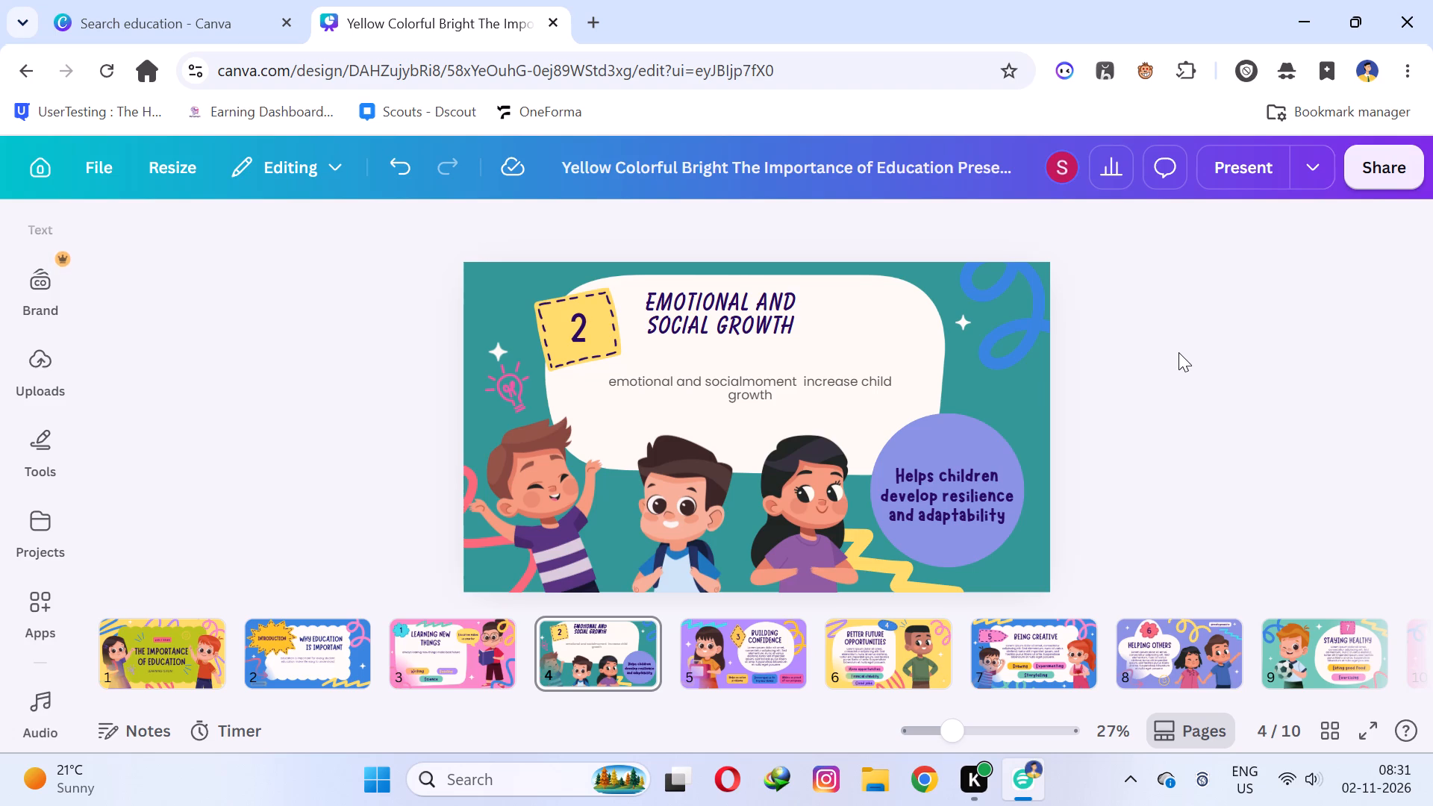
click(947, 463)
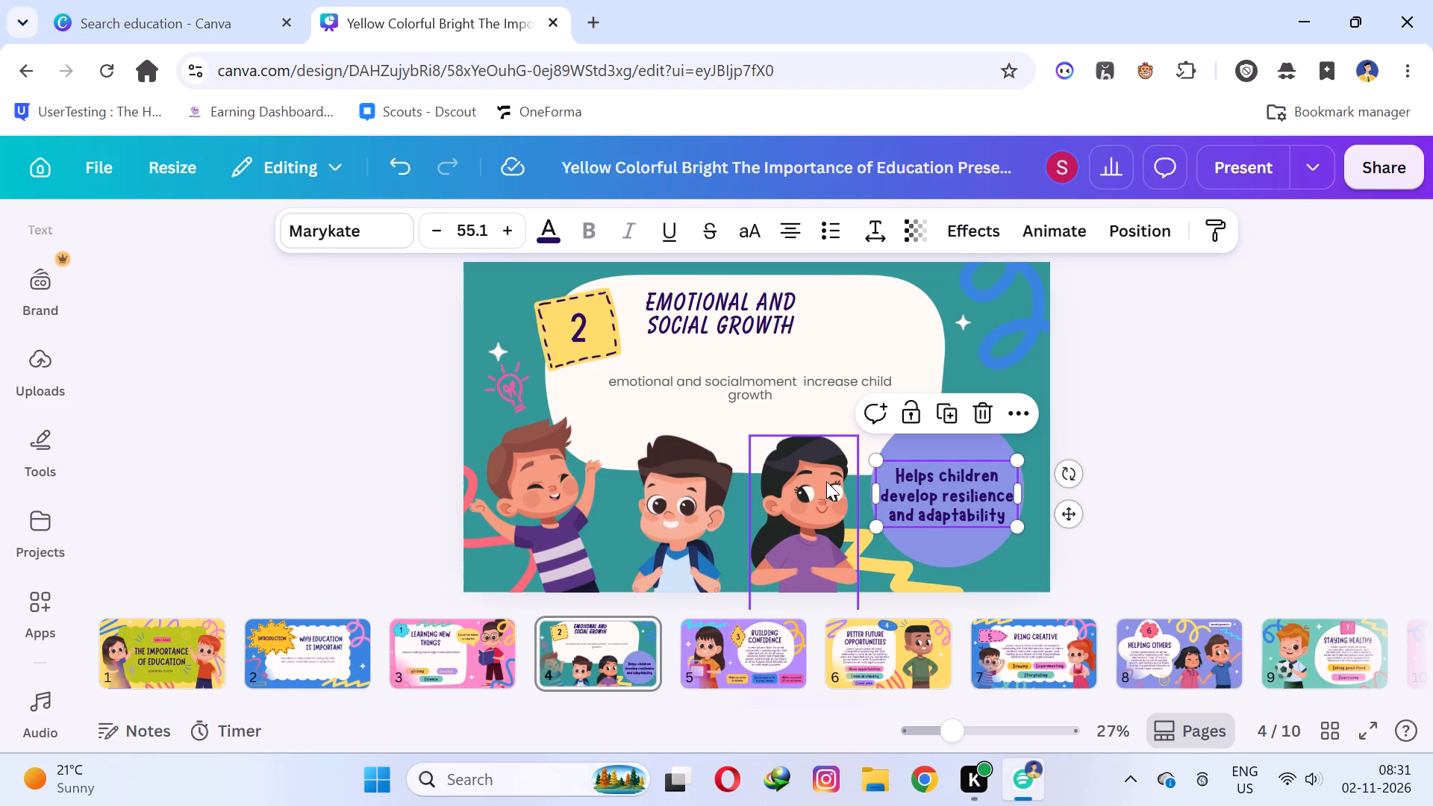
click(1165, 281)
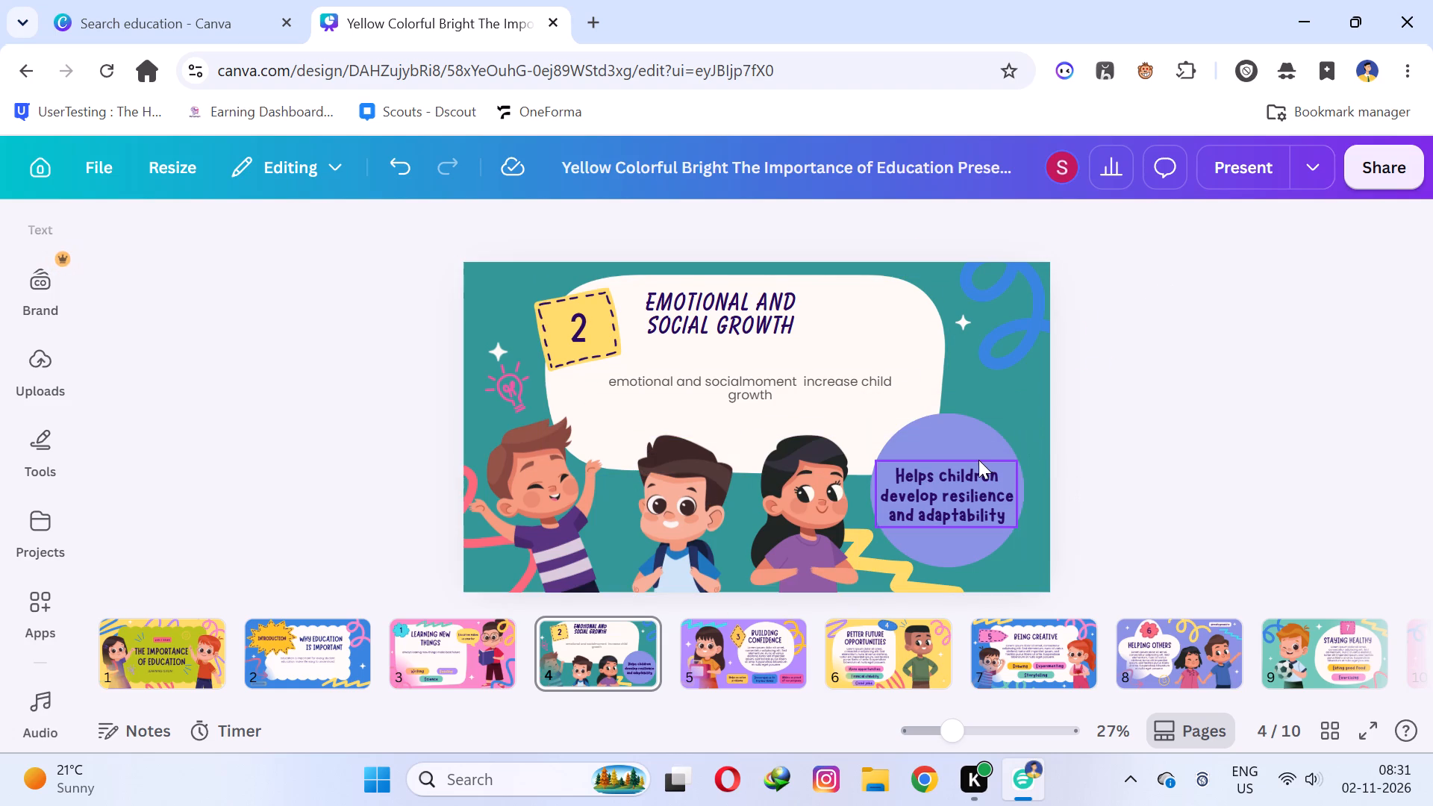
Move slide 4's purple circle up to the top-right corner of the slide and place the "Helps children develop resilience and adaptability" text on it.
drag(956, 442, 967, 413)
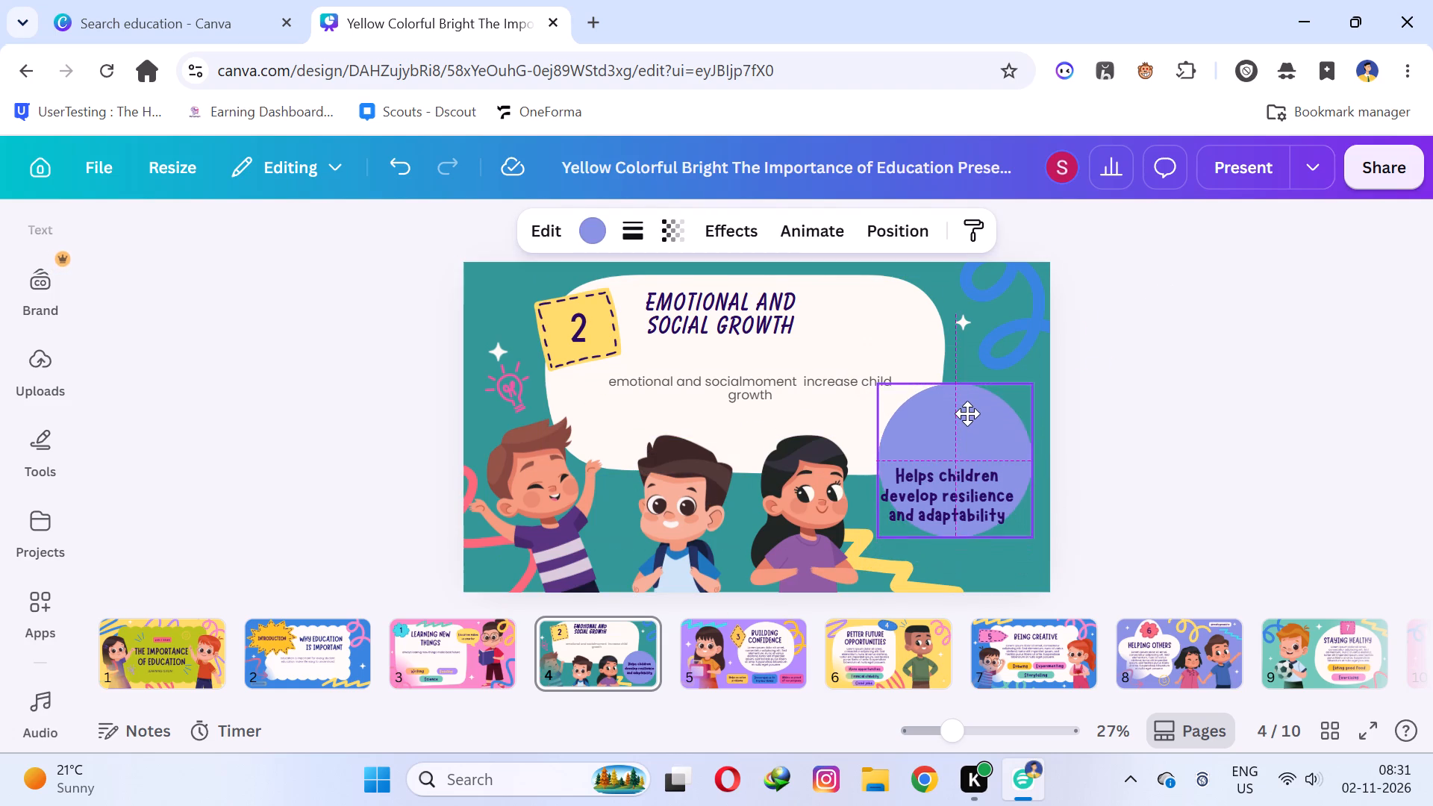
drag(967, 413, 989, 312)
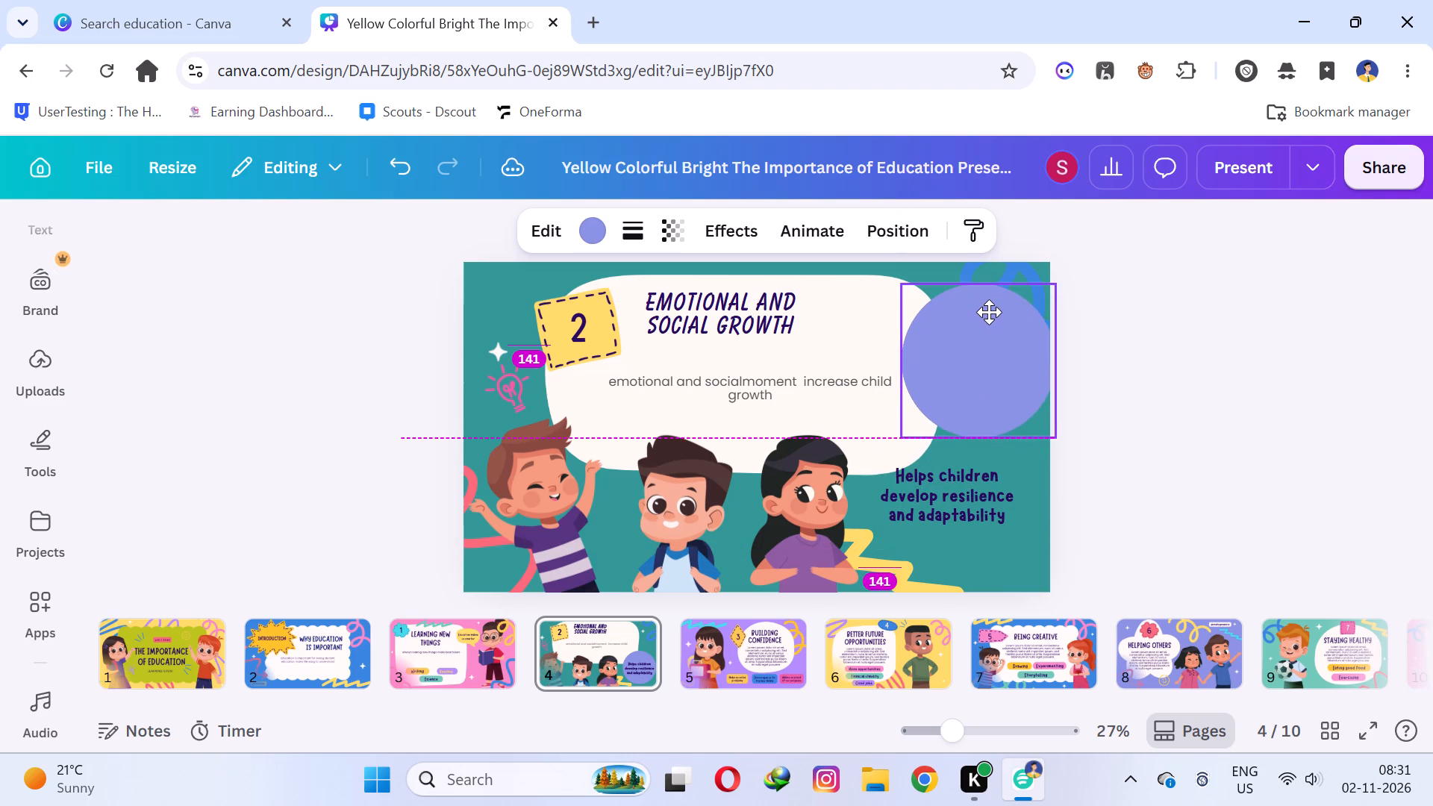
drag(989, 312, 978, 308)
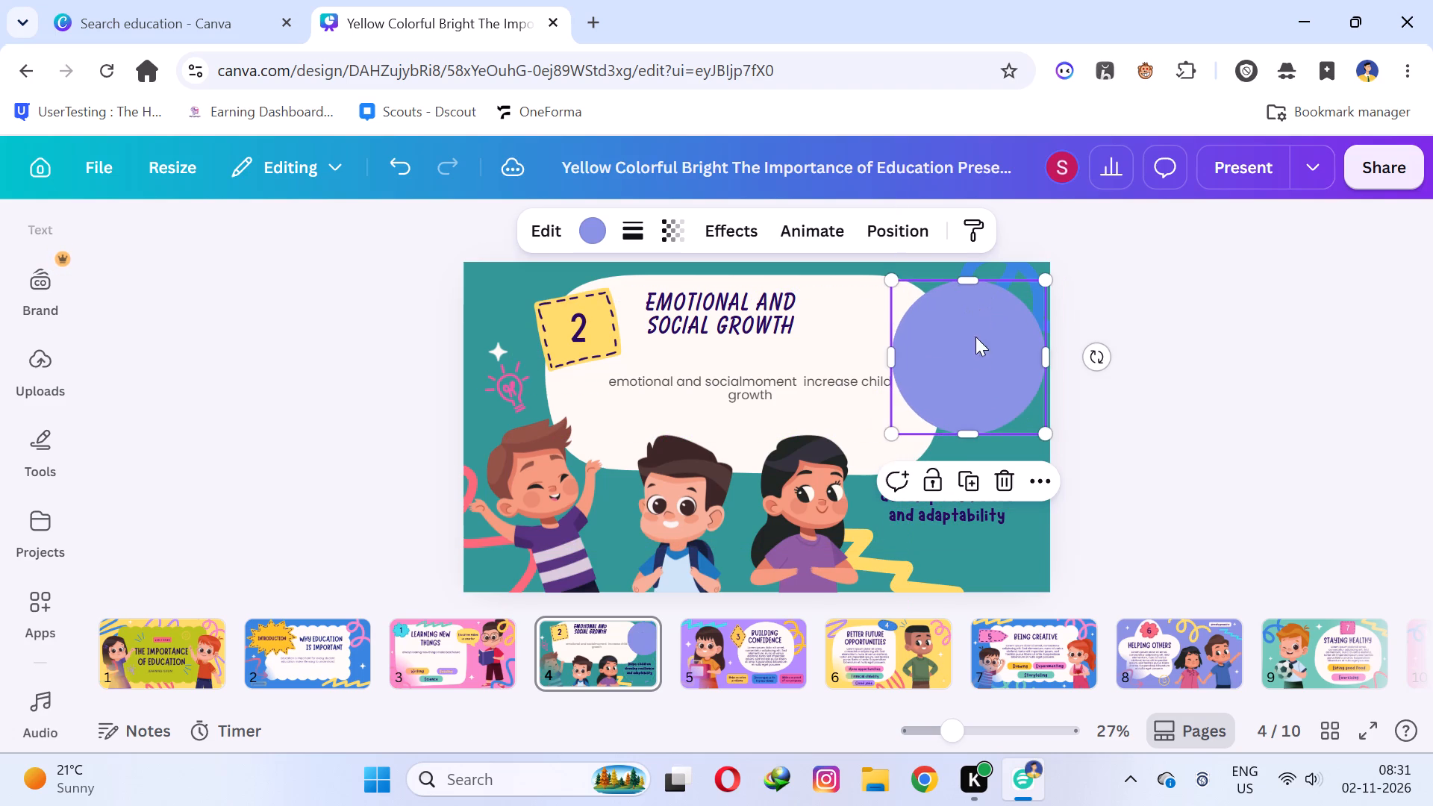
drag(943, 508, 973, 361)
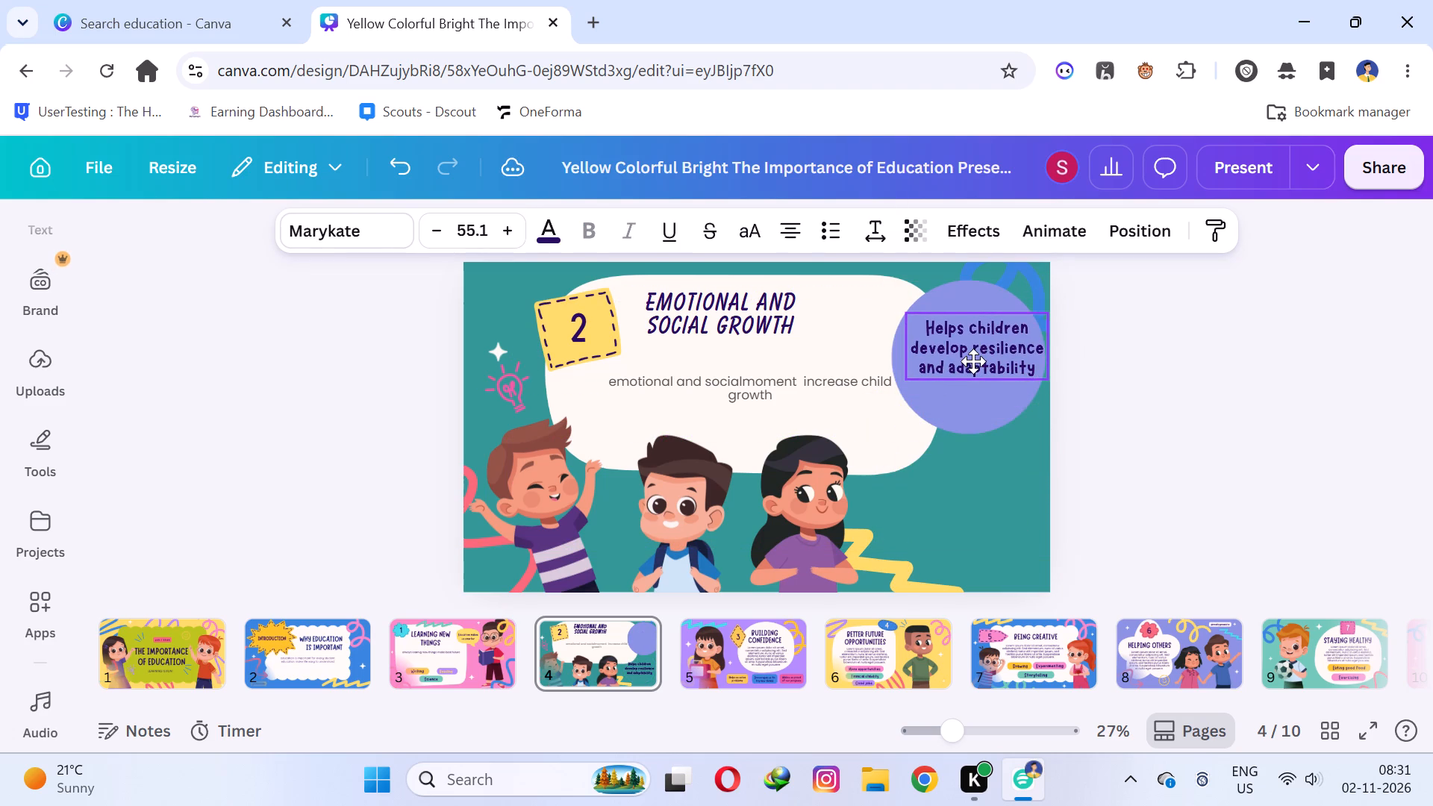
drag(973, 361, 971, 368)
click(1165, 363)
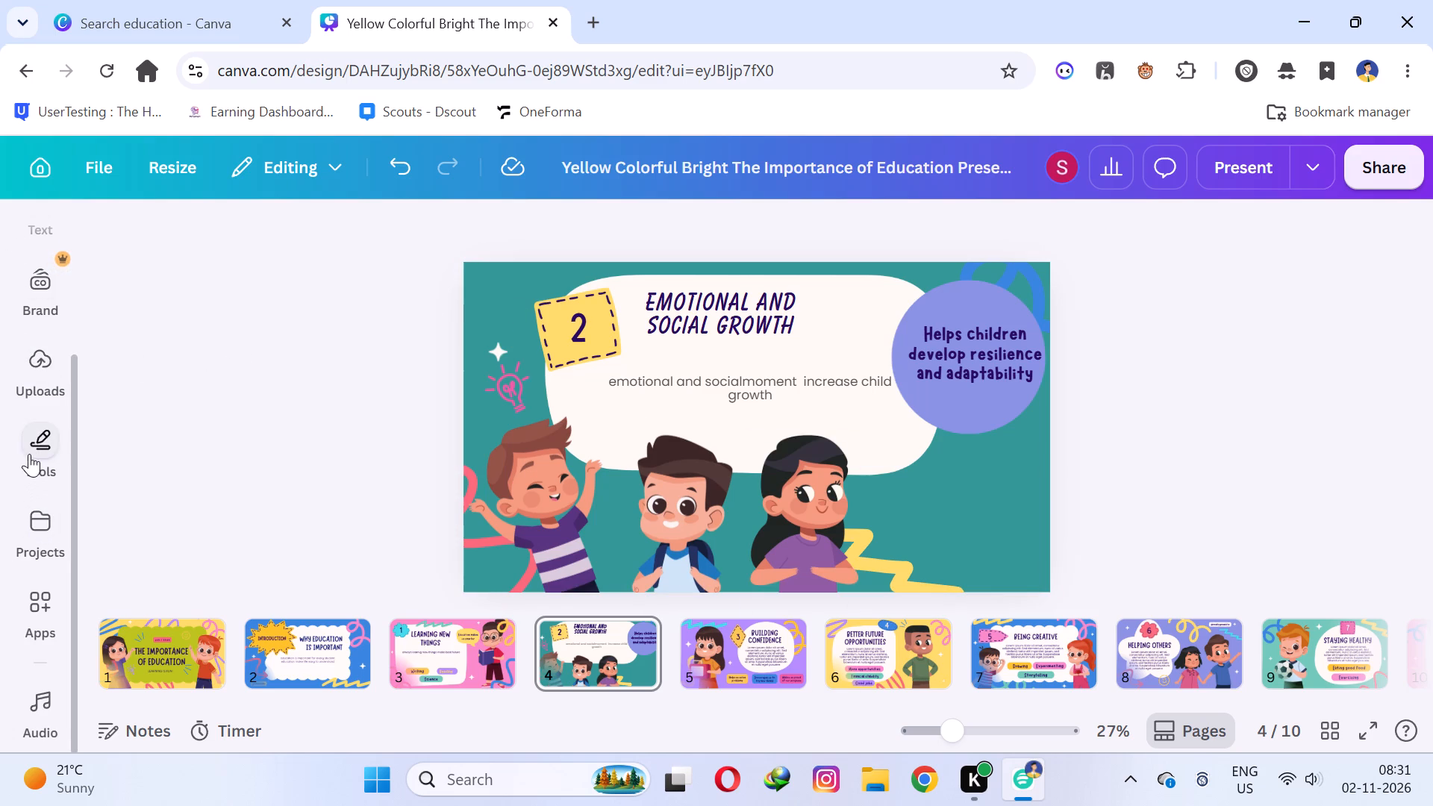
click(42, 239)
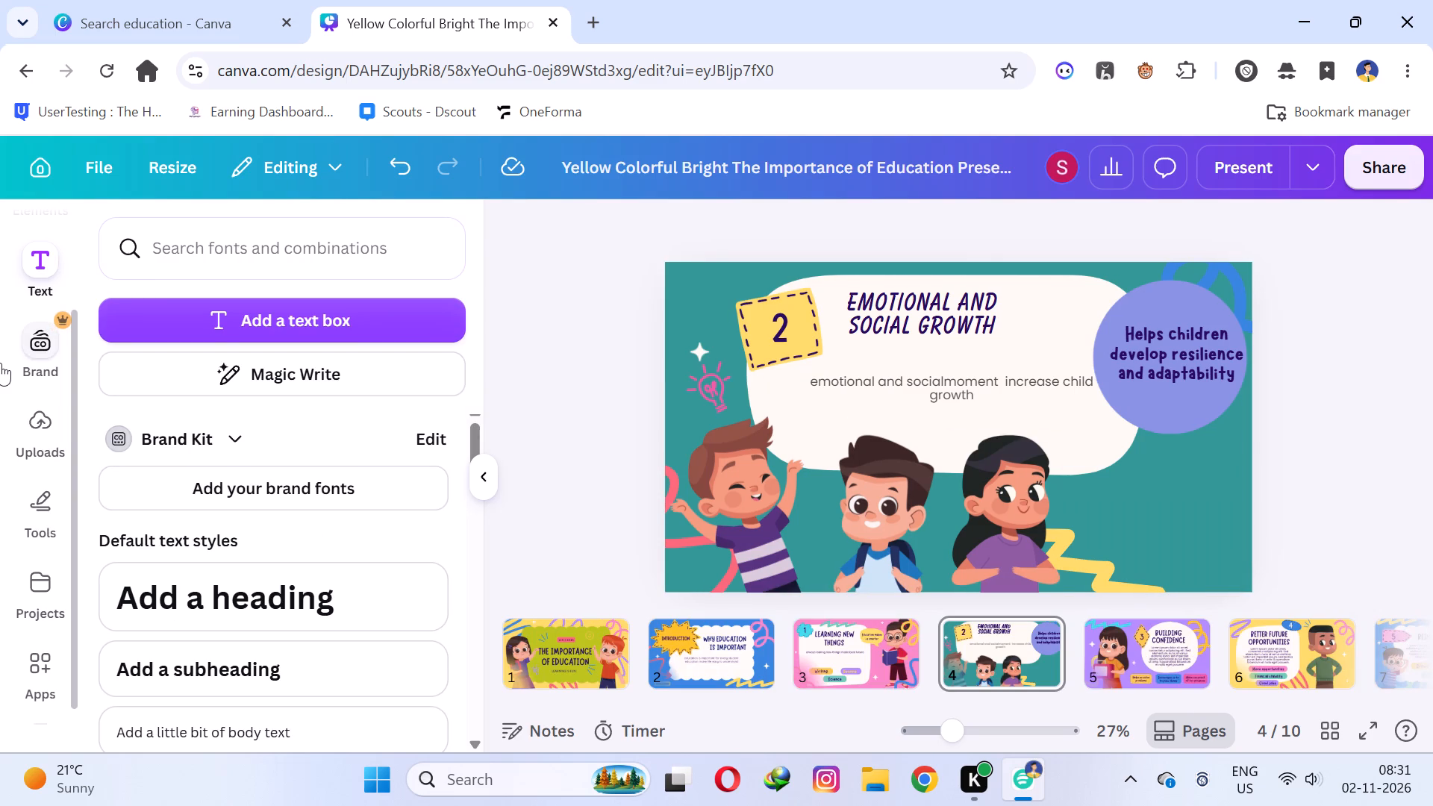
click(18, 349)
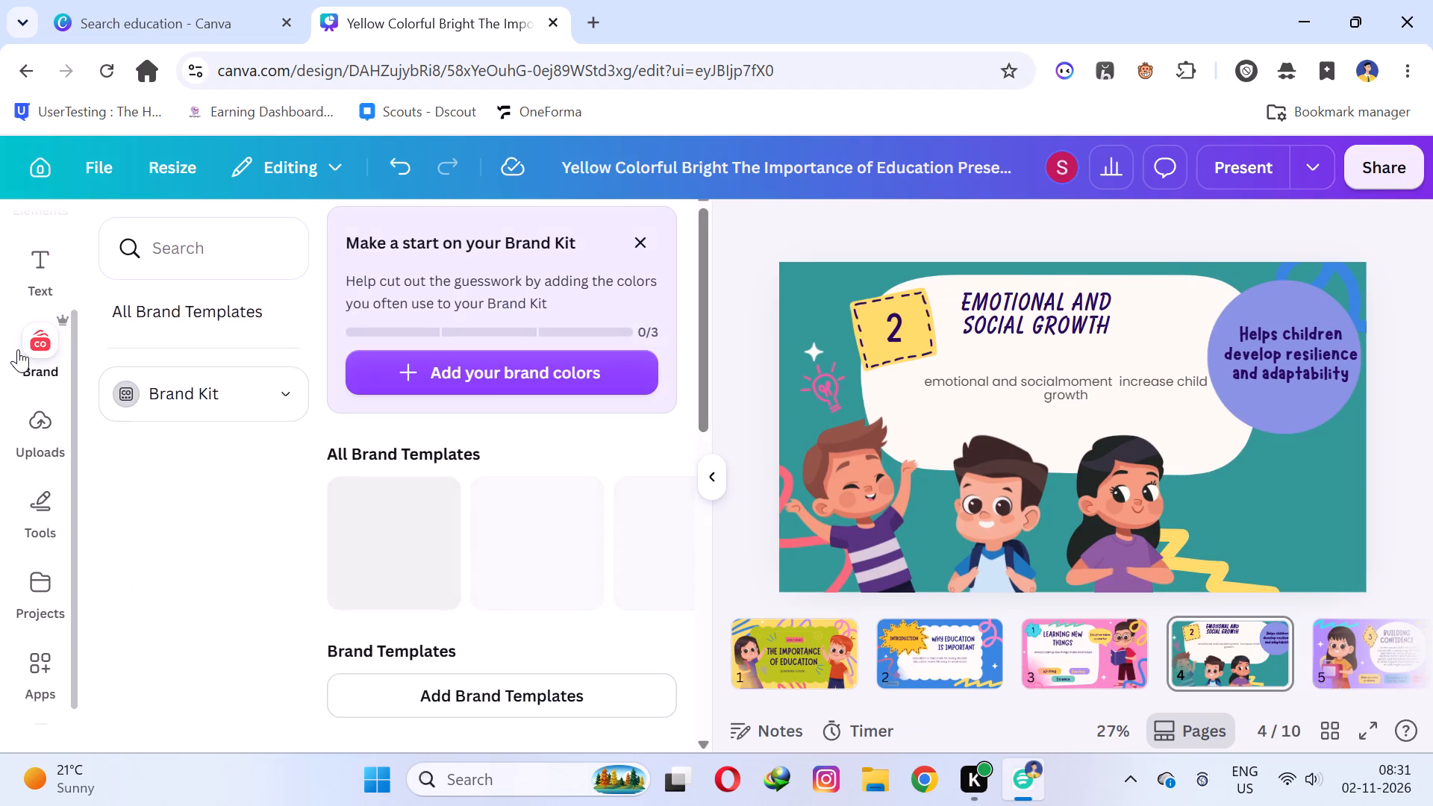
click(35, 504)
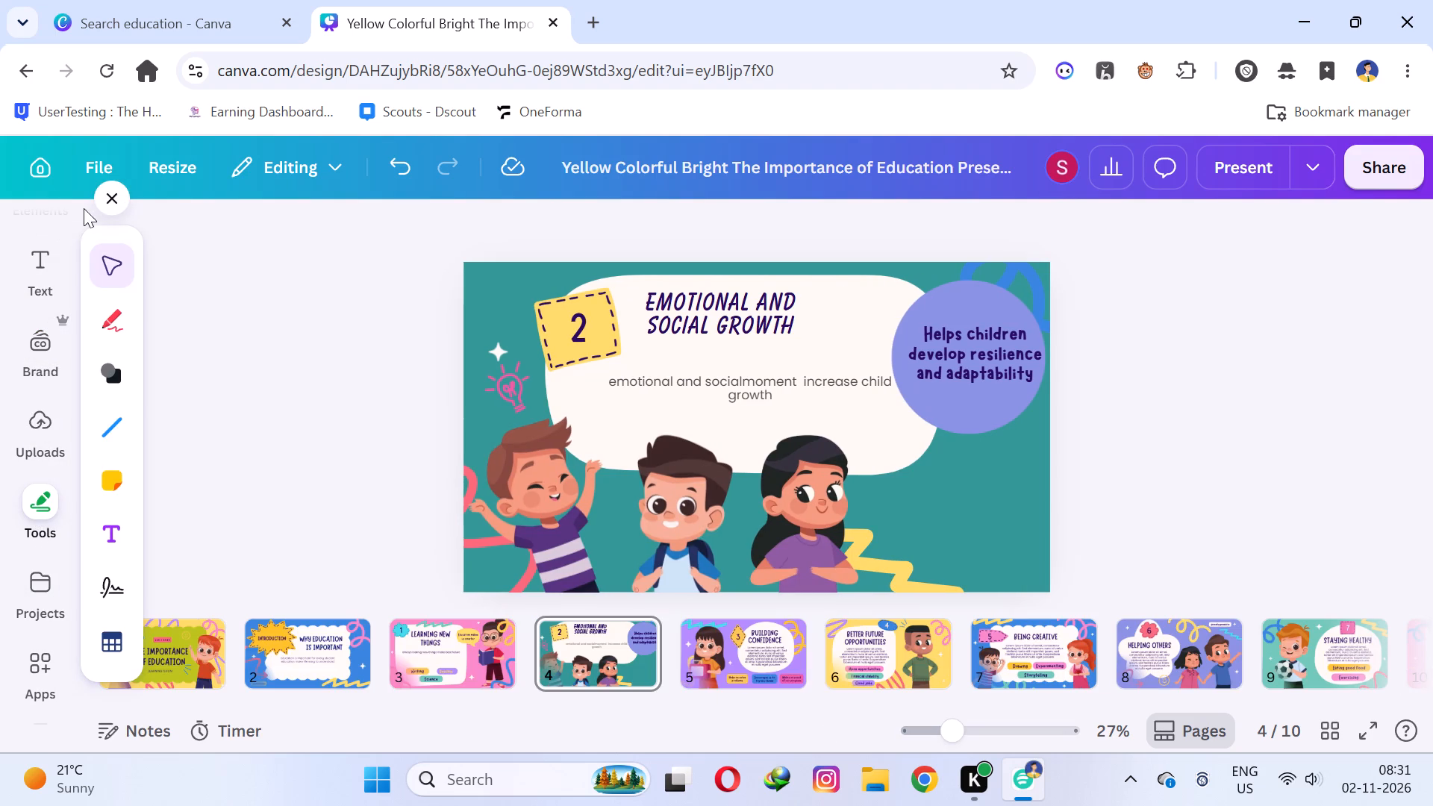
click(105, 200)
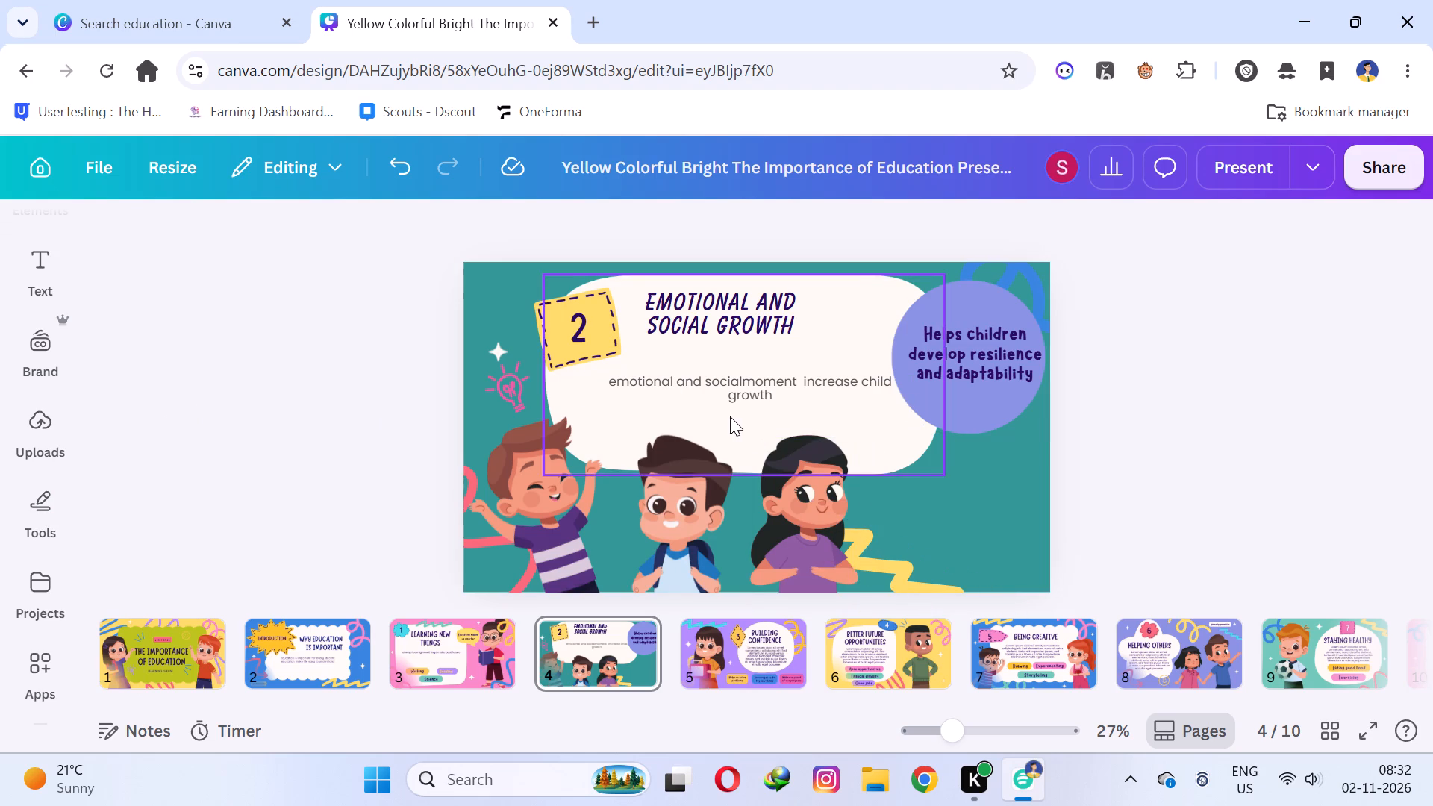
Duplicate the boy in the striped shirt on slide 4 and move the copy to the far side of the girl, near the purple circle.
right_click(578, 518)
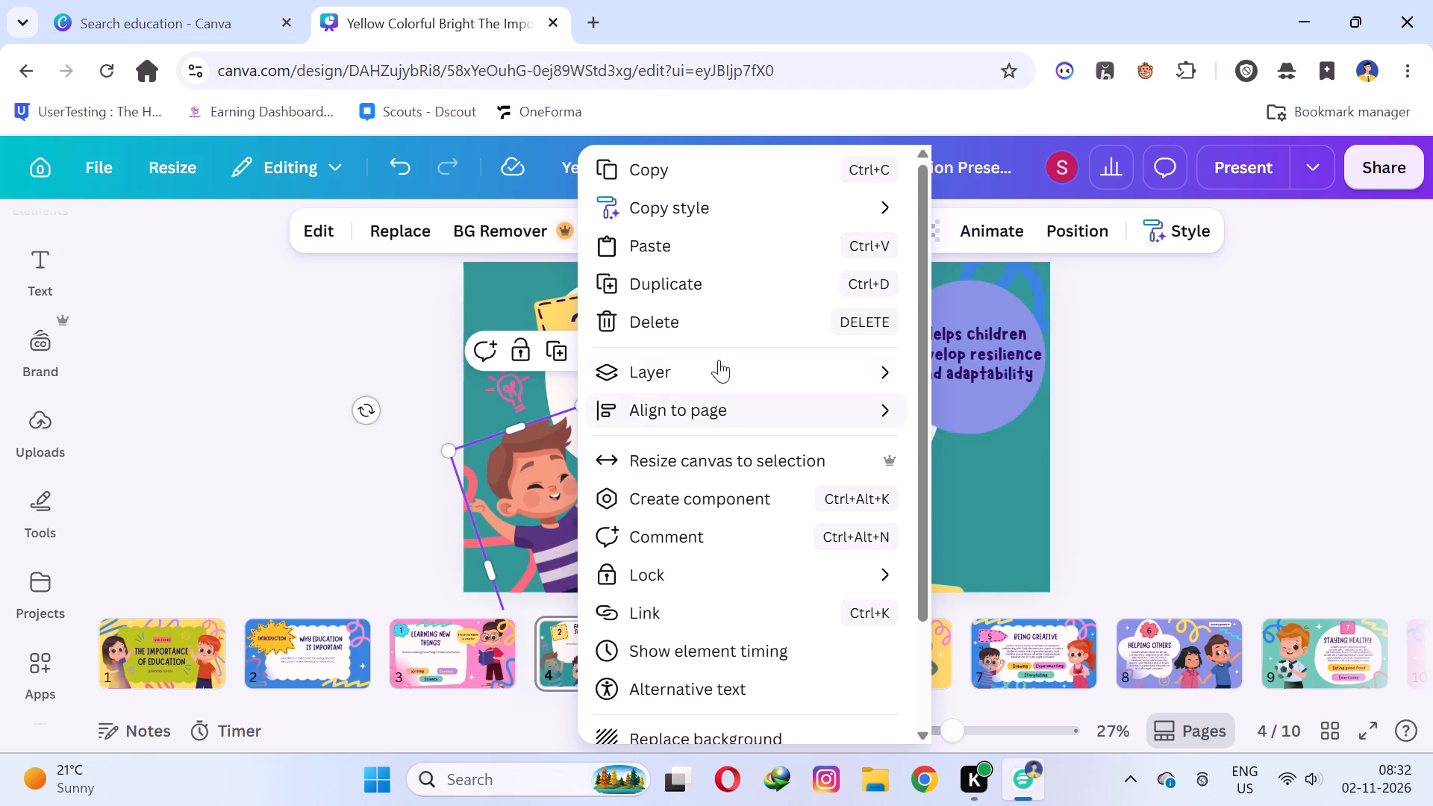
click(669, 284)
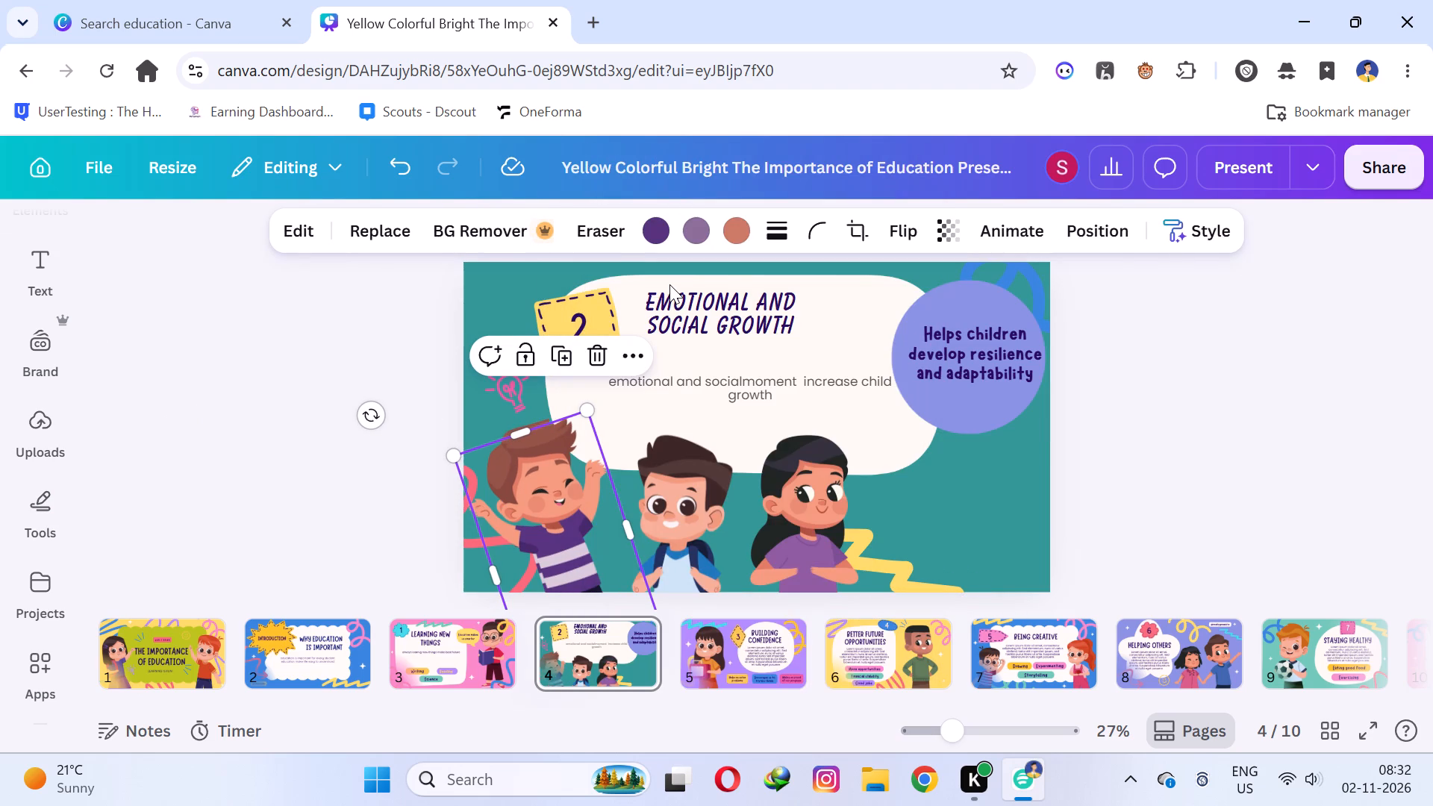
drag(526, 534, 733, 525)
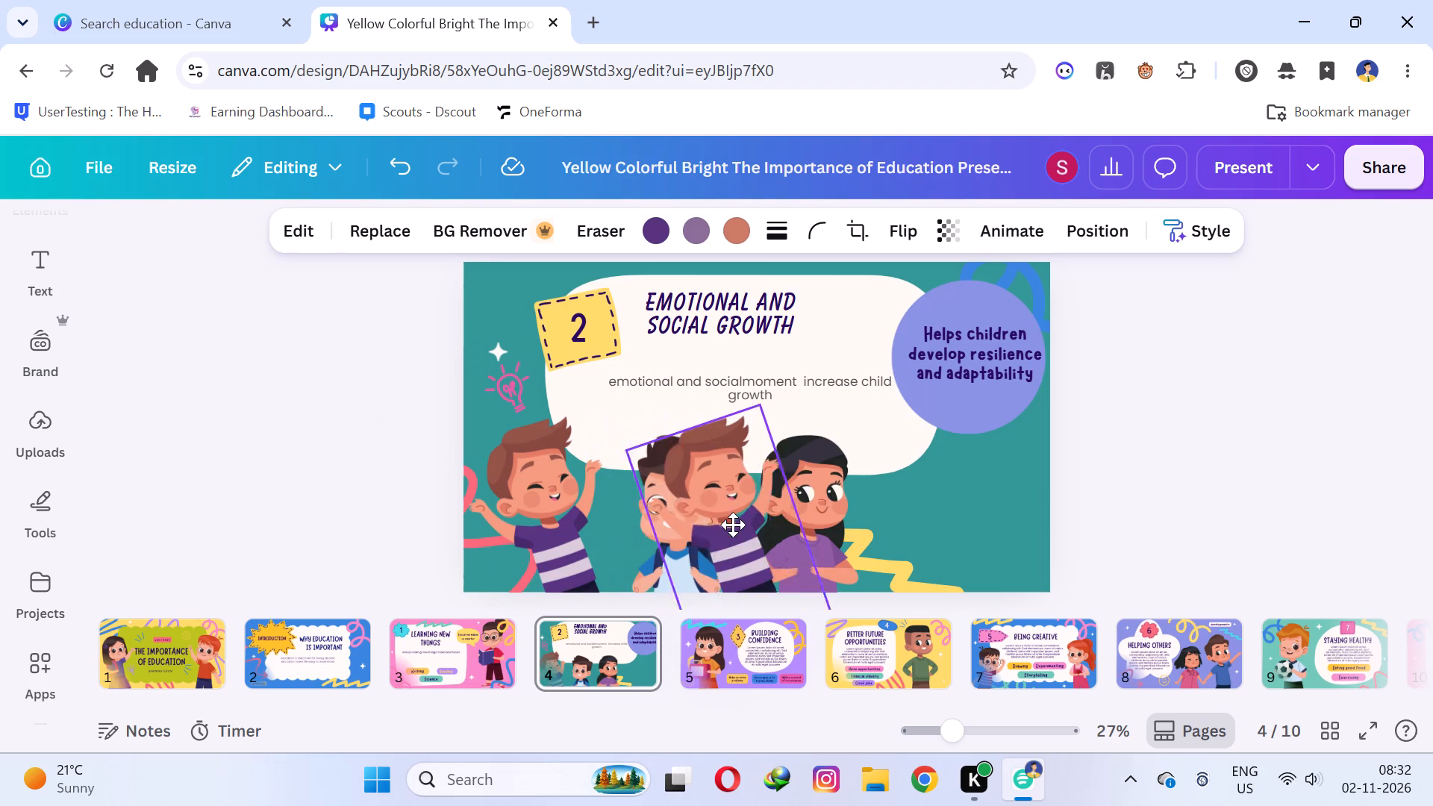
drag(733, 525, 908, 511)
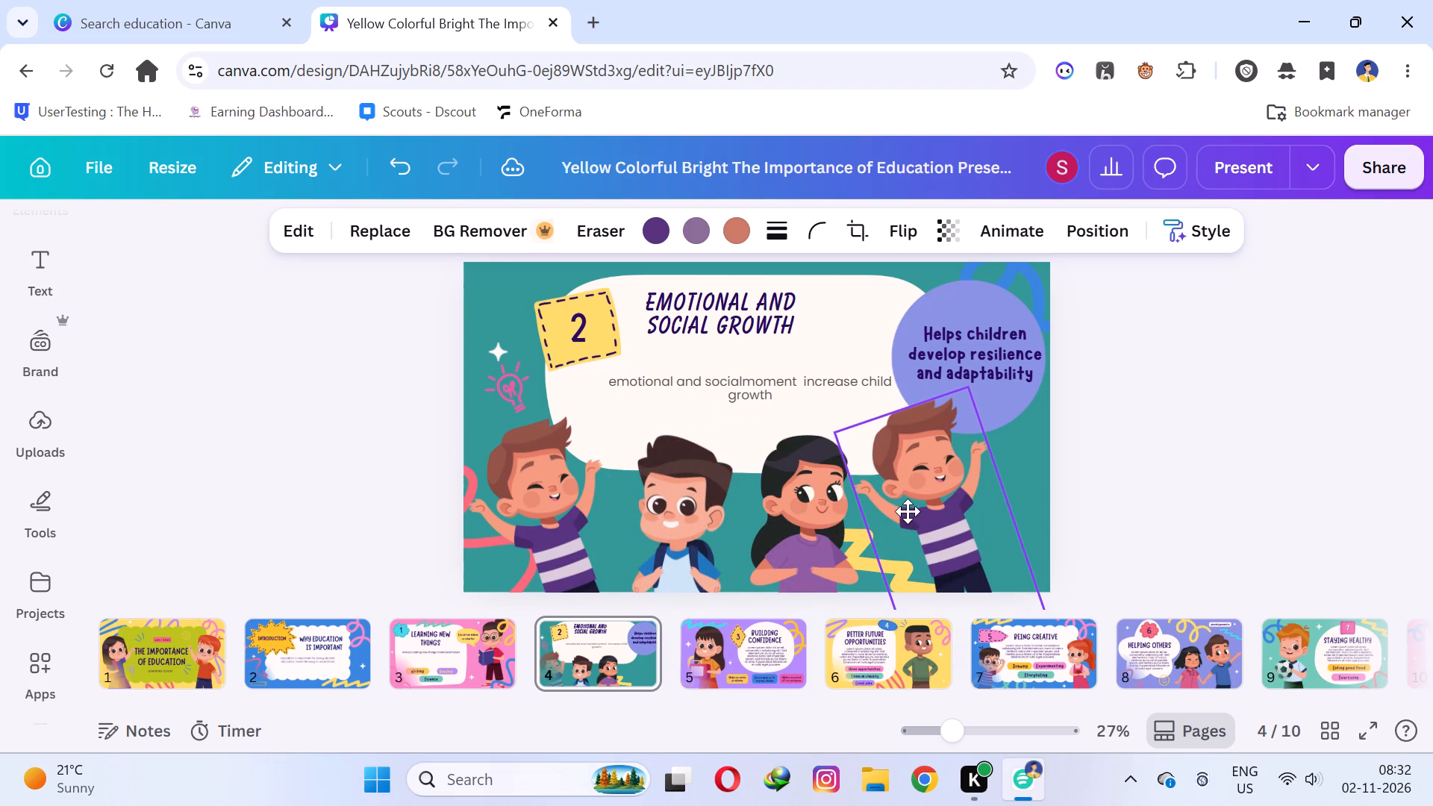
drag(908, 511, 908, 443)
drag(899, 444, 891, 428)
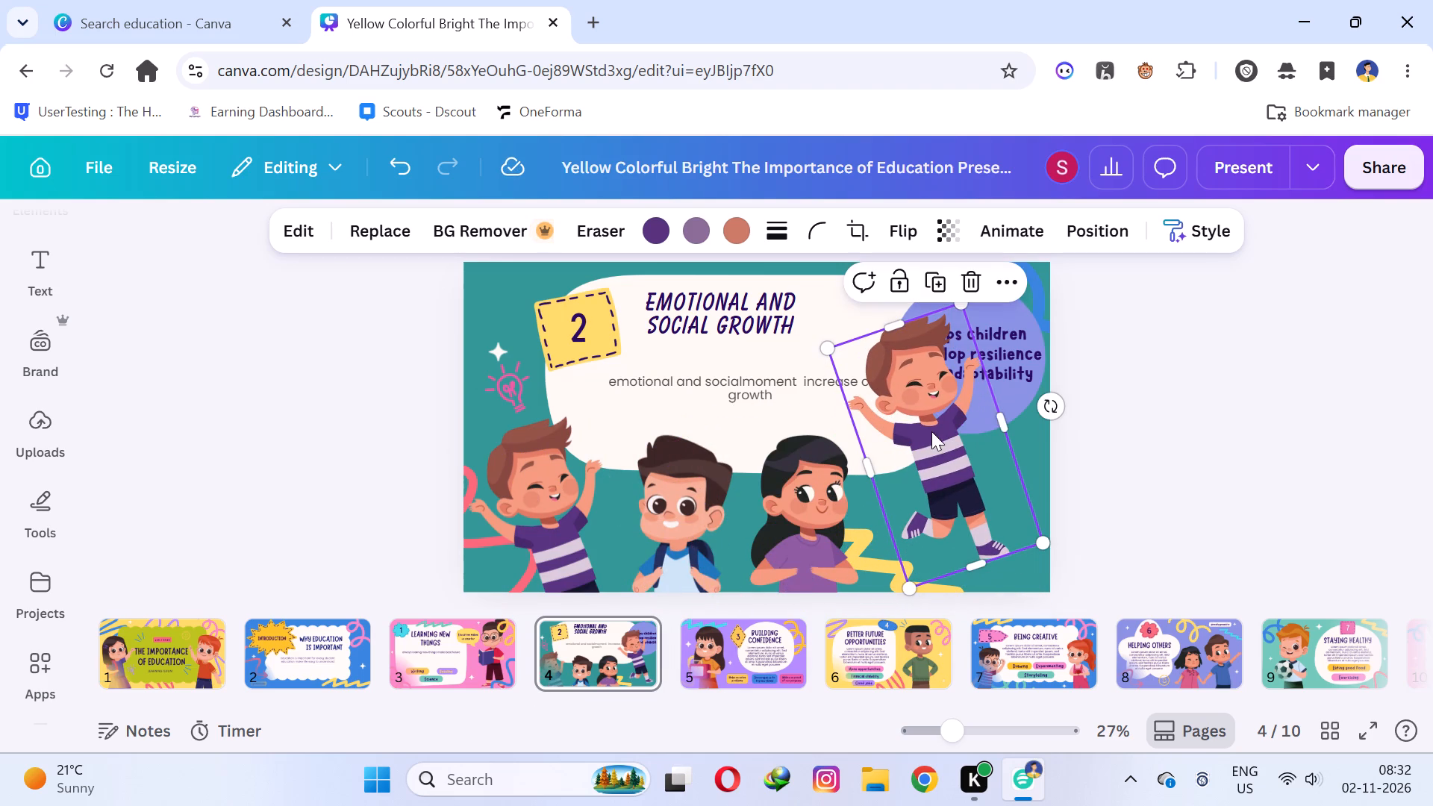
Rotate the duplicated boy on slide 4 clockwise until he stands nearly upright.
drag(1050, 402, 1050, 407)
drag(1050, 407, 1044, 432)
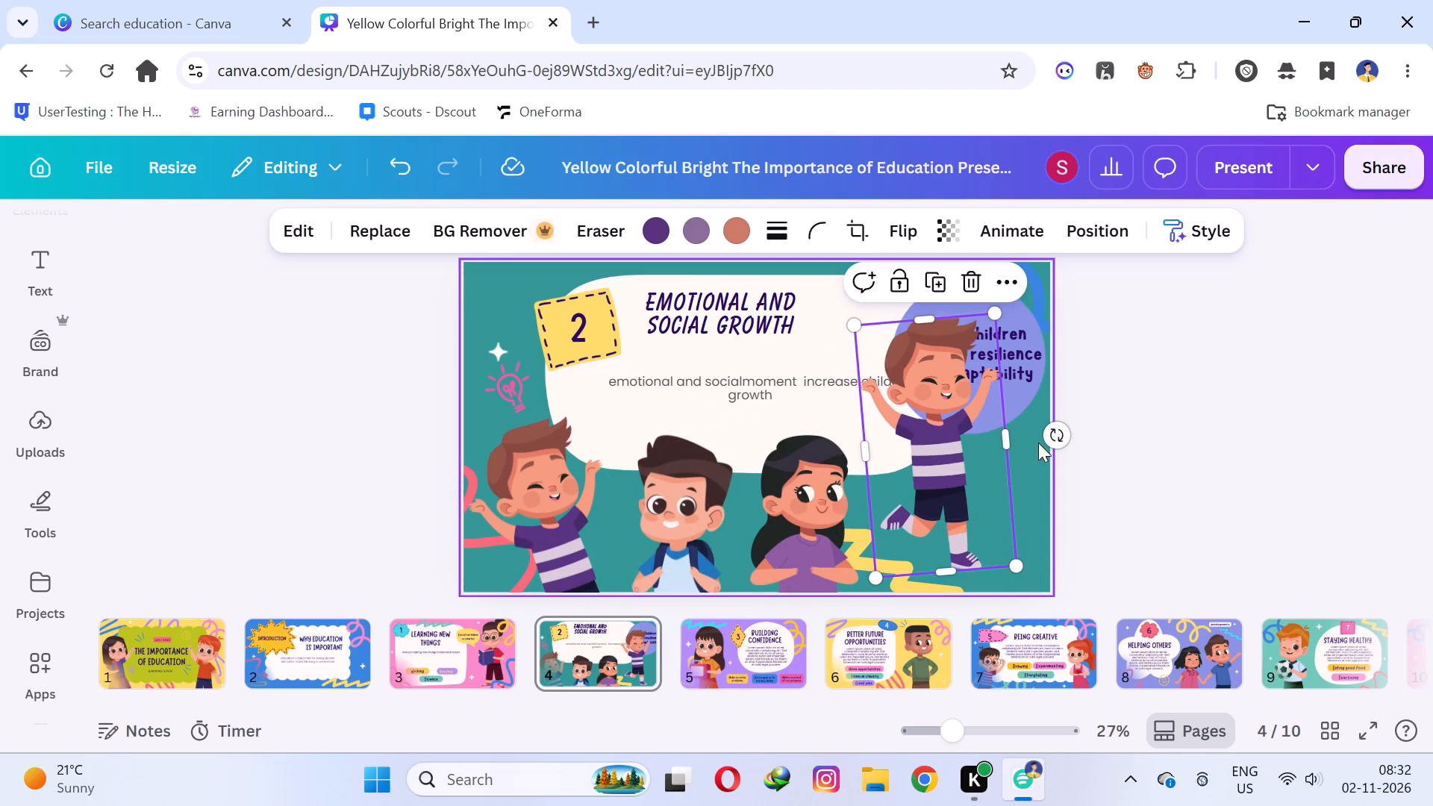
click(1052, 421)
click(1052, 437)
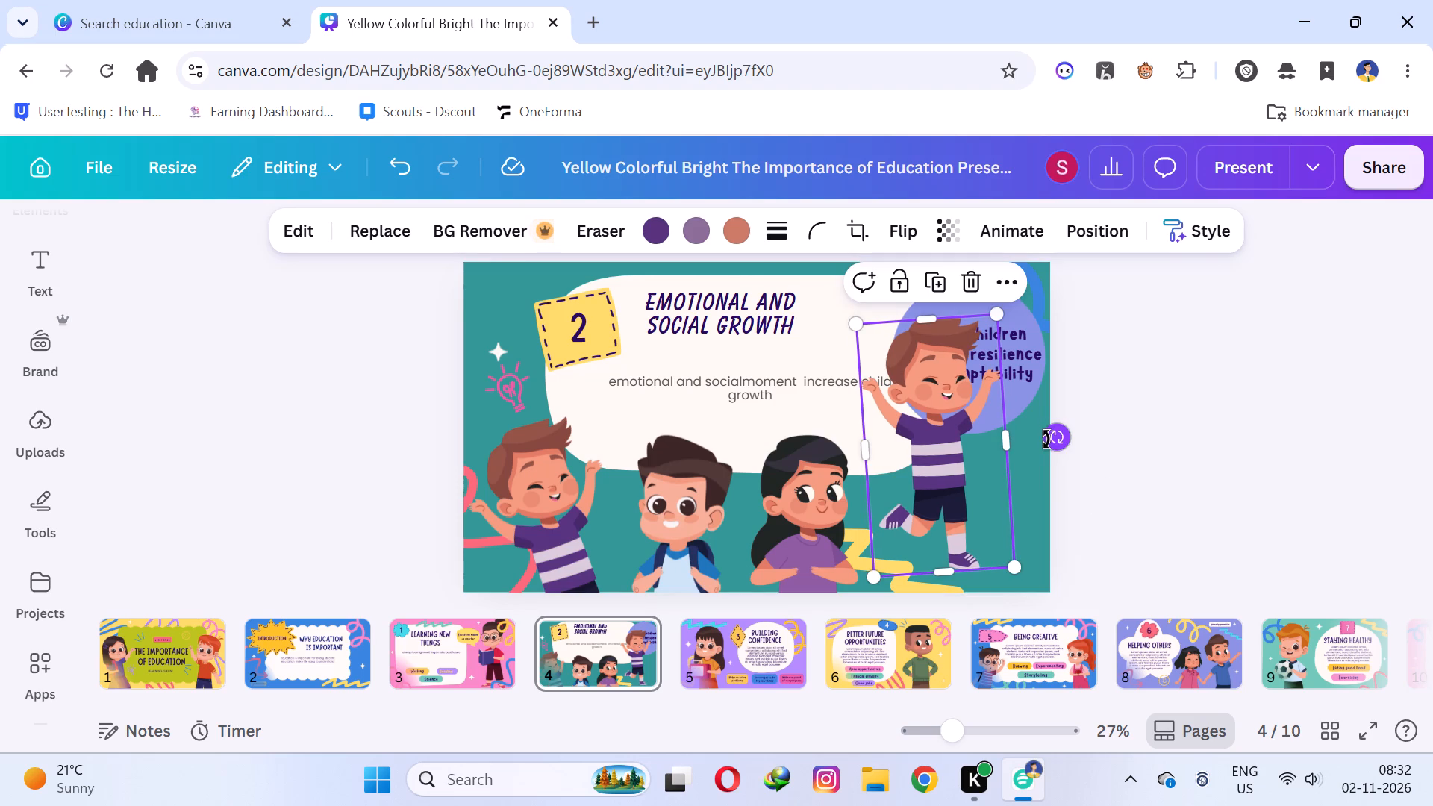
drag(1055, 442, 1063, 454)
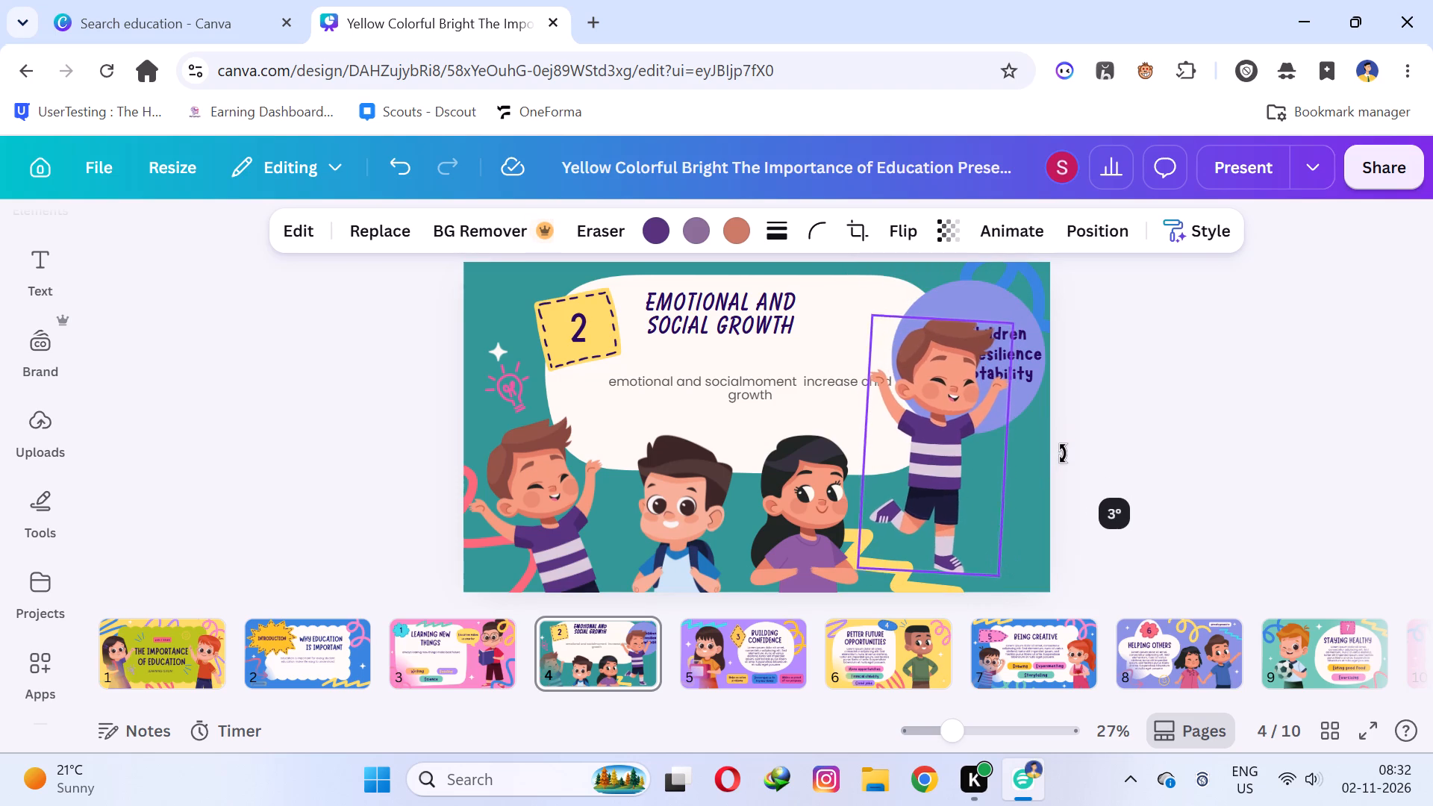
drag(1063, 454, 1063, 452)
Lower the duplicated boy to slide 4's bottom edge beside the girl, clear of the purple circle's text.
drag(909, 457, 914, 490)
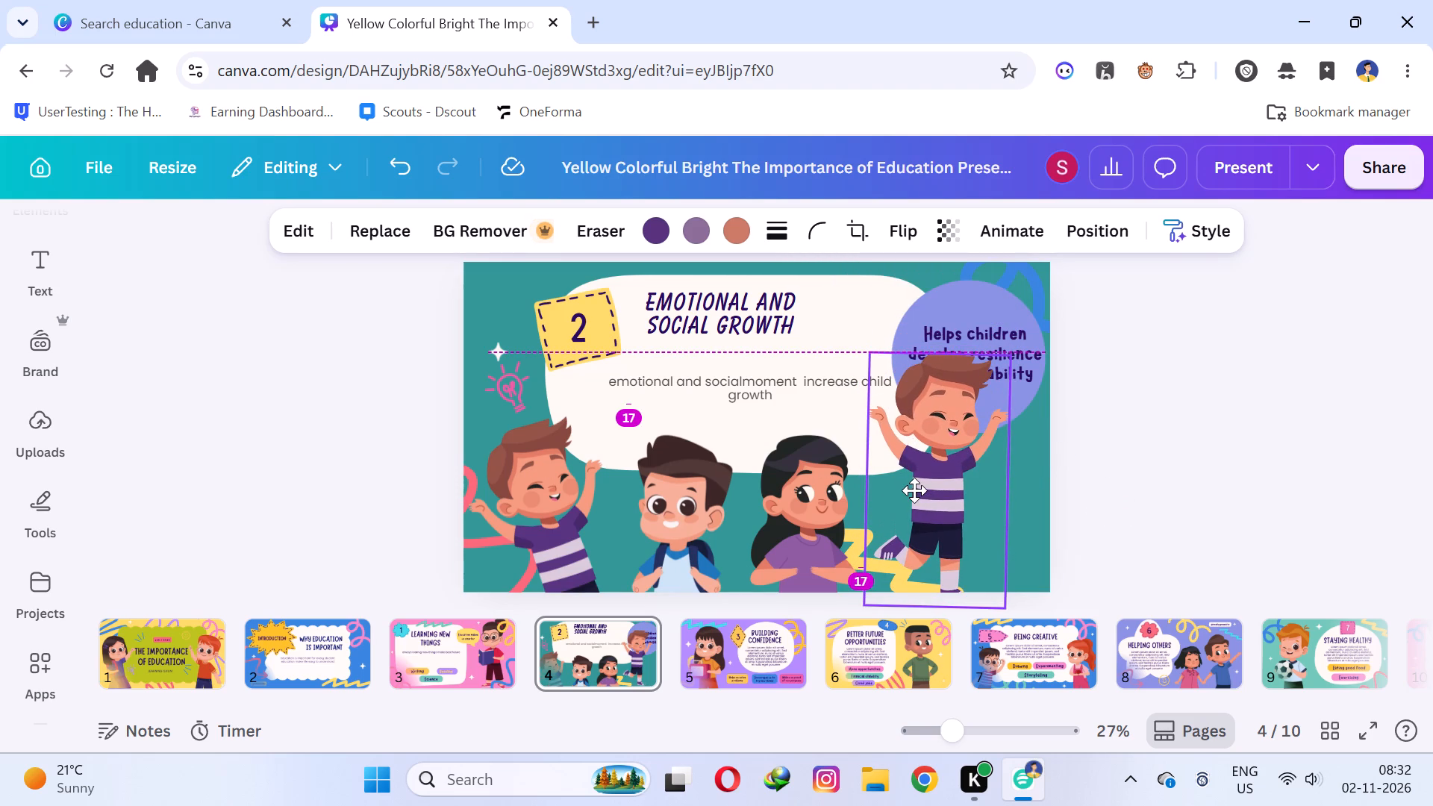
drag(914, 490, 928, 515)
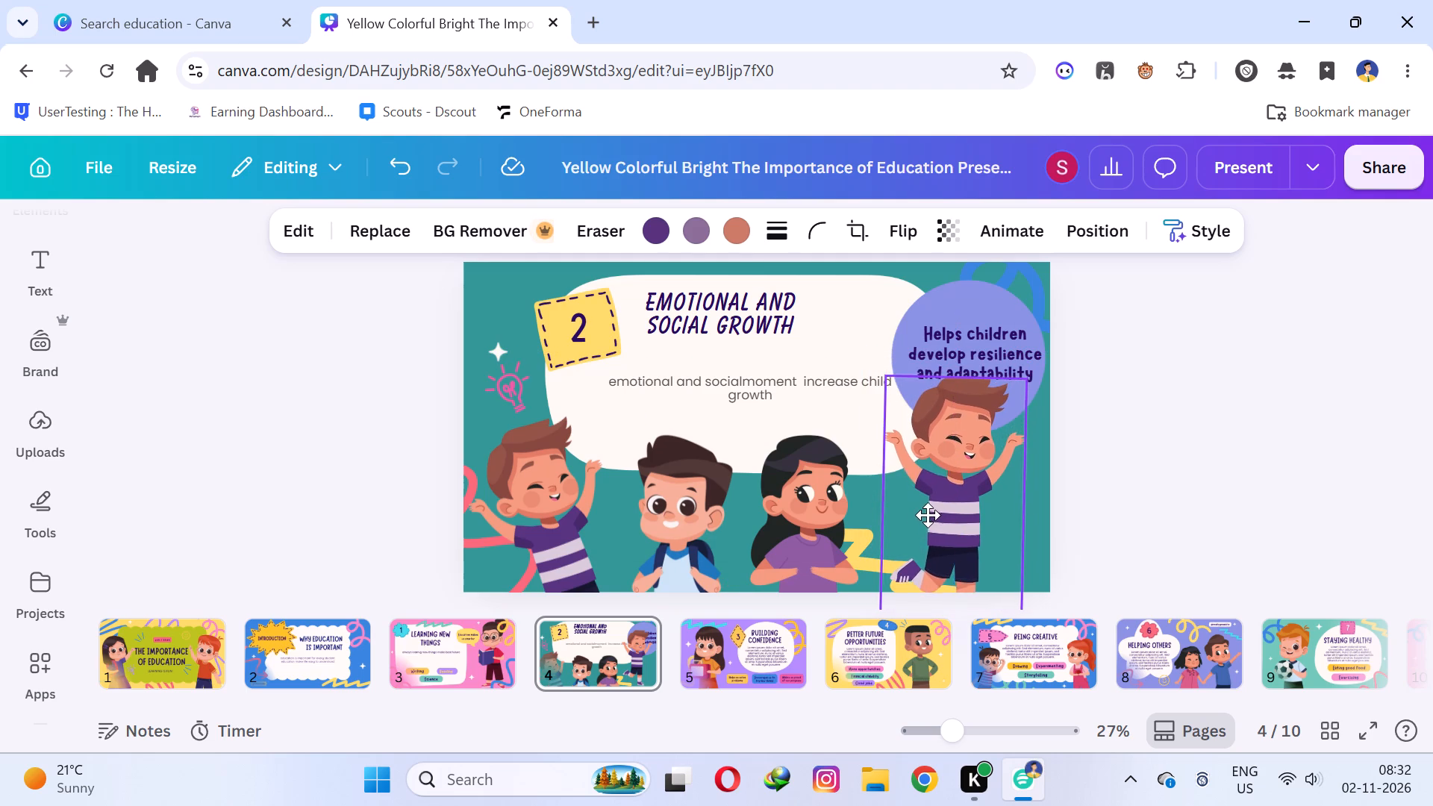
drag(928, 515, 909, 554)
click(1287, 447)
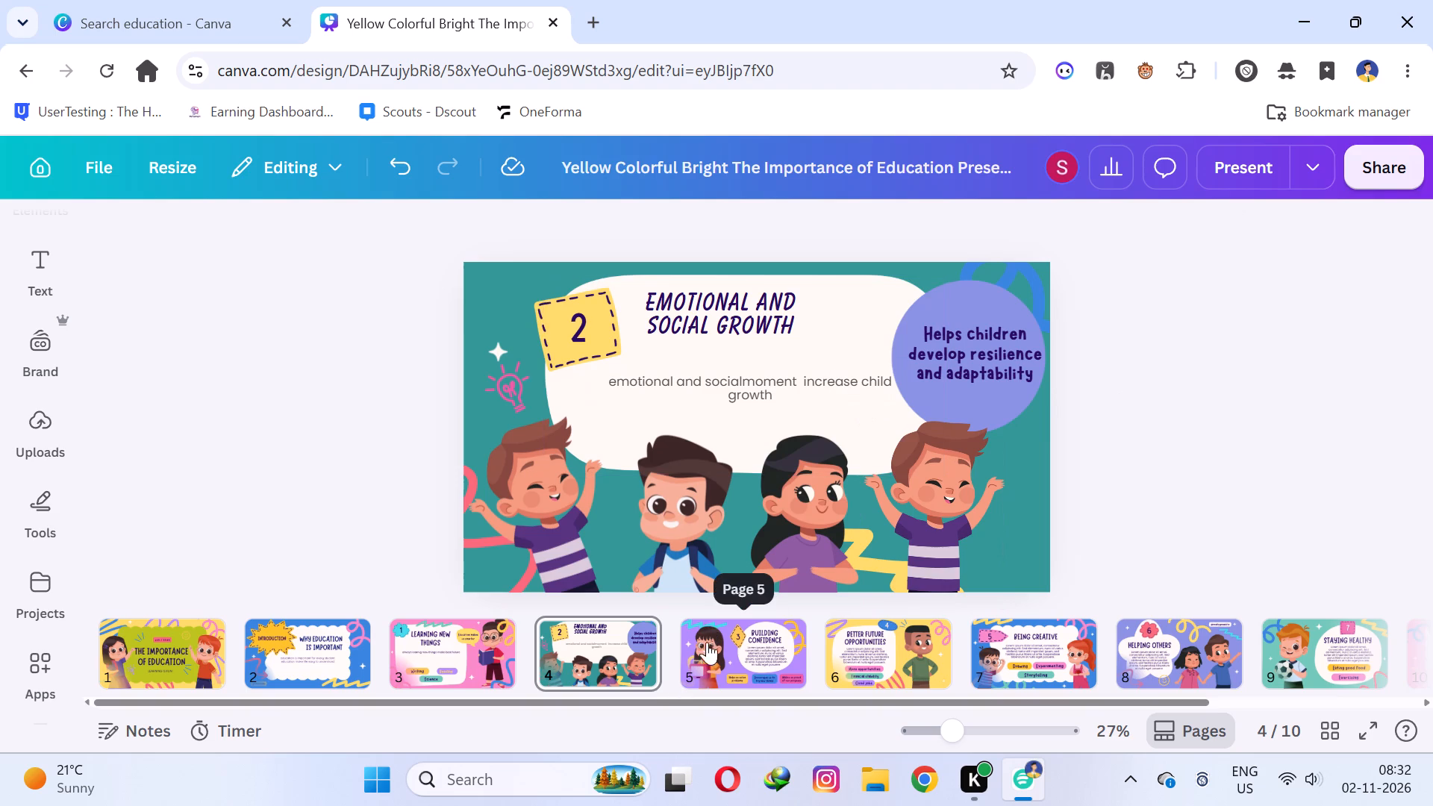
Go to slide 5, Building Confidence, and open its background colour options.
click(725, 634)
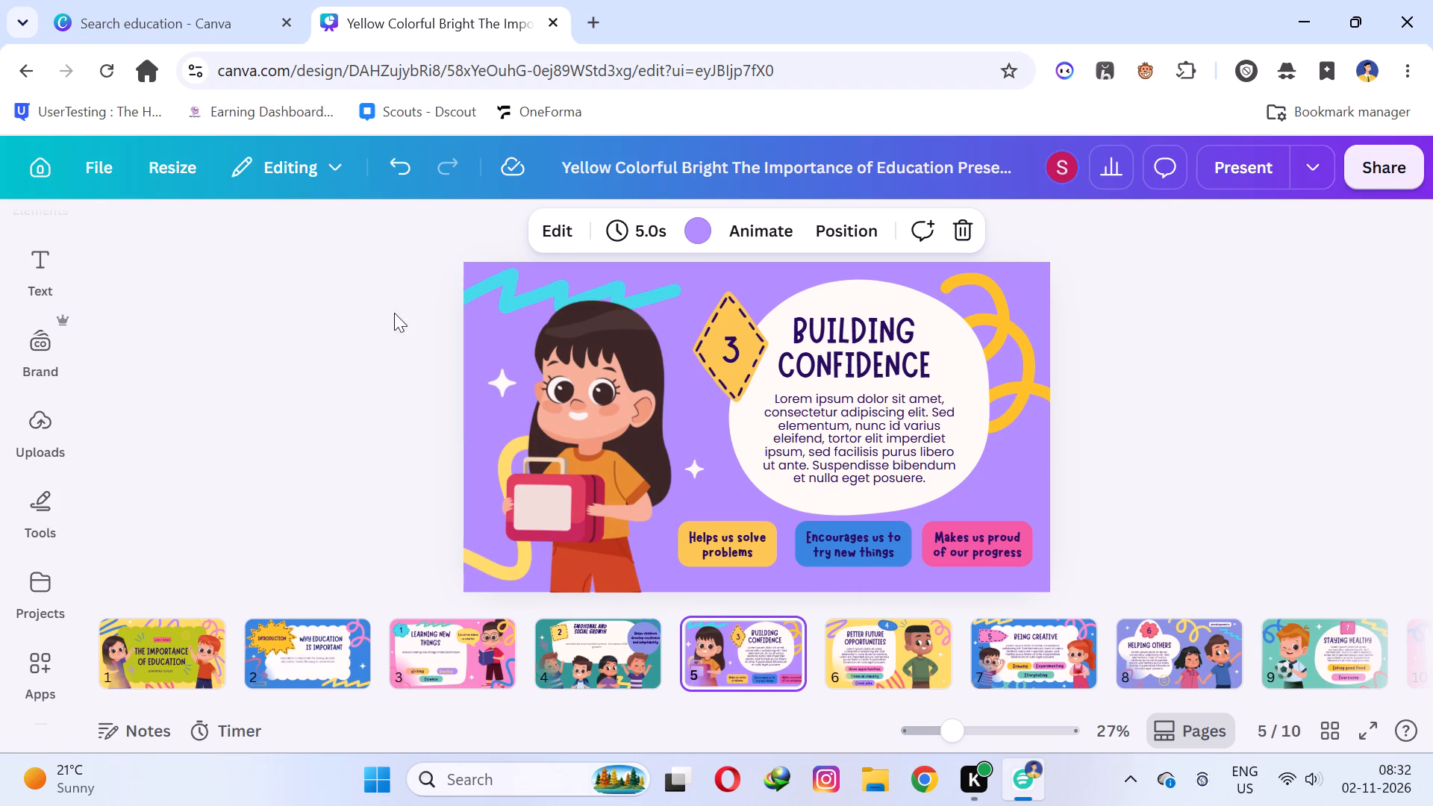
click(484, 332)
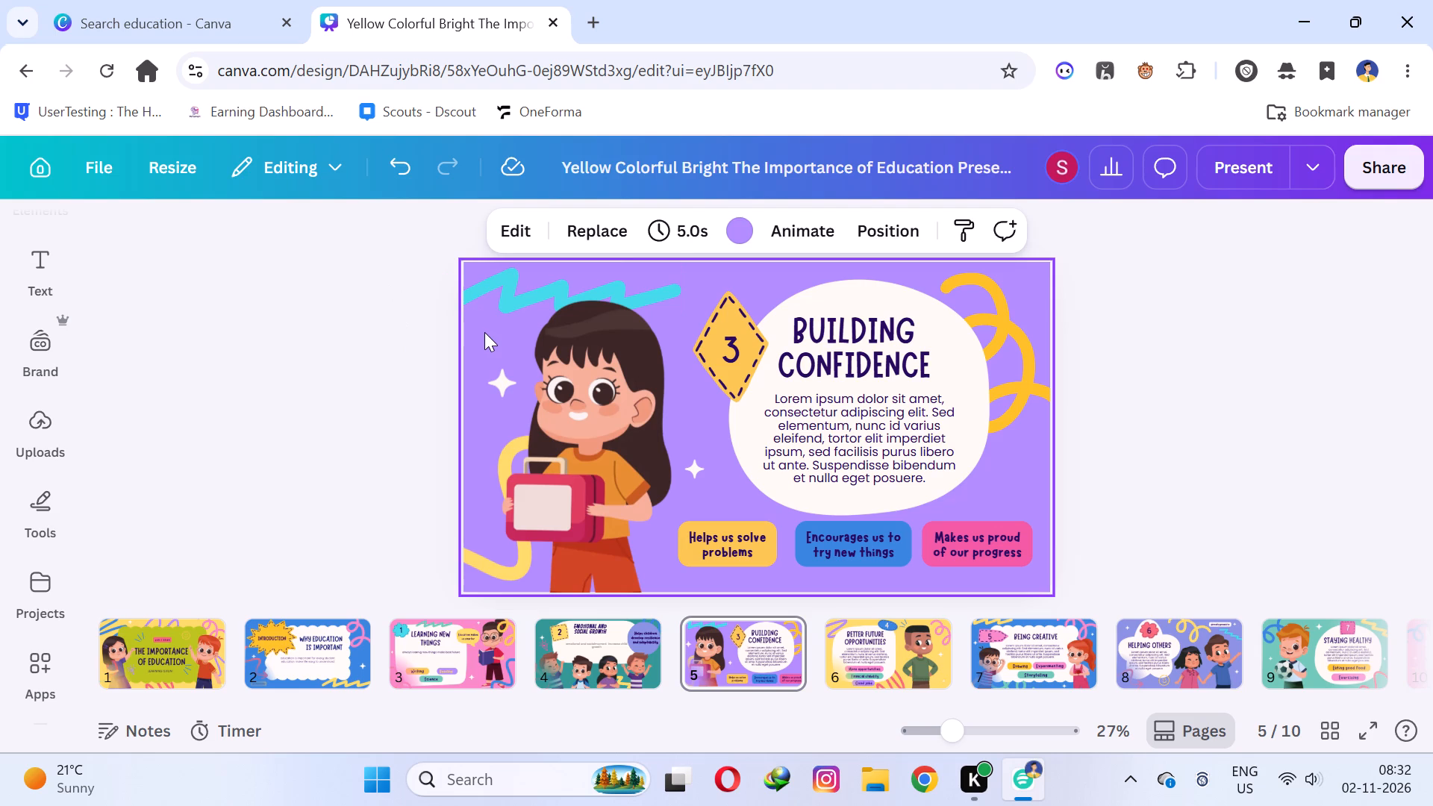
click(725, 227)
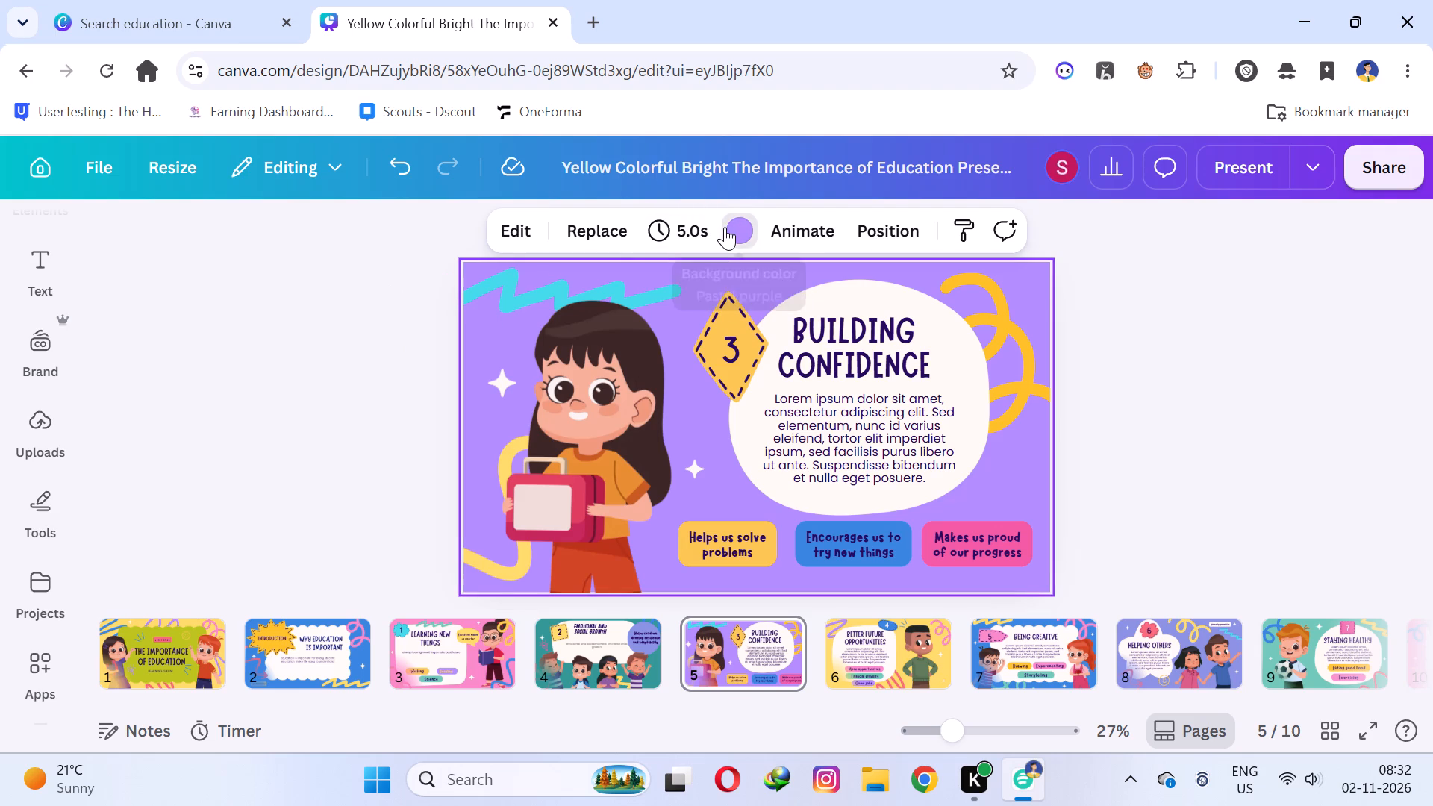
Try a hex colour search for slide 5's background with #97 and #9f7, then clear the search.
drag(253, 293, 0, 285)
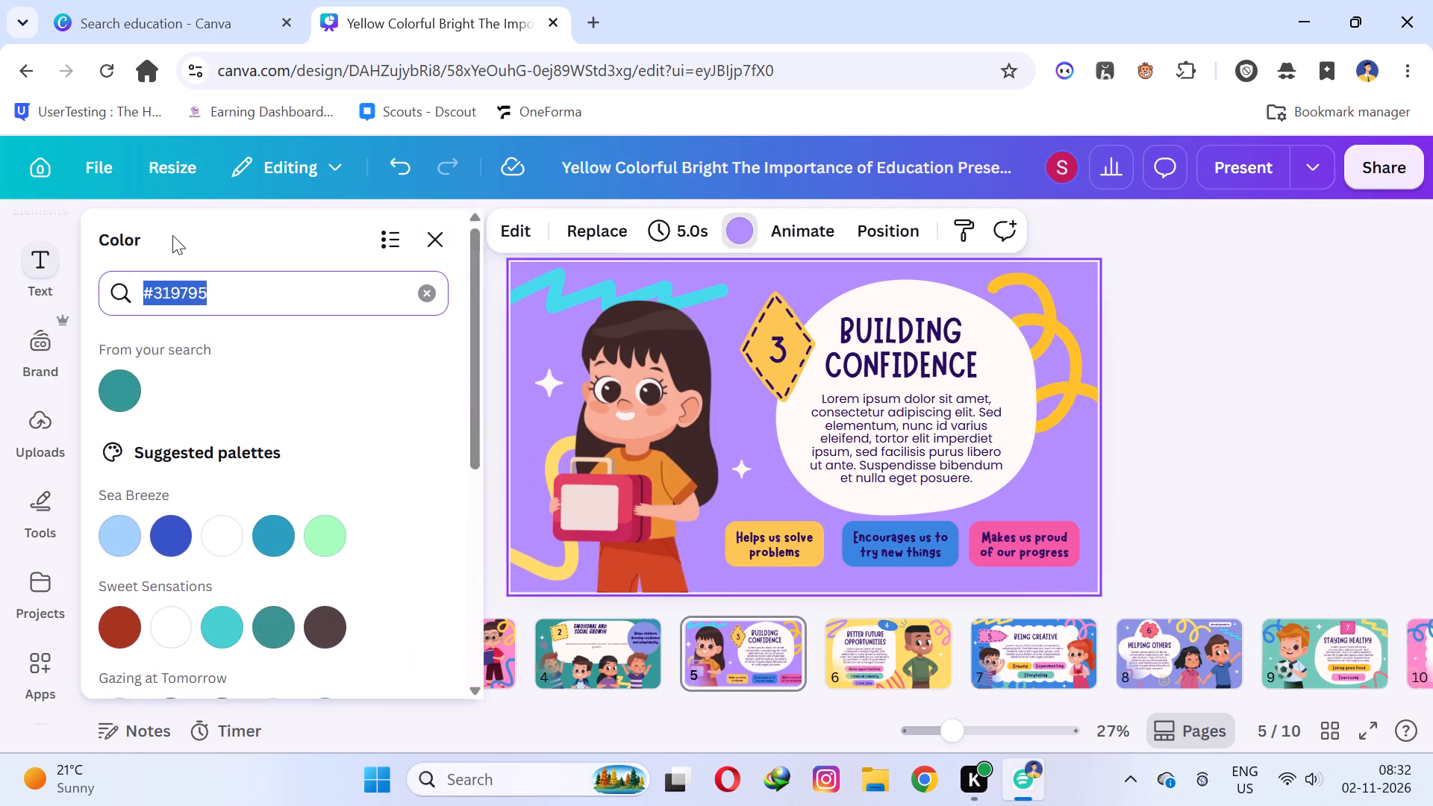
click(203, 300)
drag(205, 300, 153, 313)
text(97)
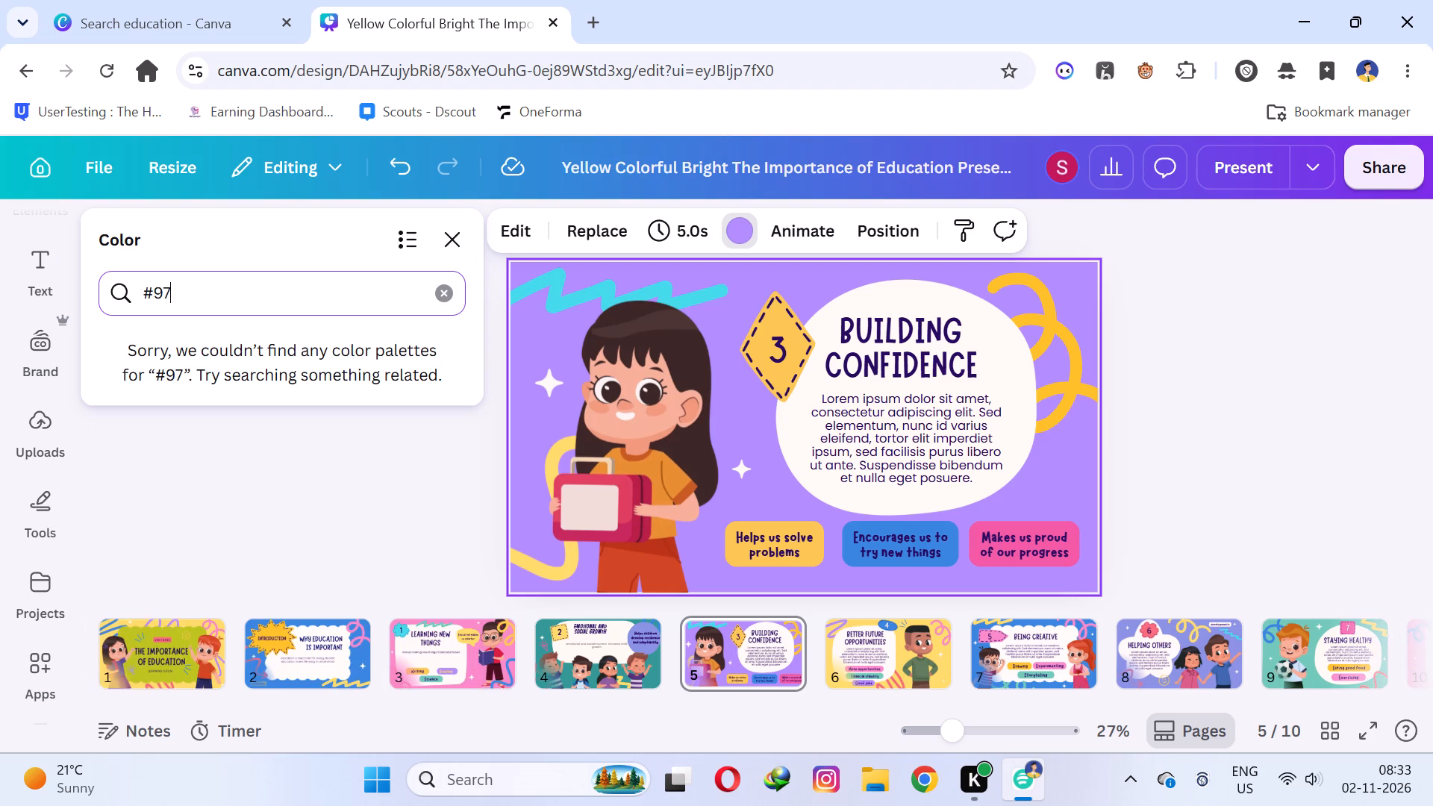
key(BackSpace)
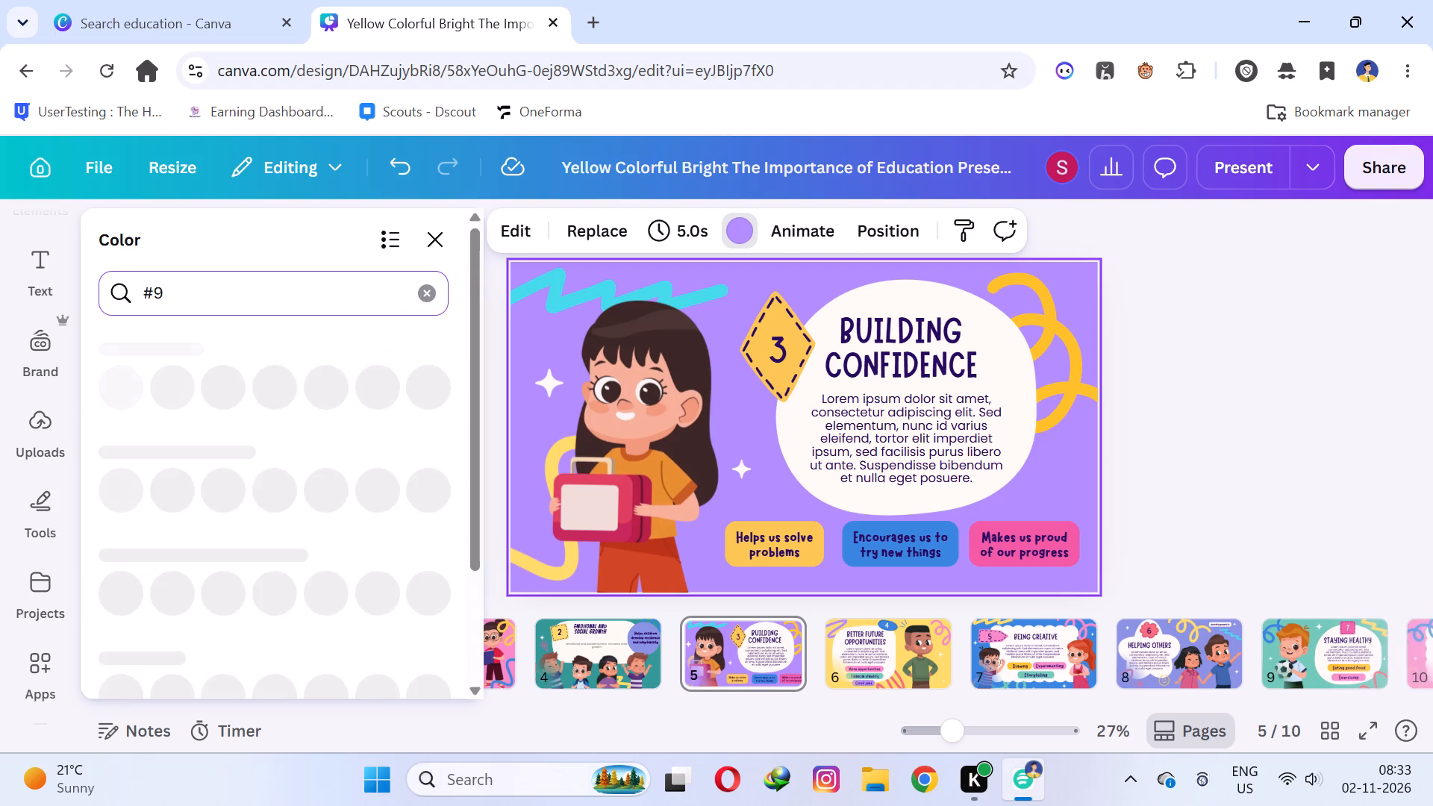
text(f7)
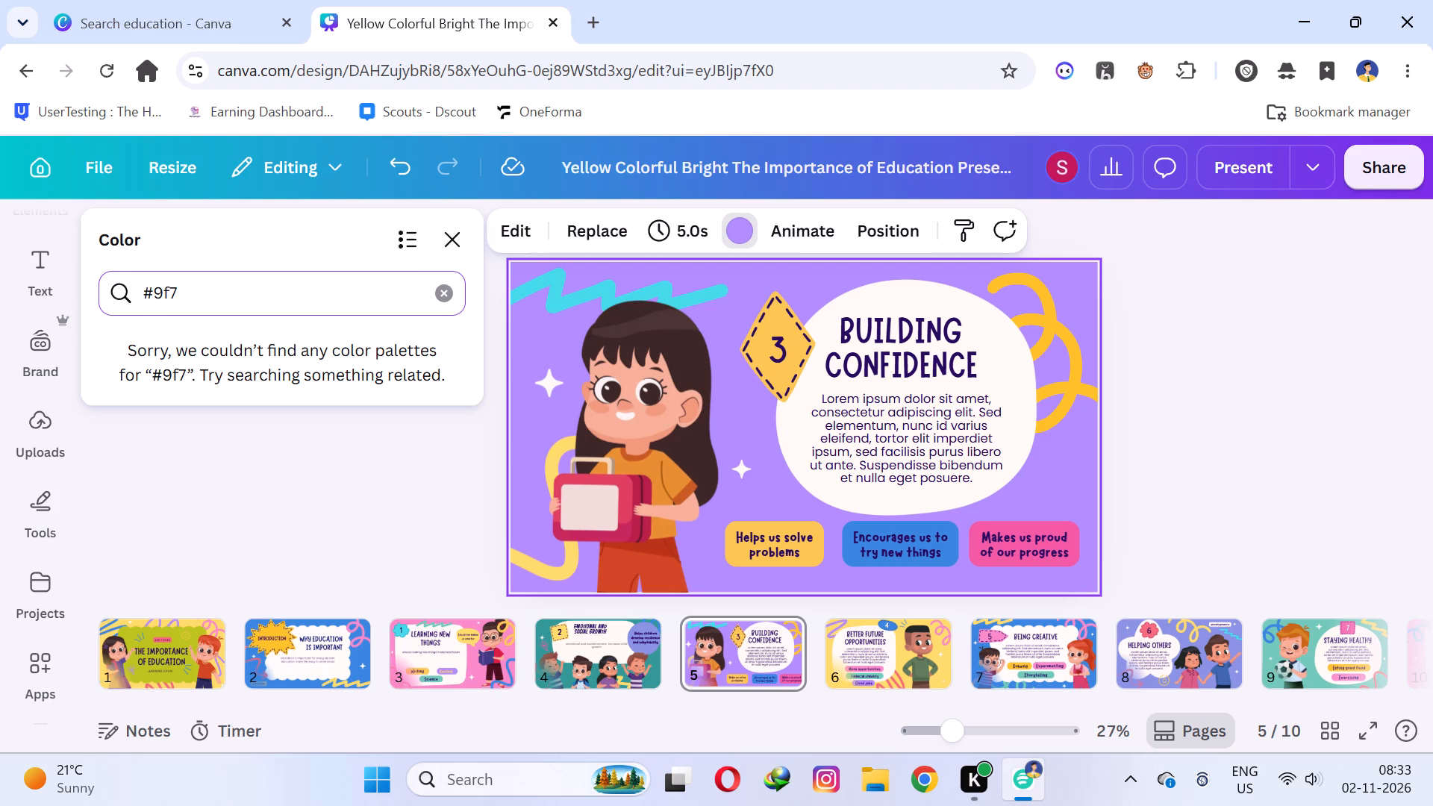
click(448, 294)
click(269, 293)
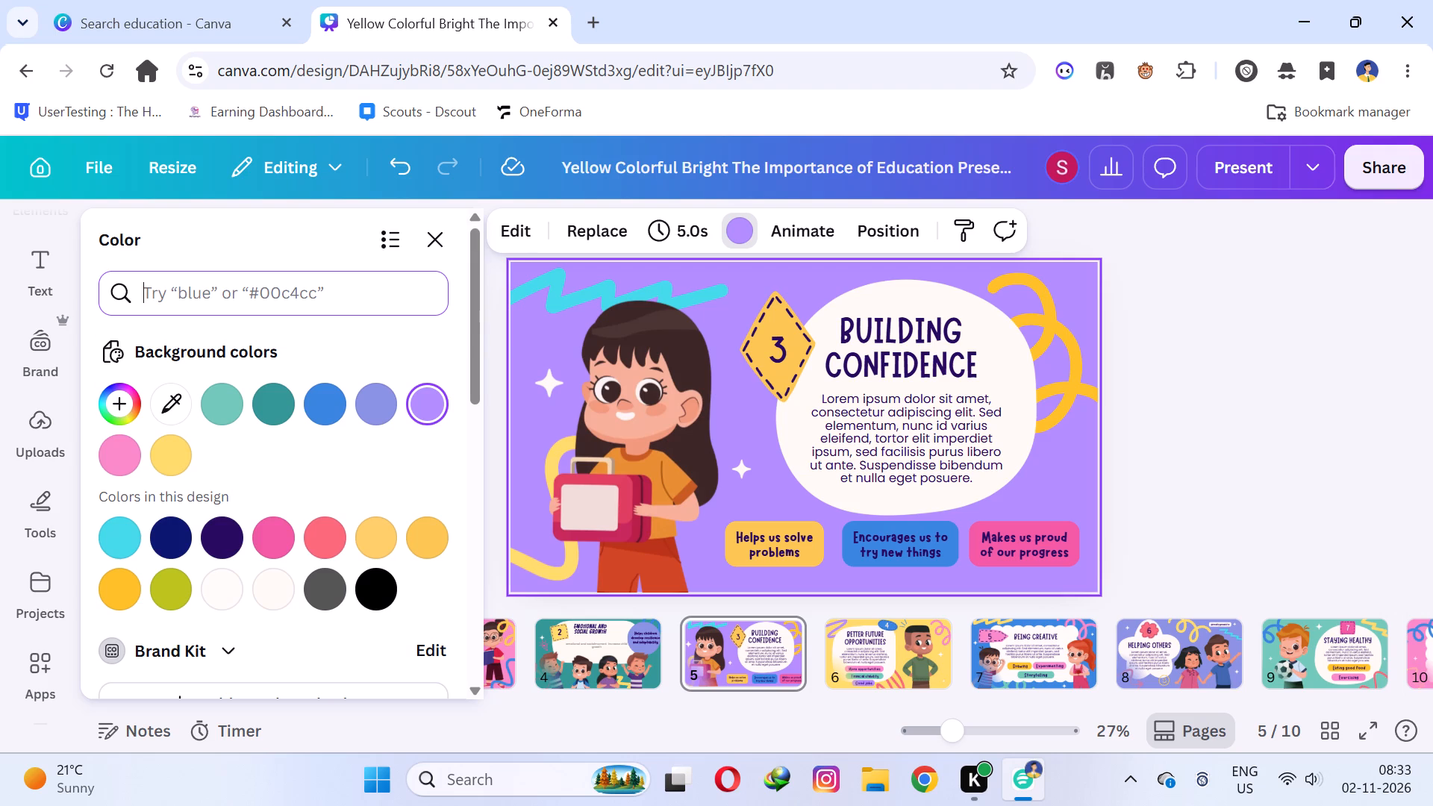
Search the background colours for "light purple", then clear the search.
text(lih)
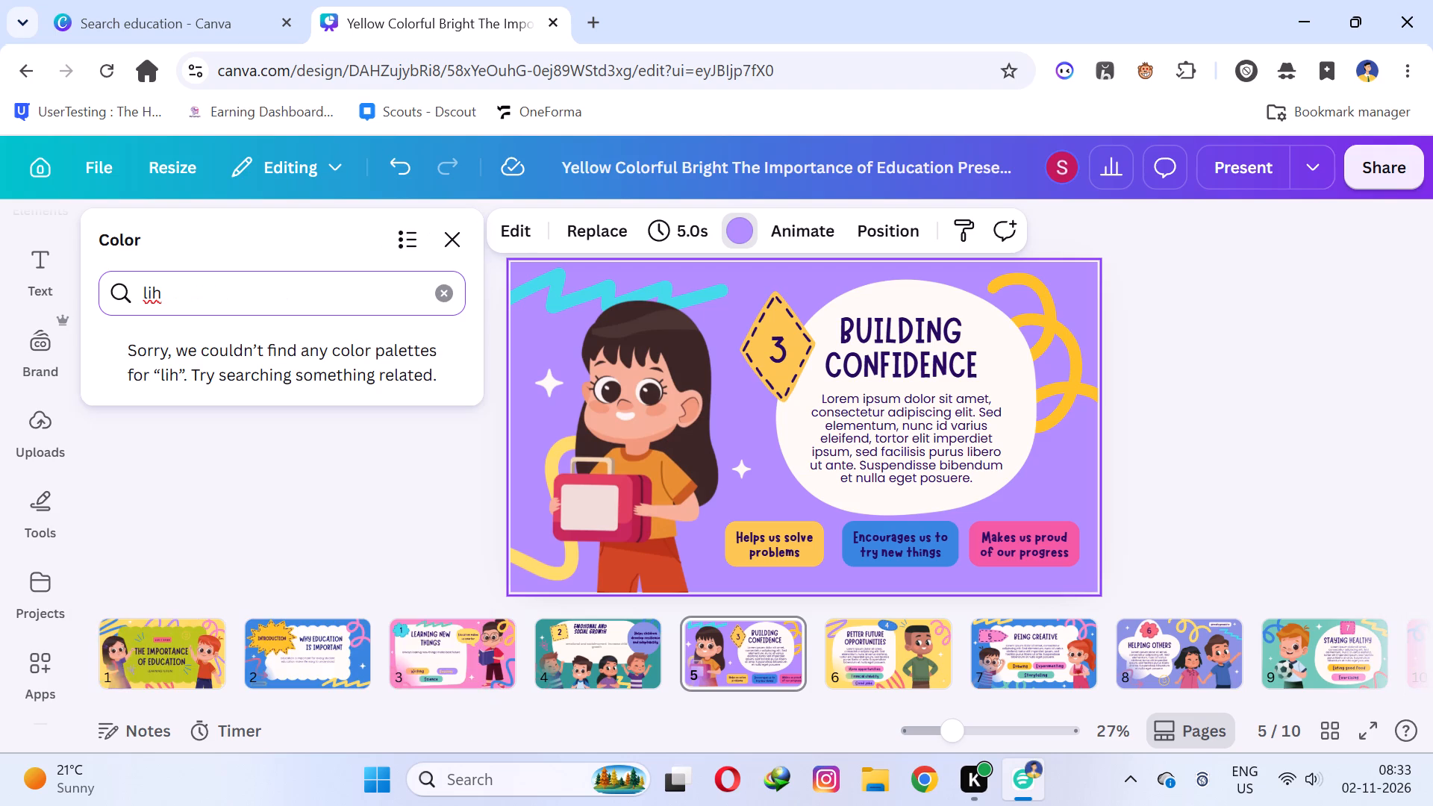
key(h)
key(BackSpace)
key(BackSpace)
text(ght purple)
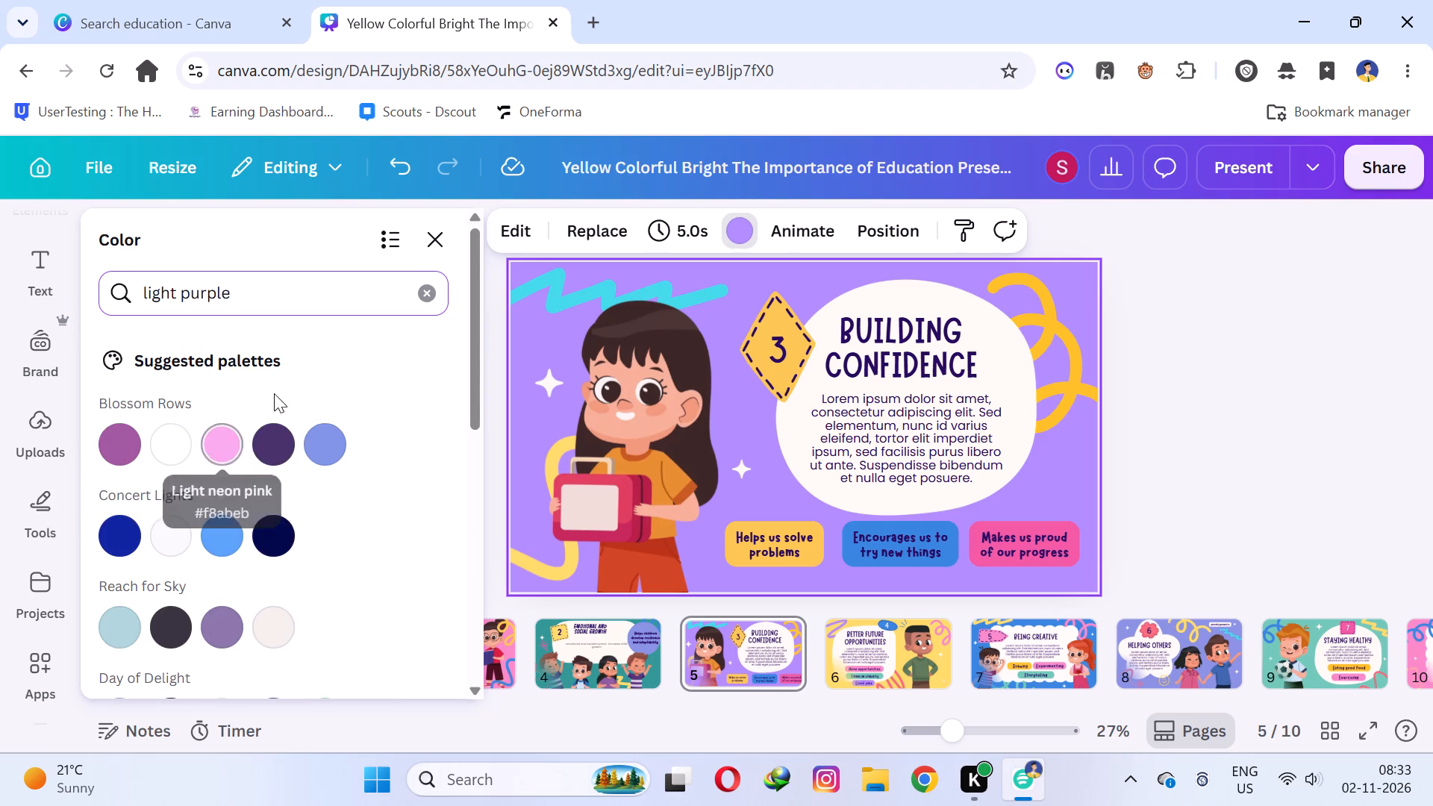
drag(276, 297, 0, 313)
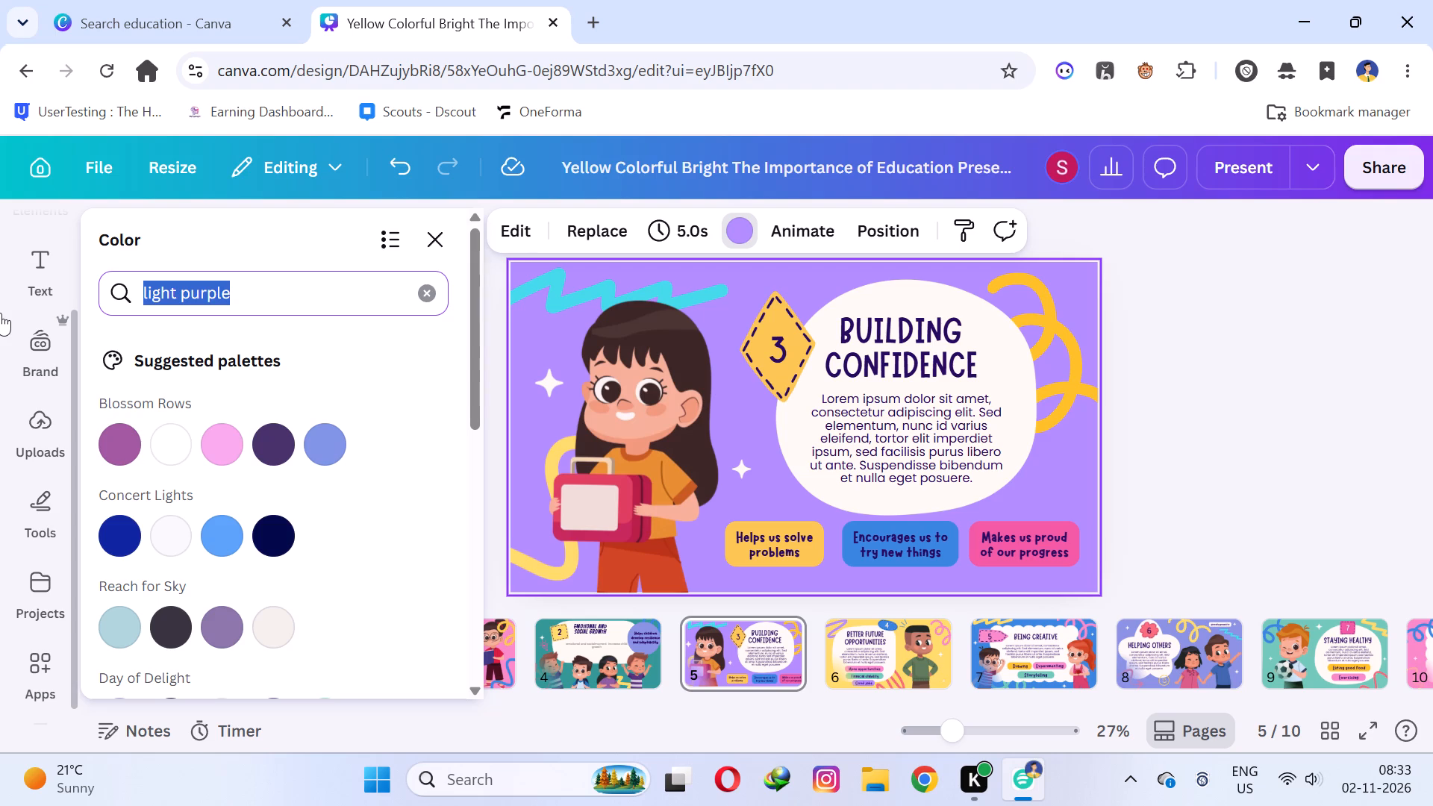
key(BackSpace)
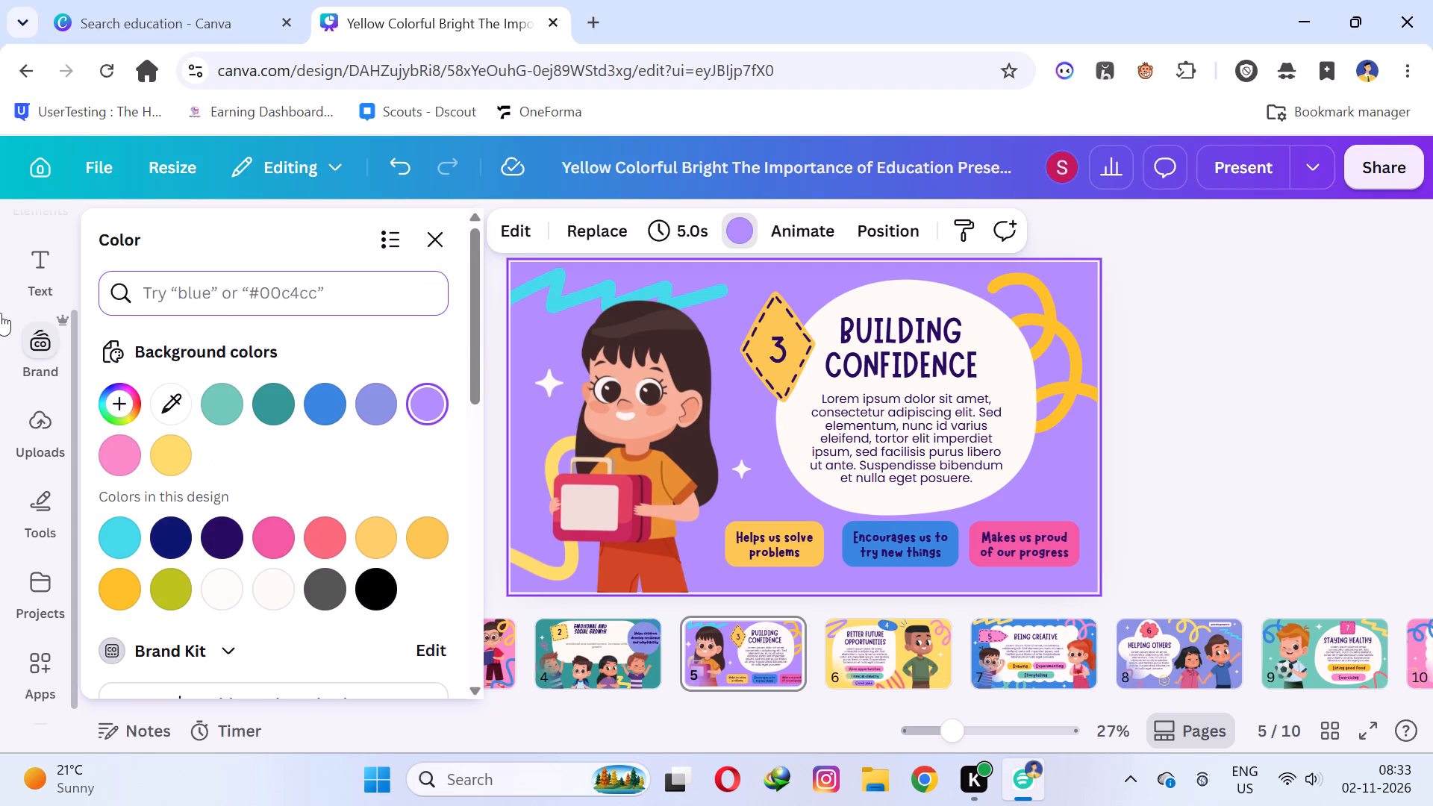
Search the background colours for #9f7aea and apply that purple to slide 5's background.
key(shift+numbersign)
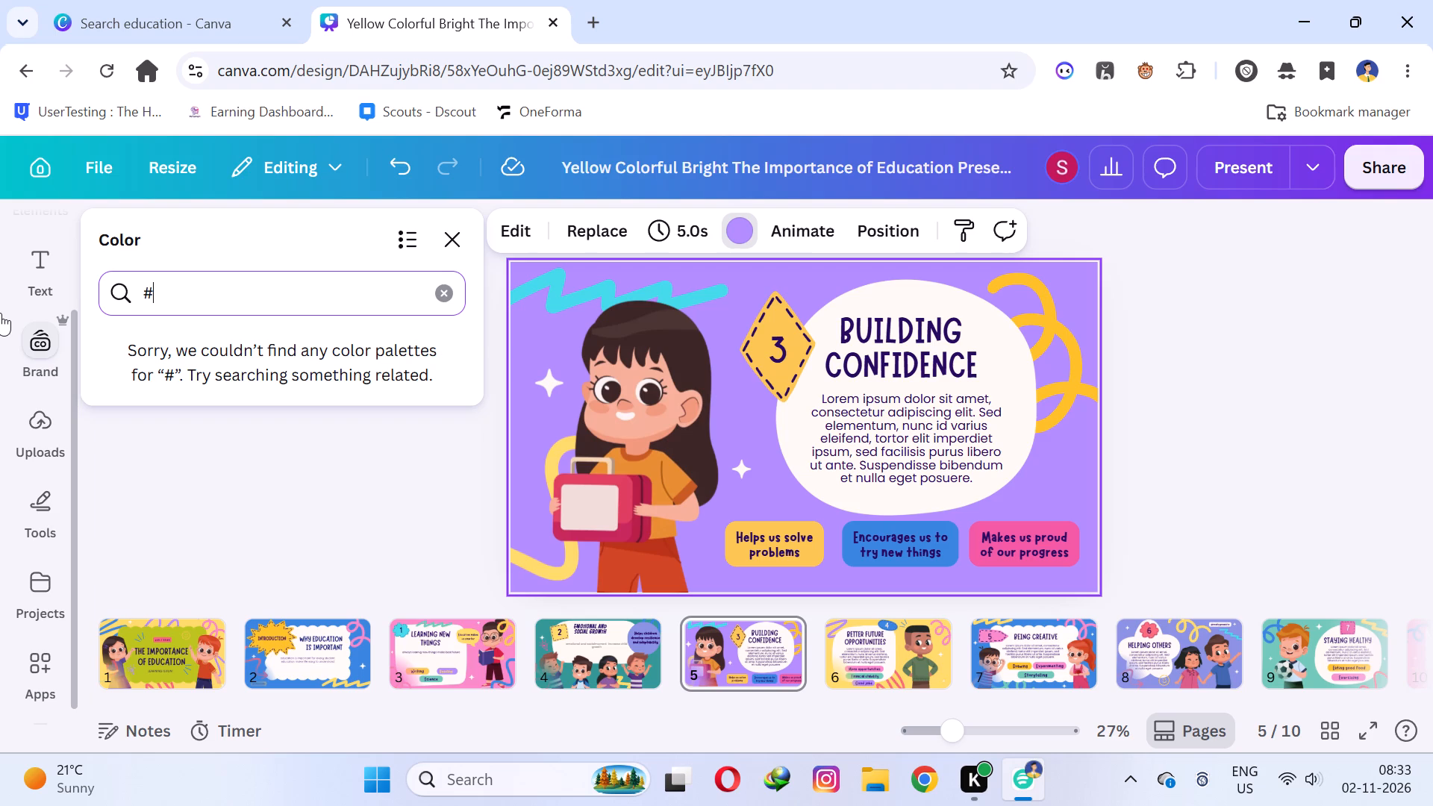
text(9f7)
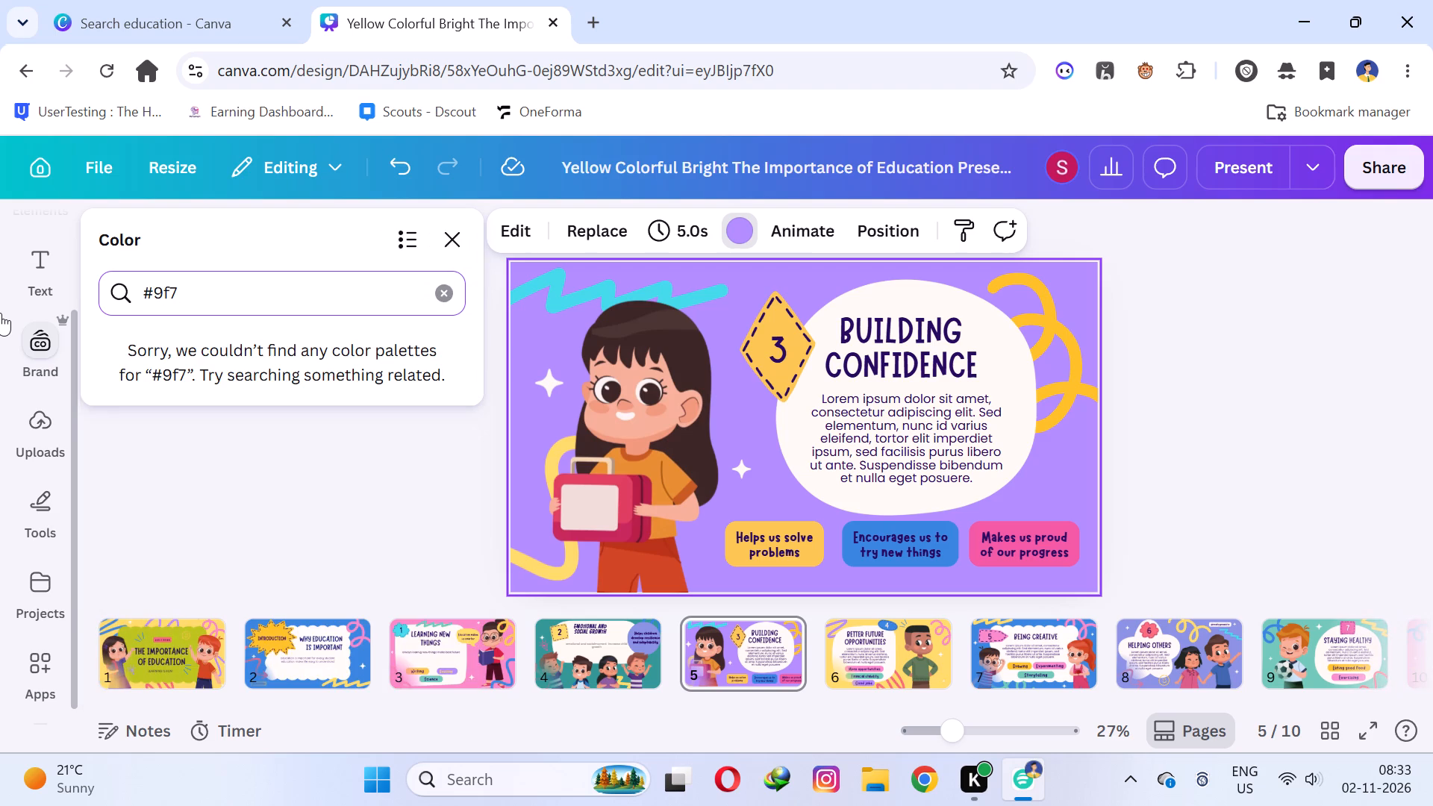
text(aea)
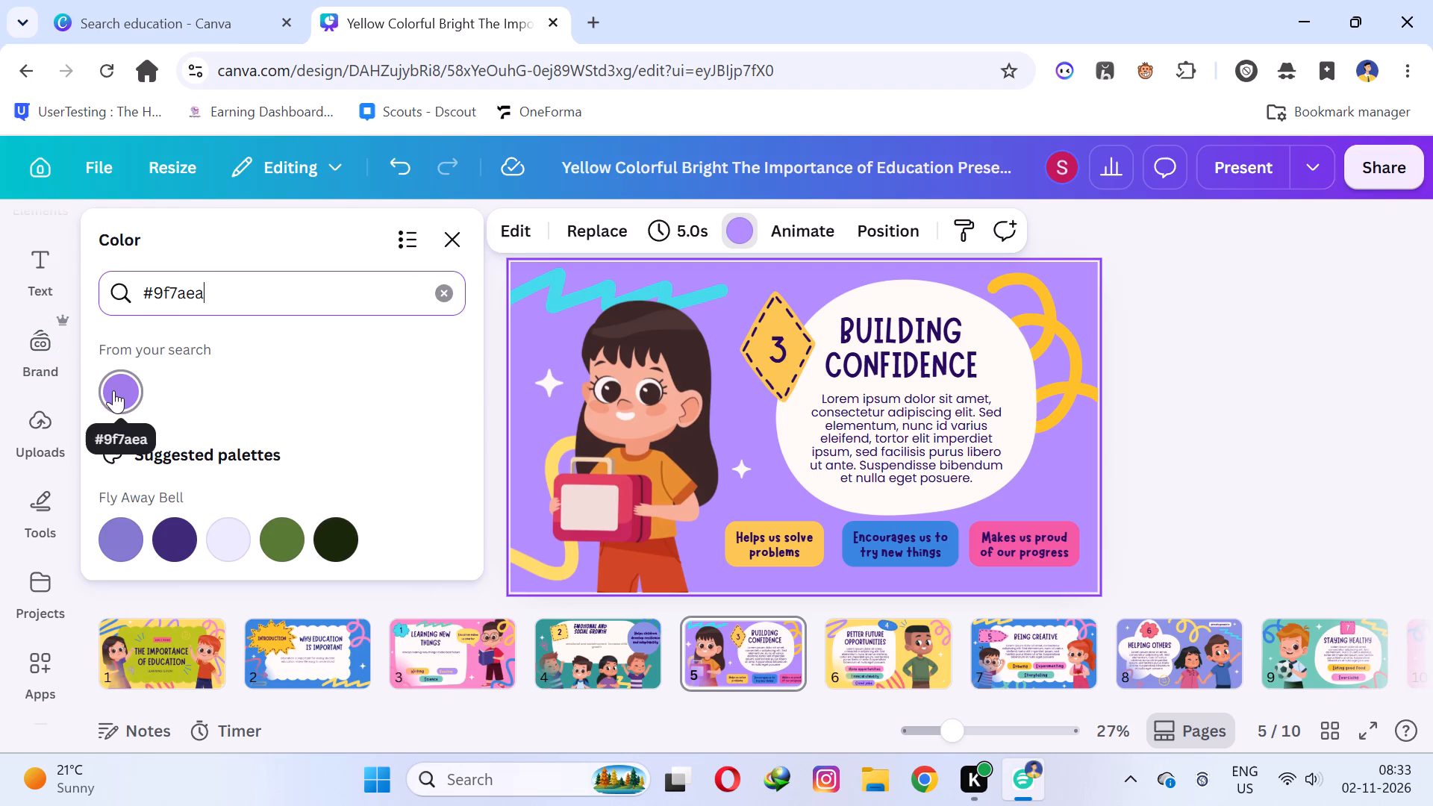
click(534, 336)
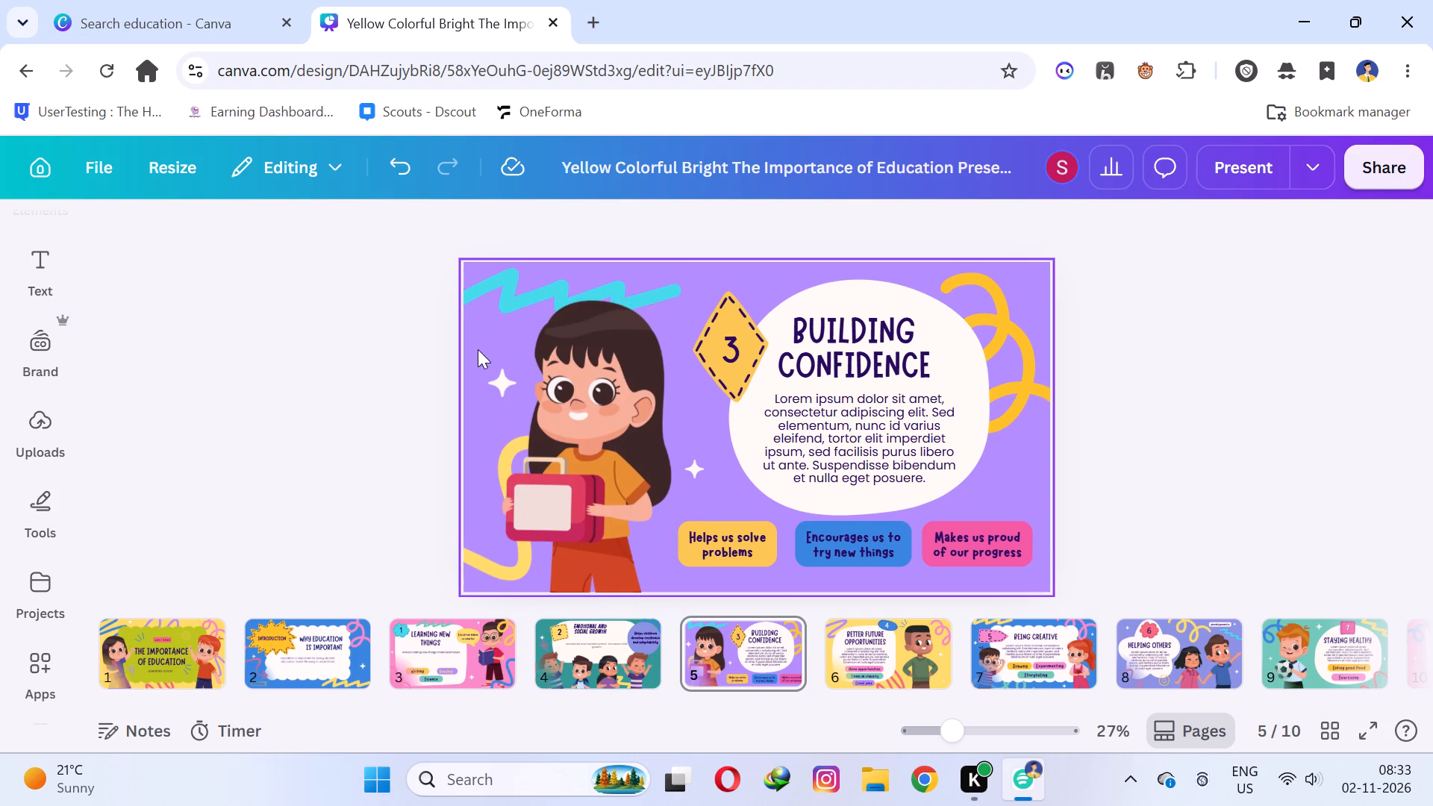
click(481, 339)
click(732, 234)
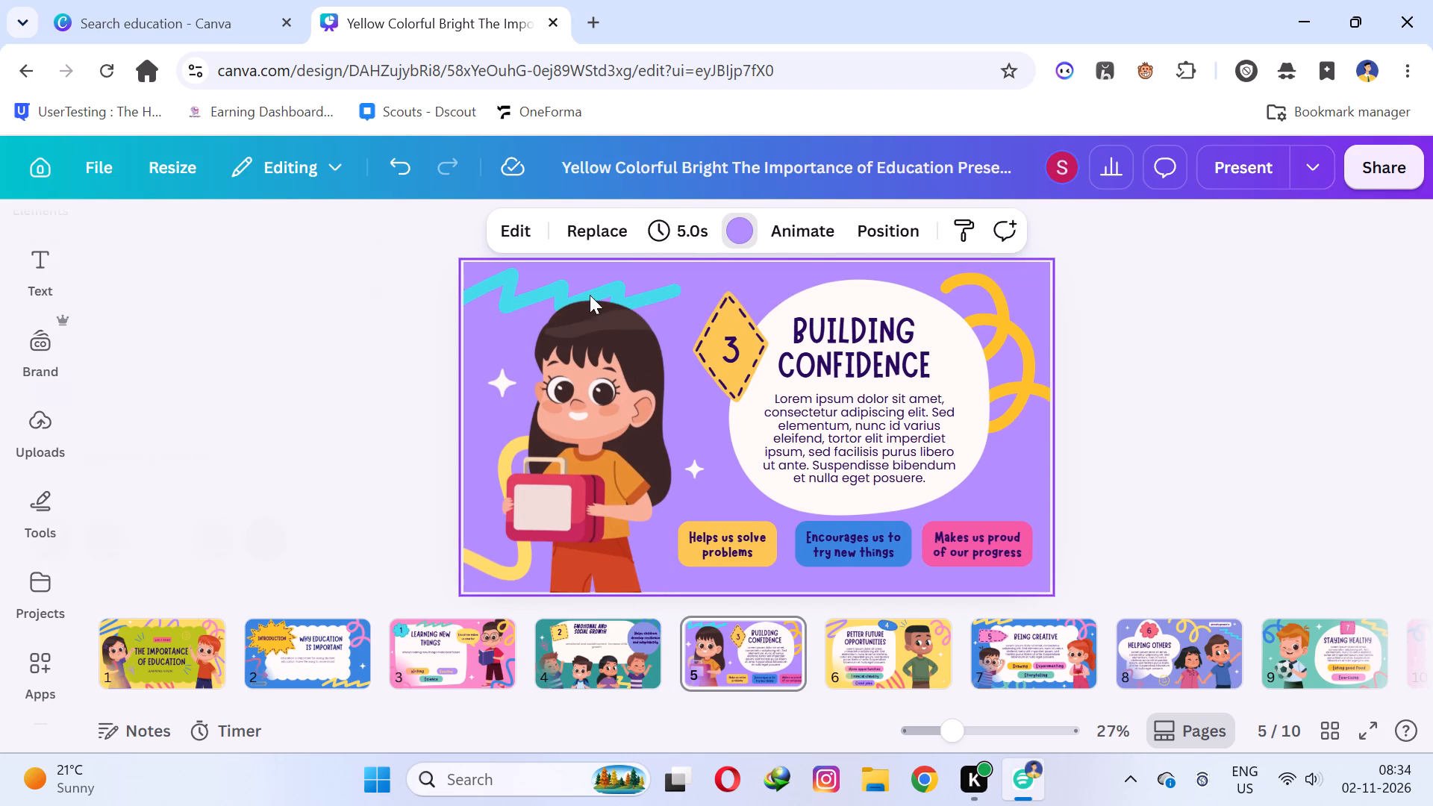
click(103, 381)
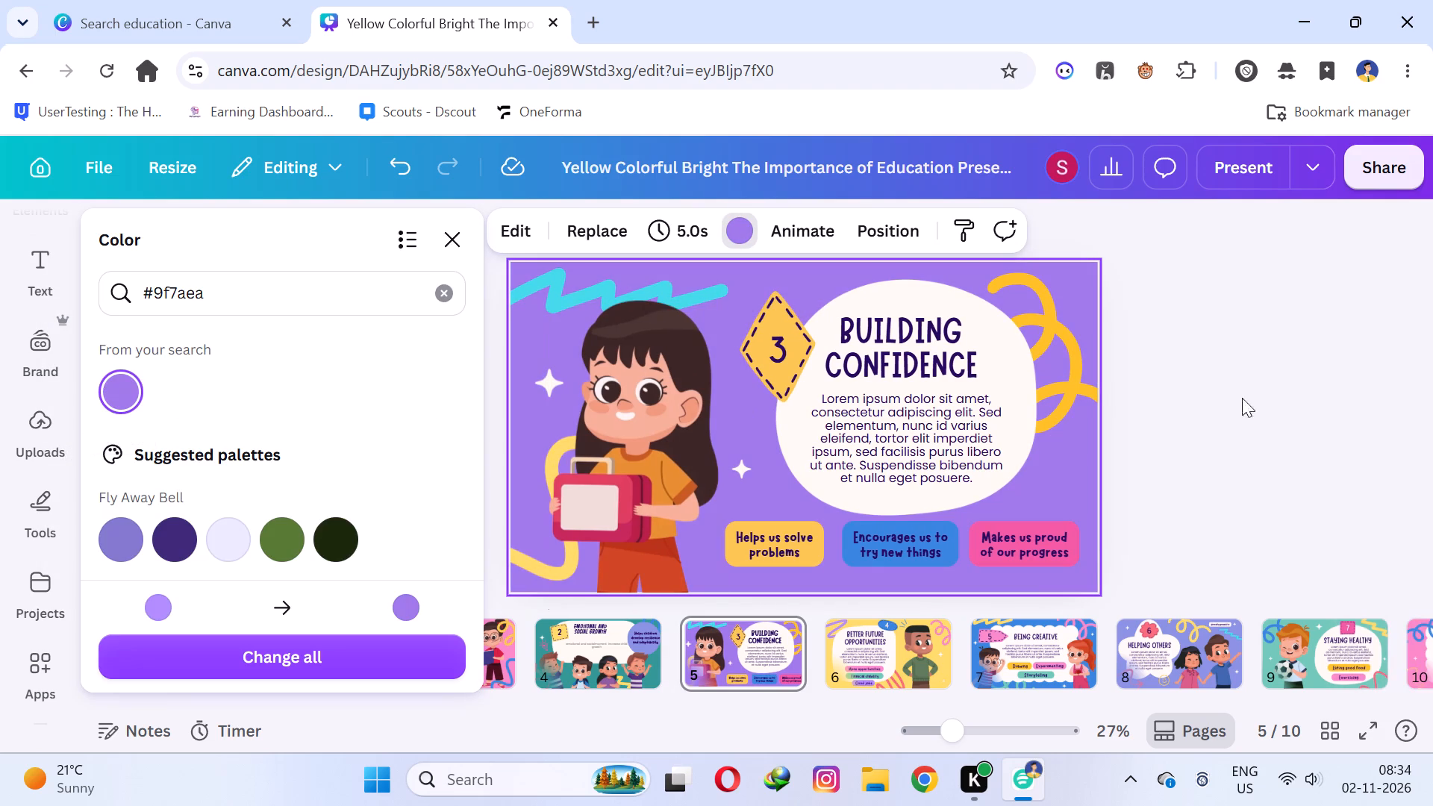
click(1331, 360)
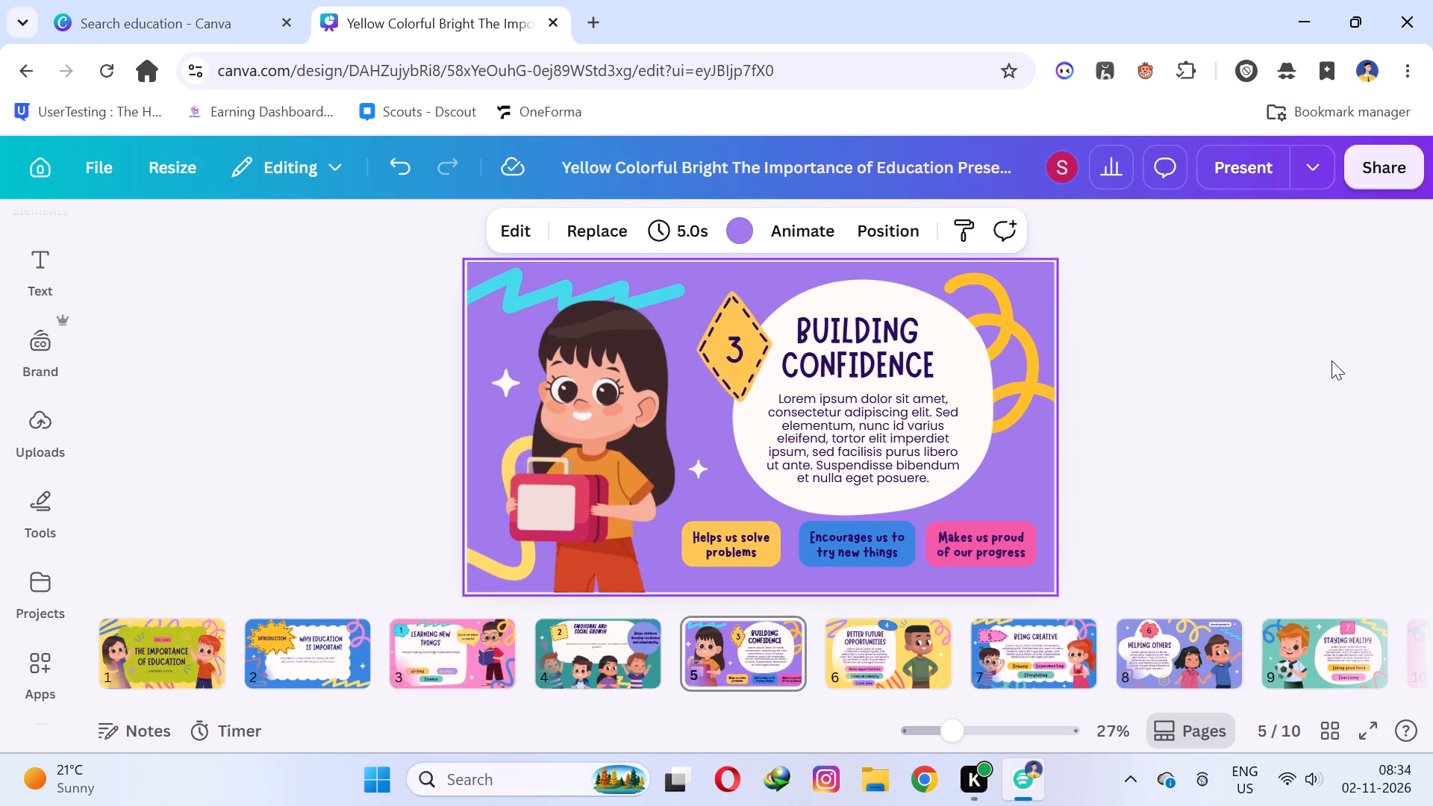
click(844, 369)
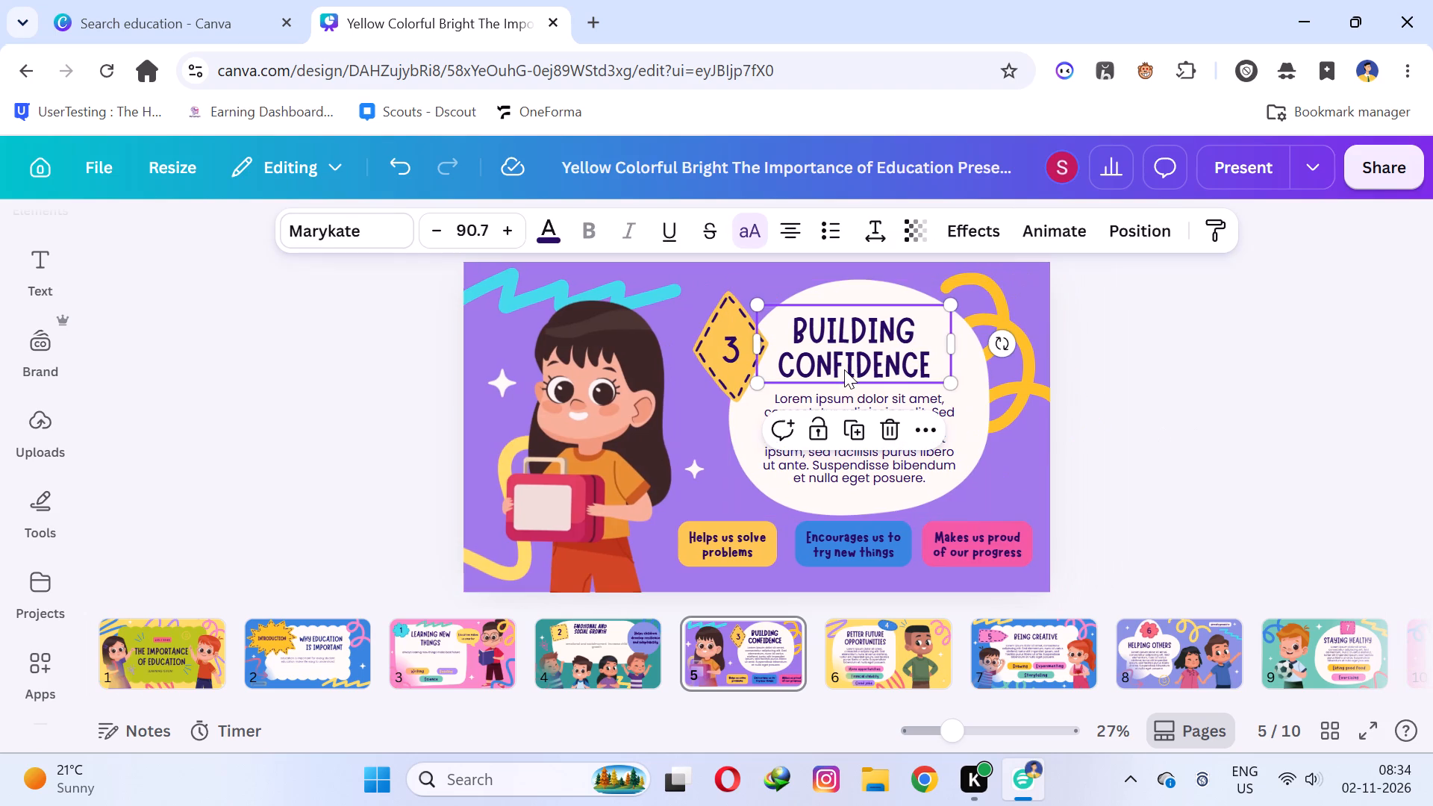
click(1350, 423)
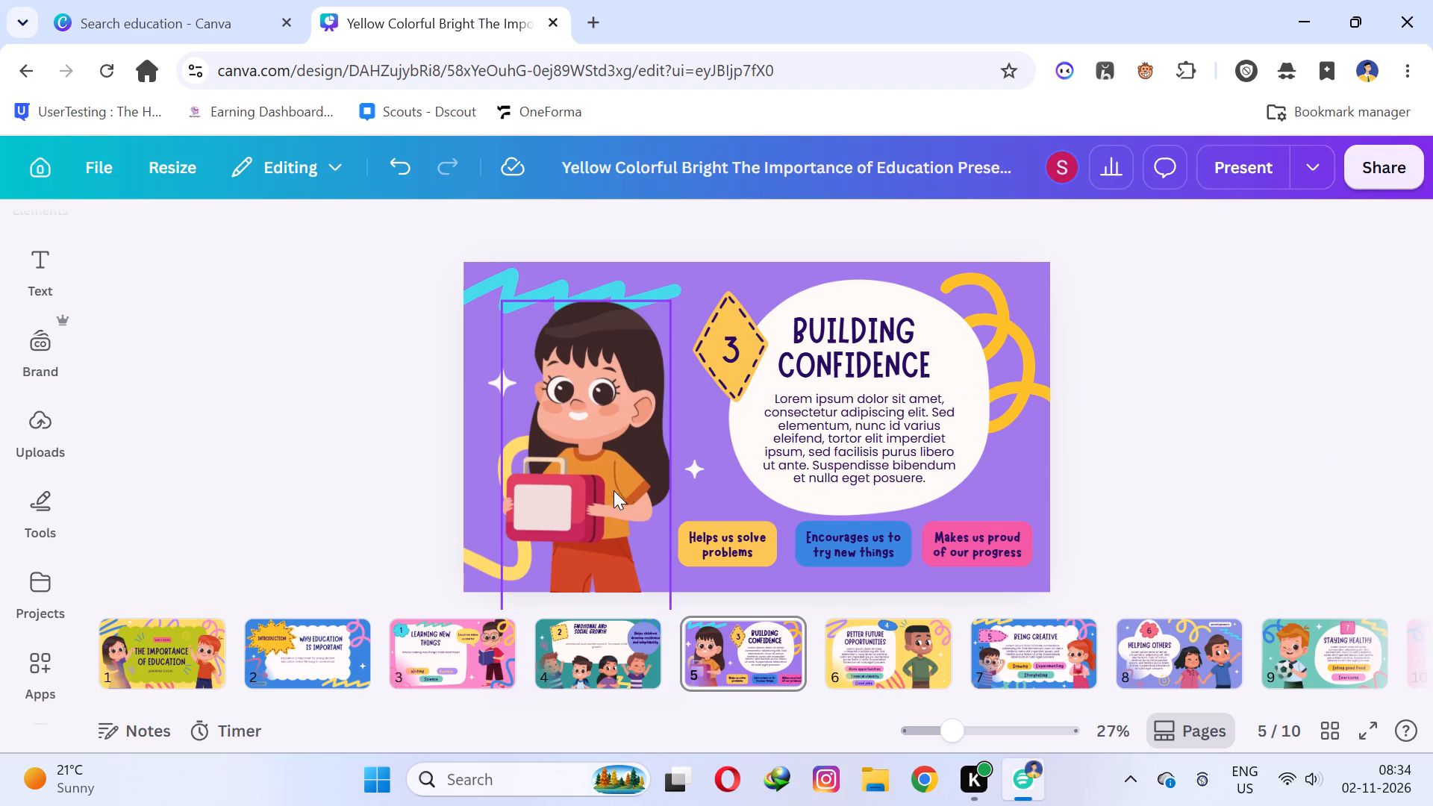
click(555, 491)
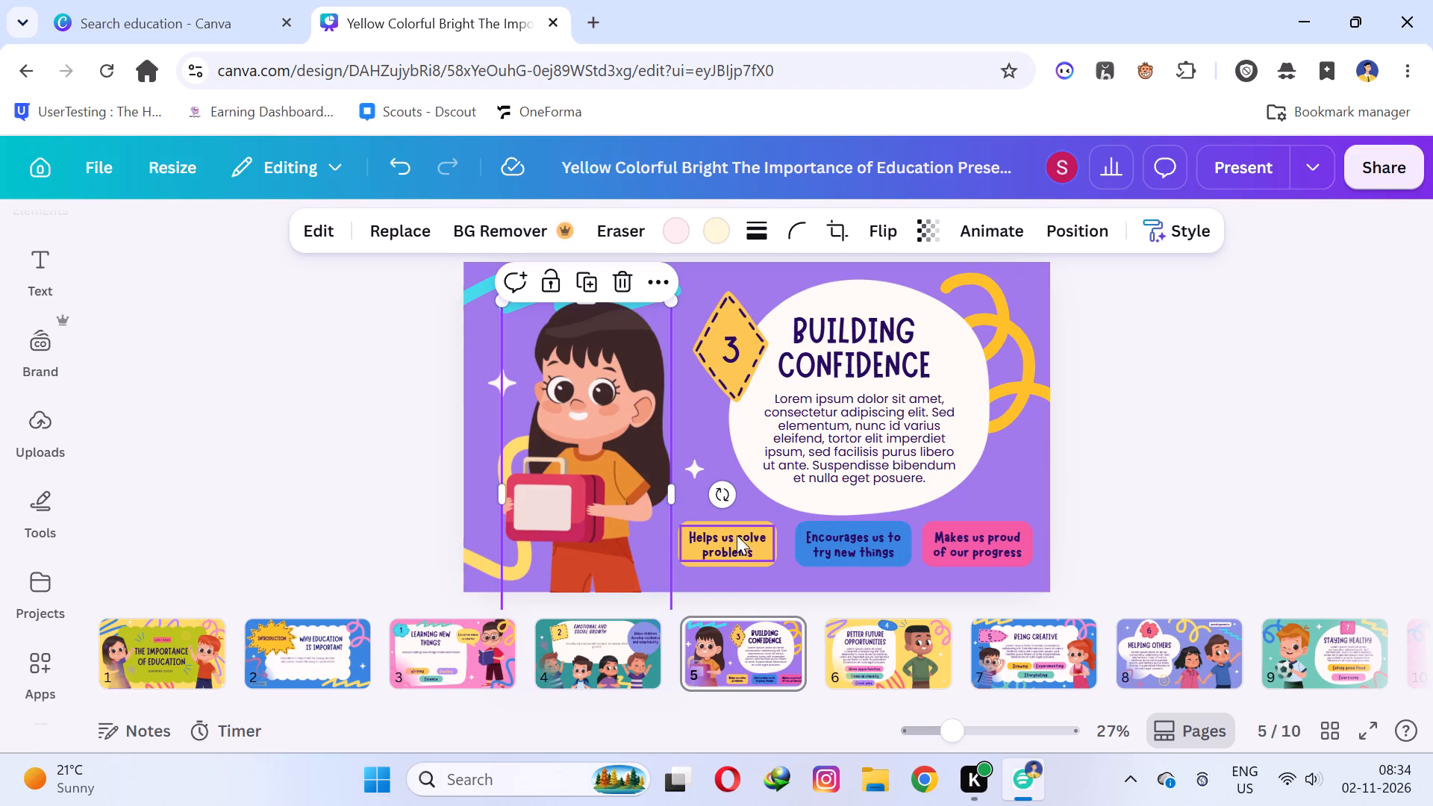
Change the effect colour of slide 5's "Encourages us to try new things" label to orange #ffc127.
click(822, 535)
click(537, 223)
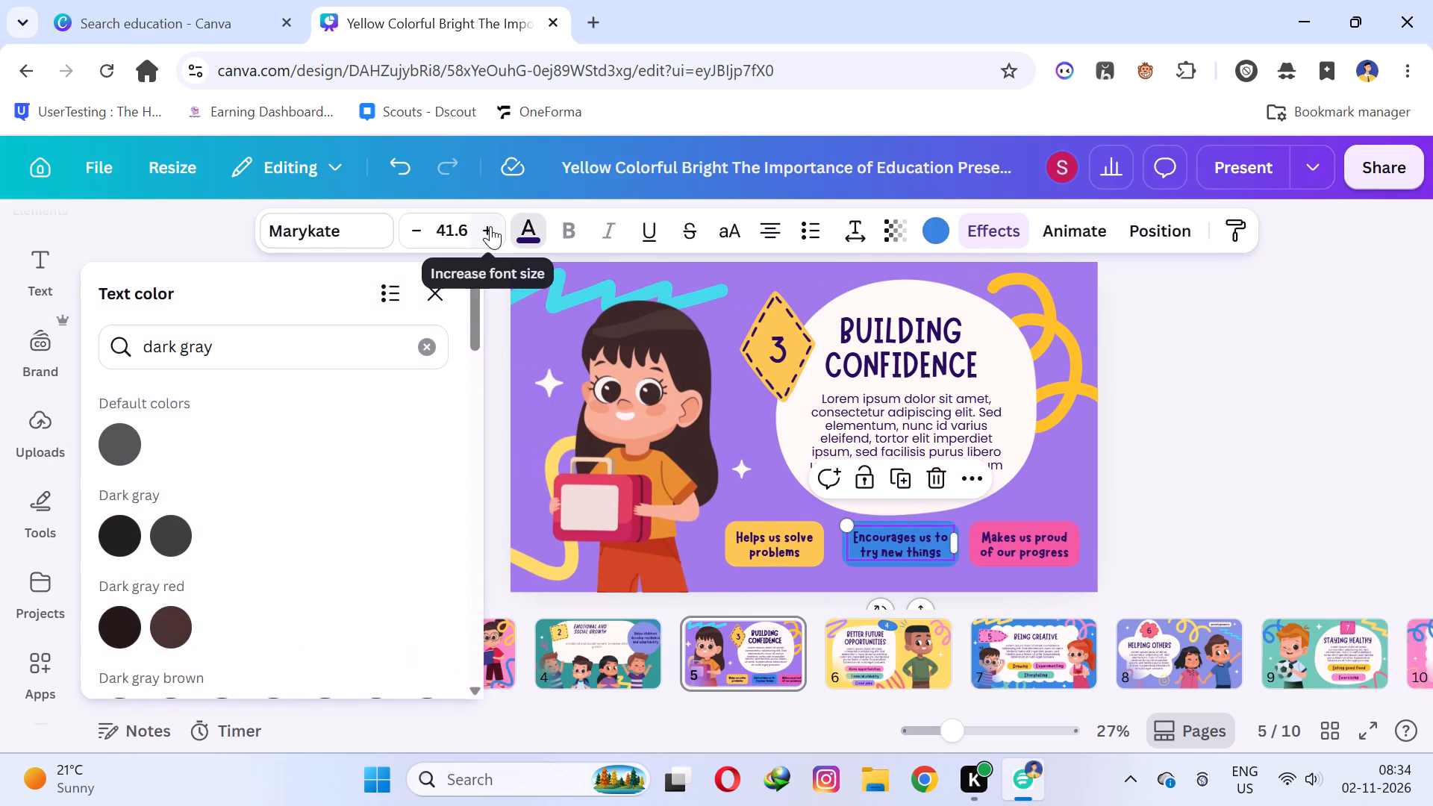
click(937, 237)
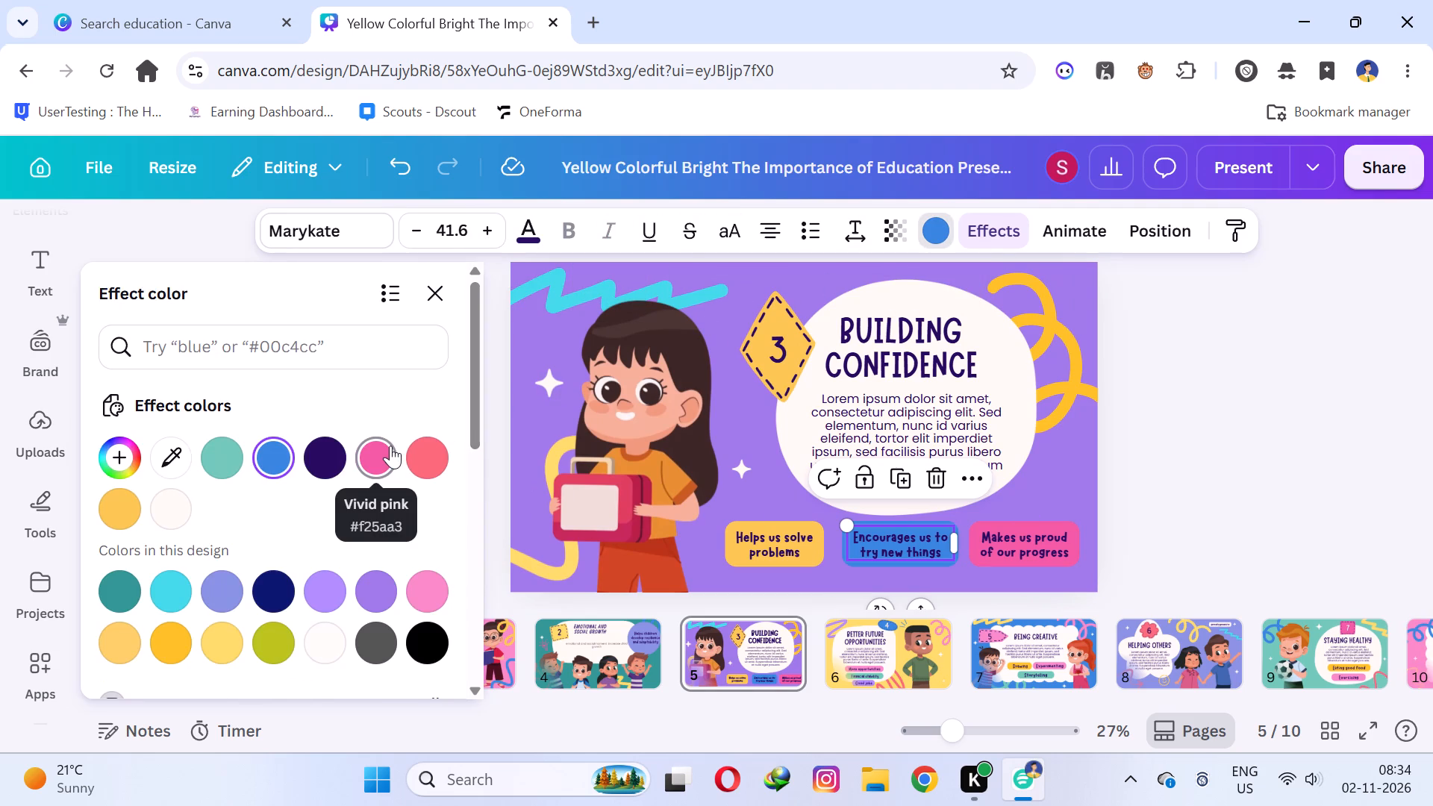
click(177, 636)
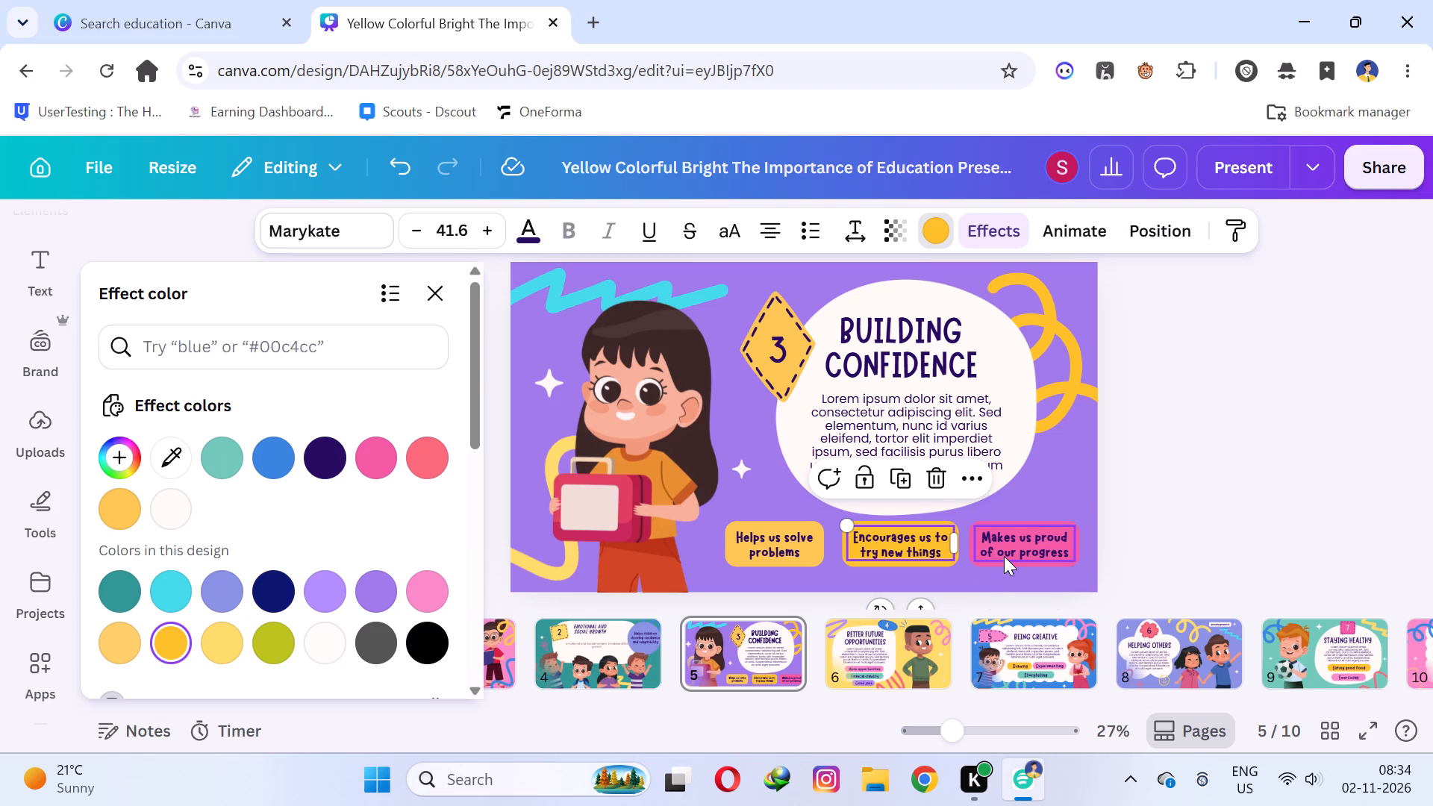
Change the effect colour of the "Makes us proud of our progress" label to light yellow from the design's colours.
click(1004, 556)
click(925, 229)
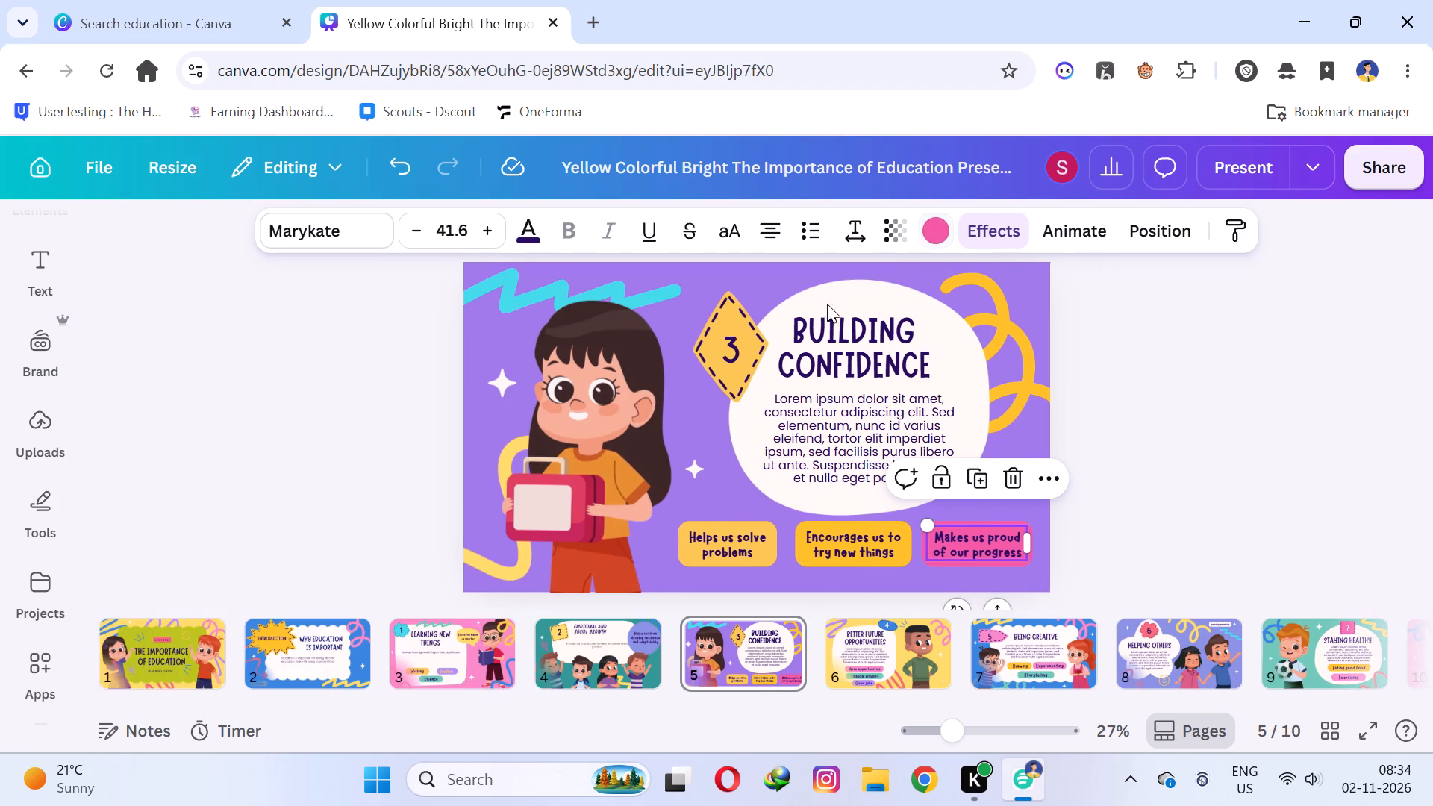
click(946, 237)
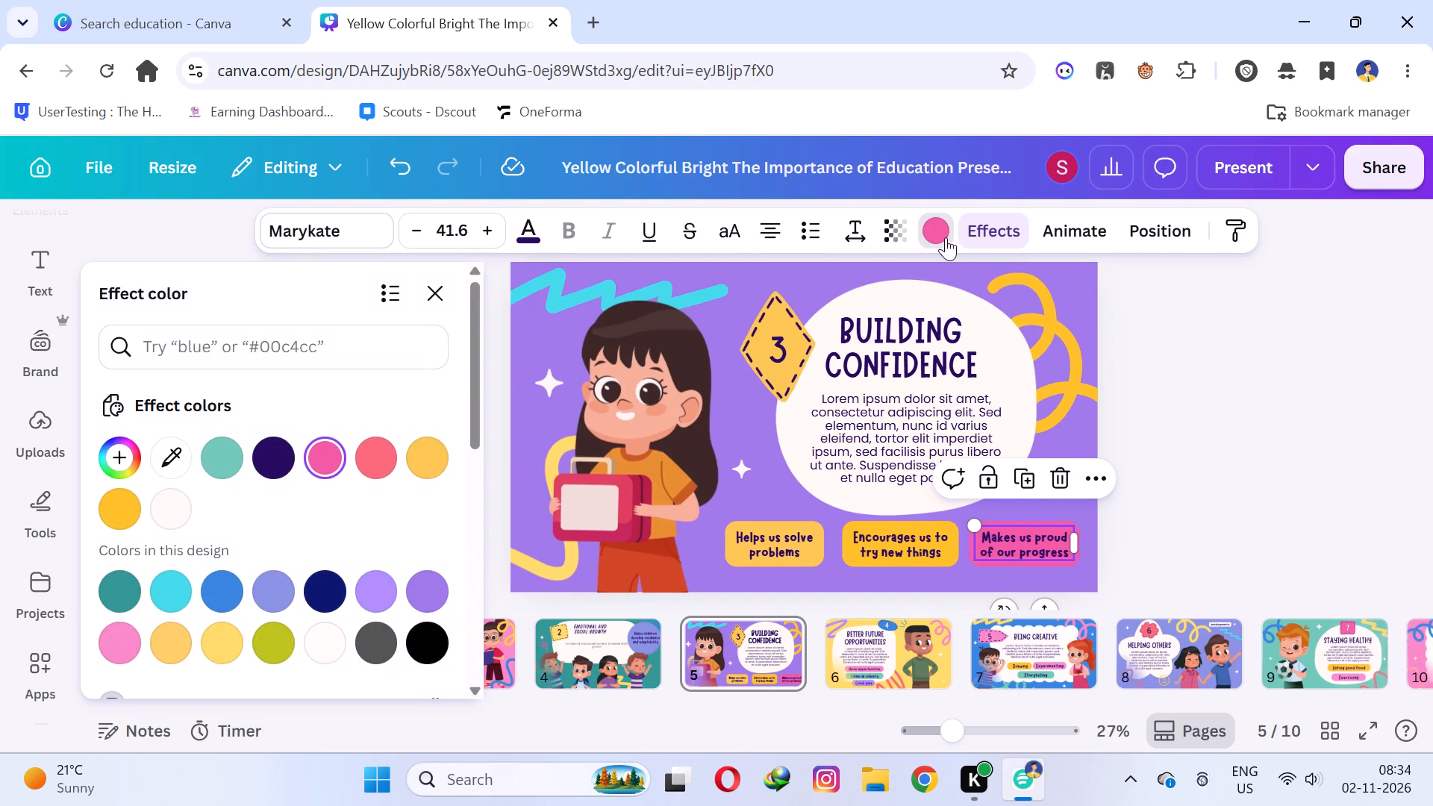
click(220, 652)
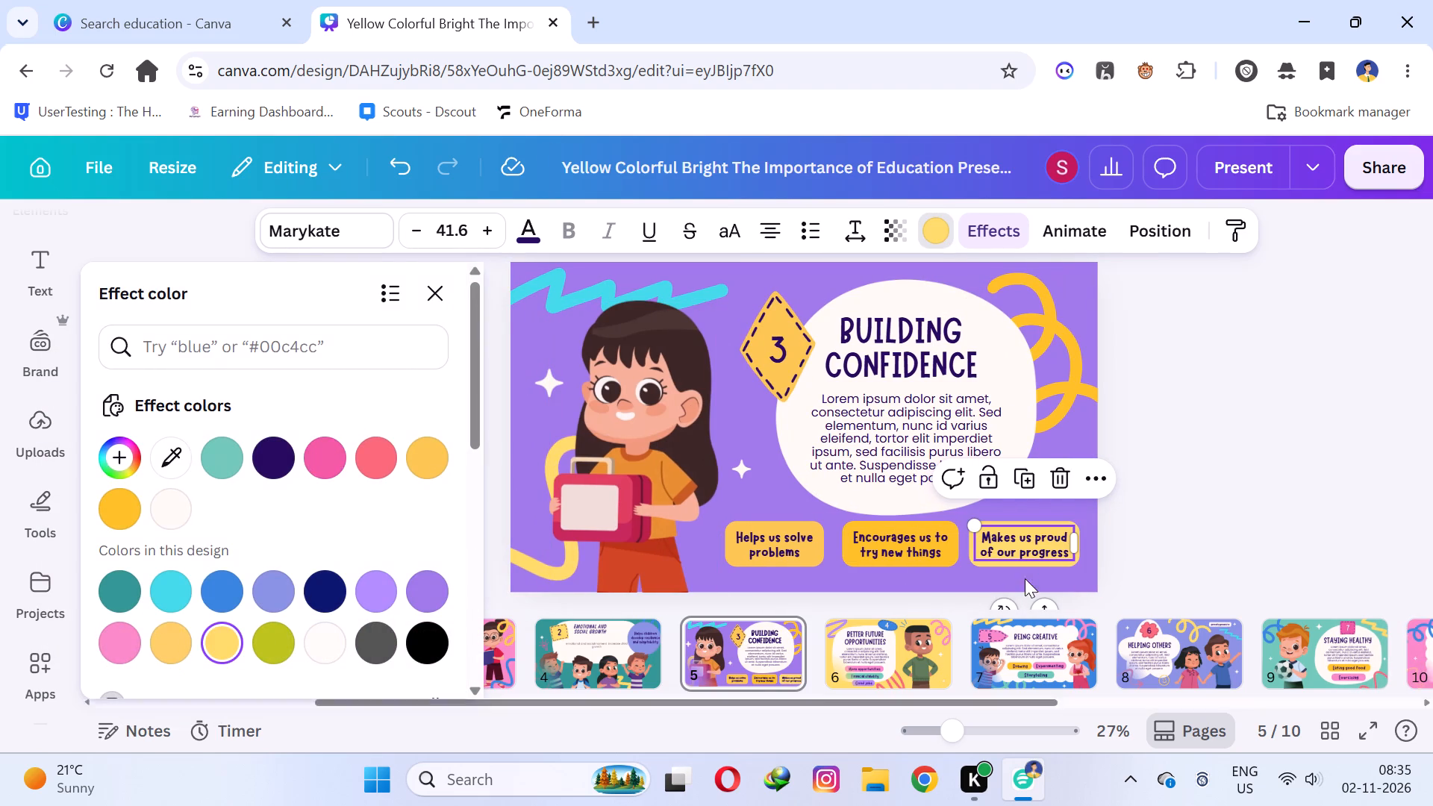
click(1264, 354)
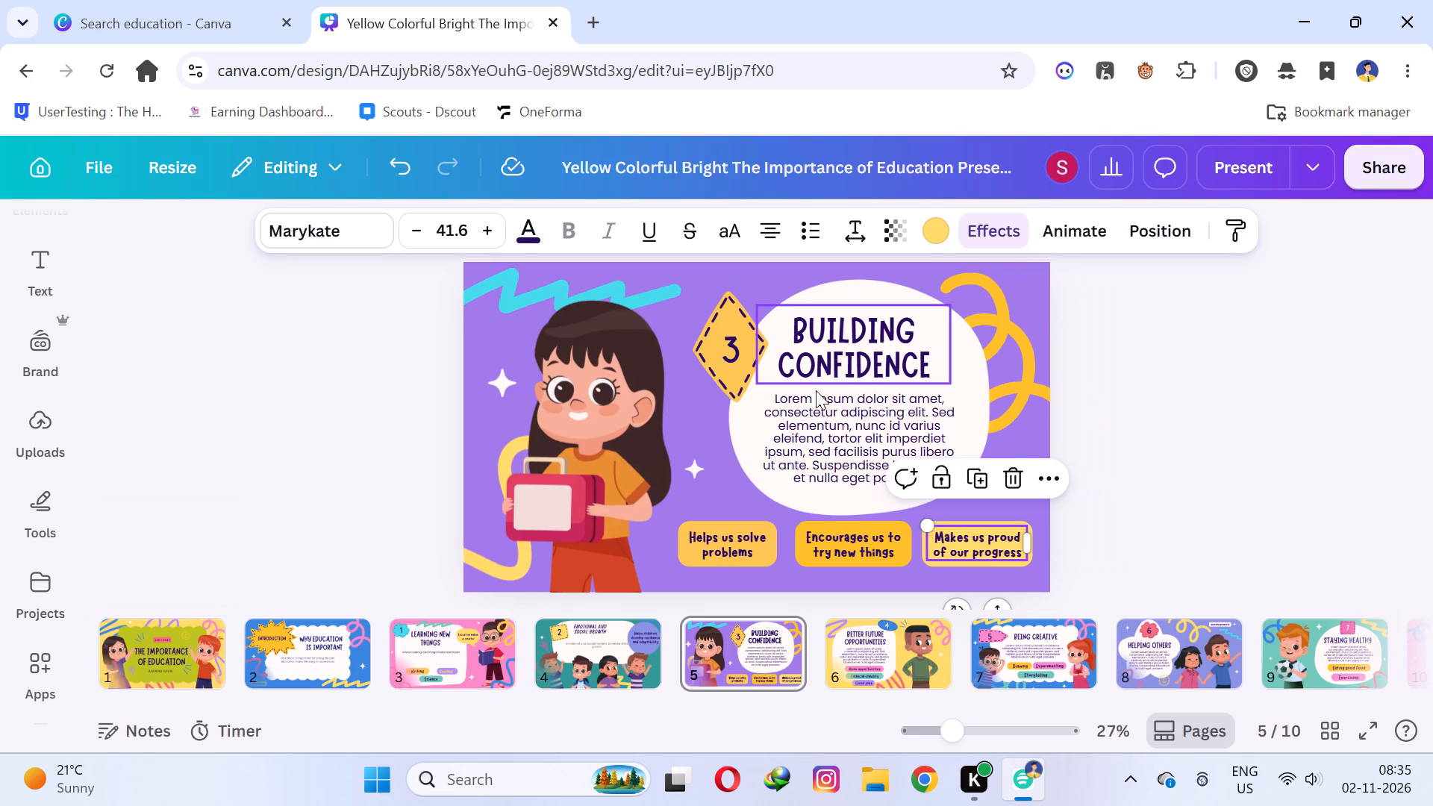
Replace the placeholder paragraph under Building Confidence with "build over confedece to make samrt and sucessfull".
triple_click(839, 440)
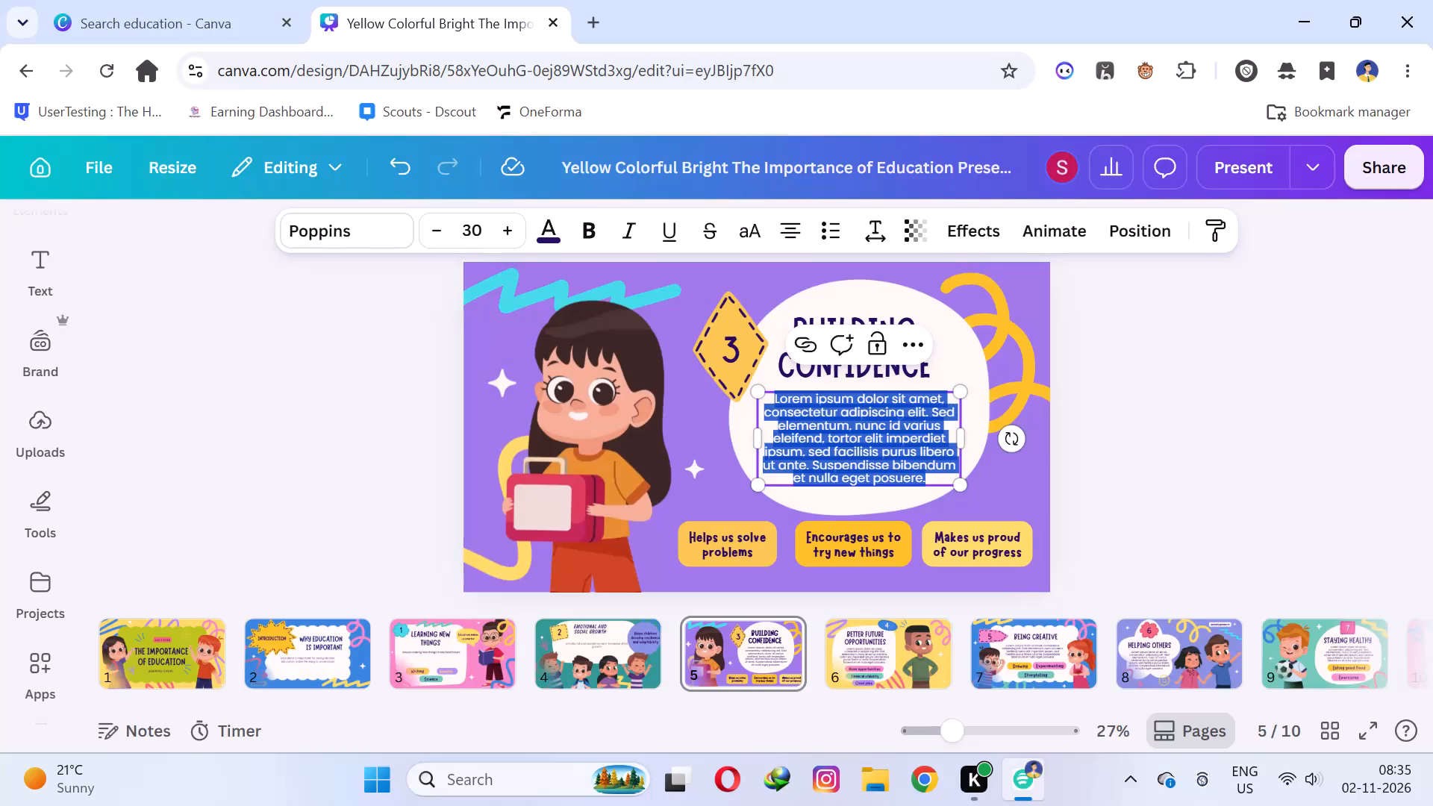
text(build)
key(space)
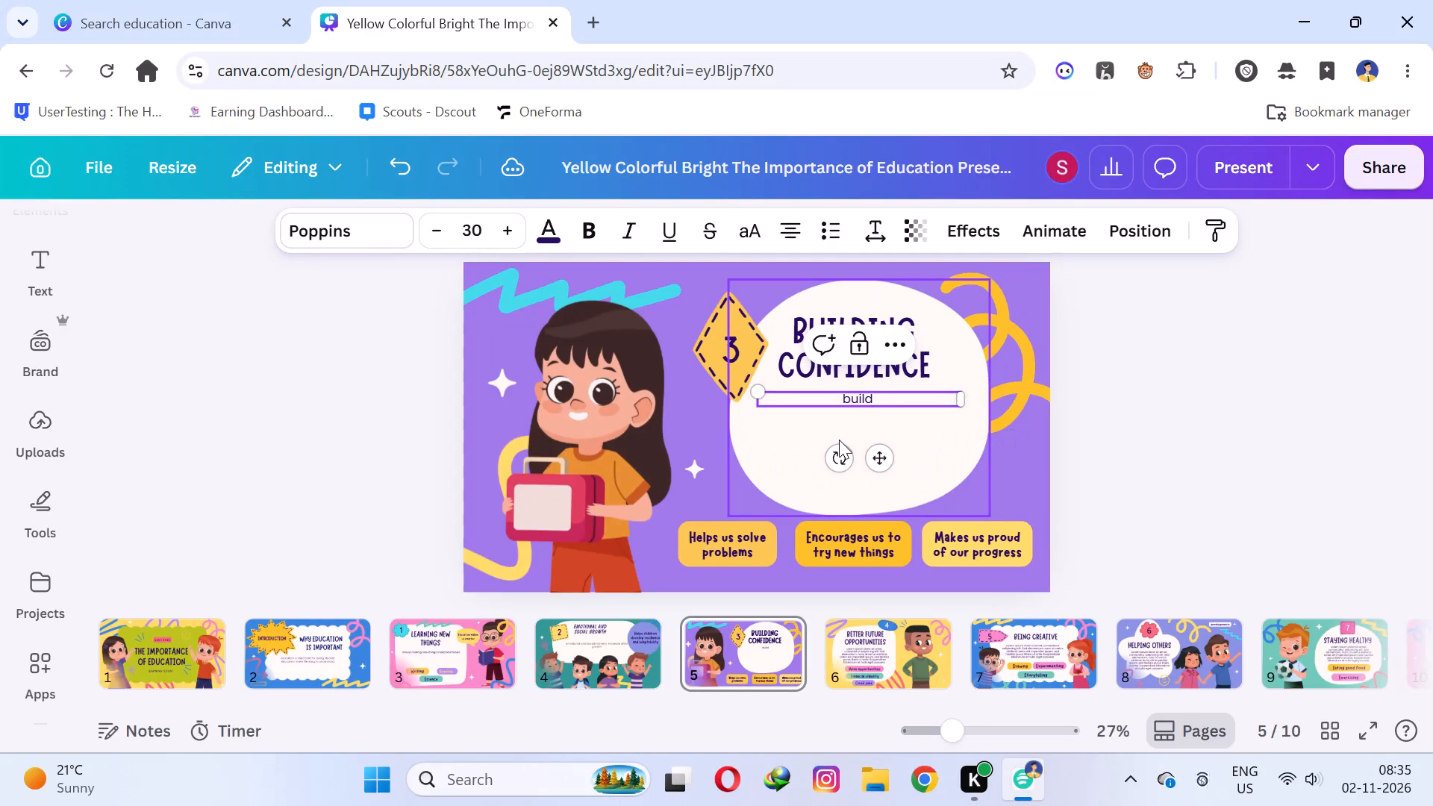
key(o)
text(ver)
key(space)
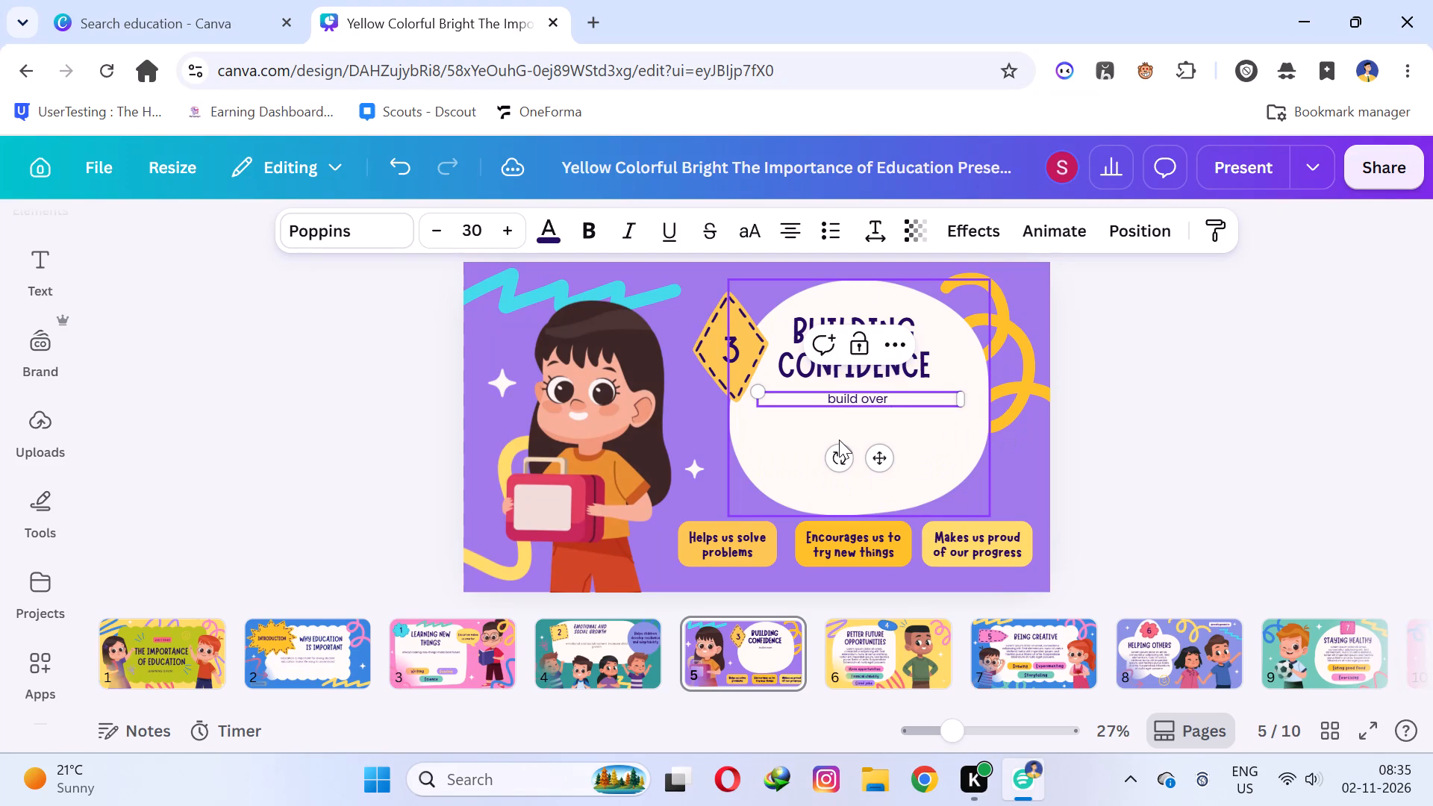
text(confedeb)
key(BackSpace)
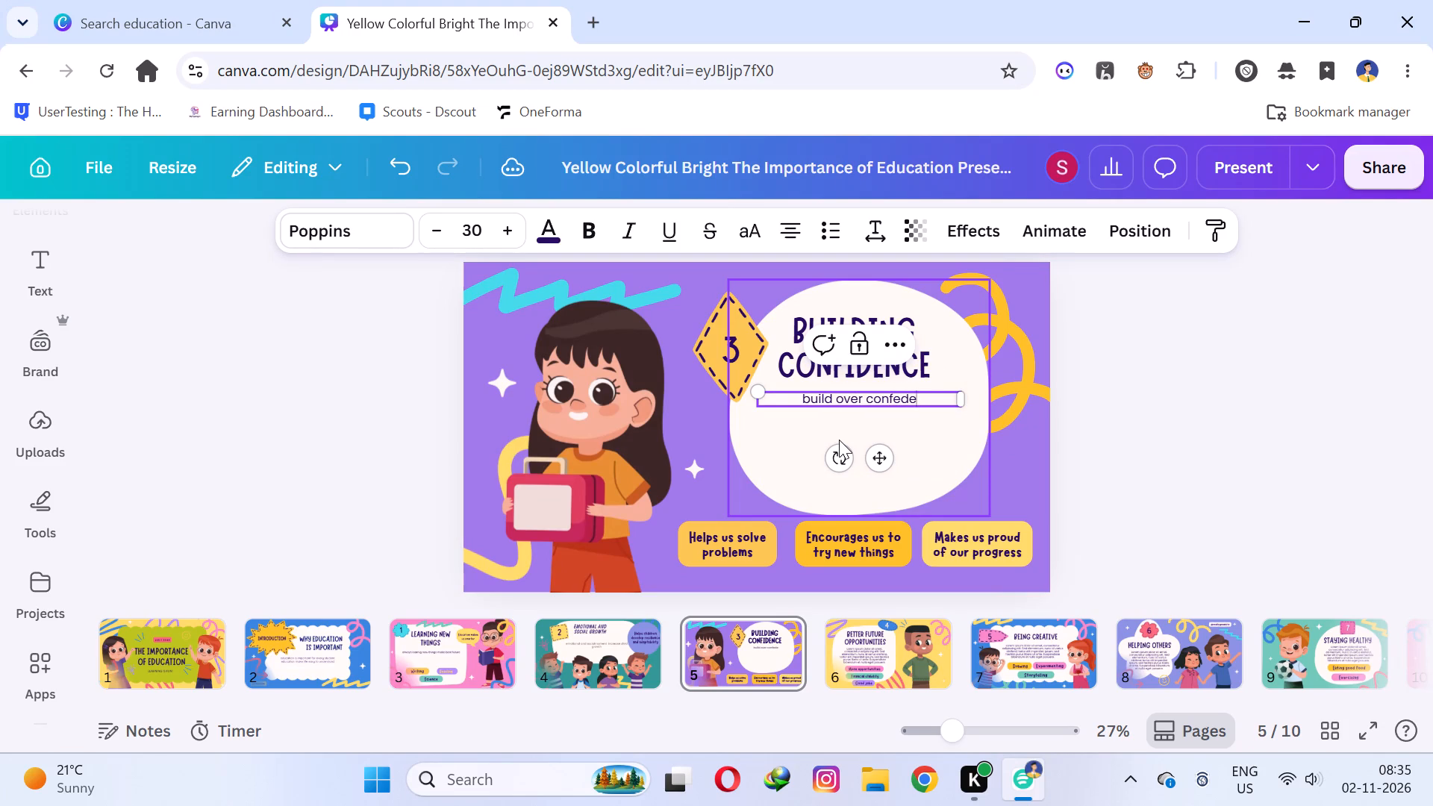
text(ce to)
key(space)
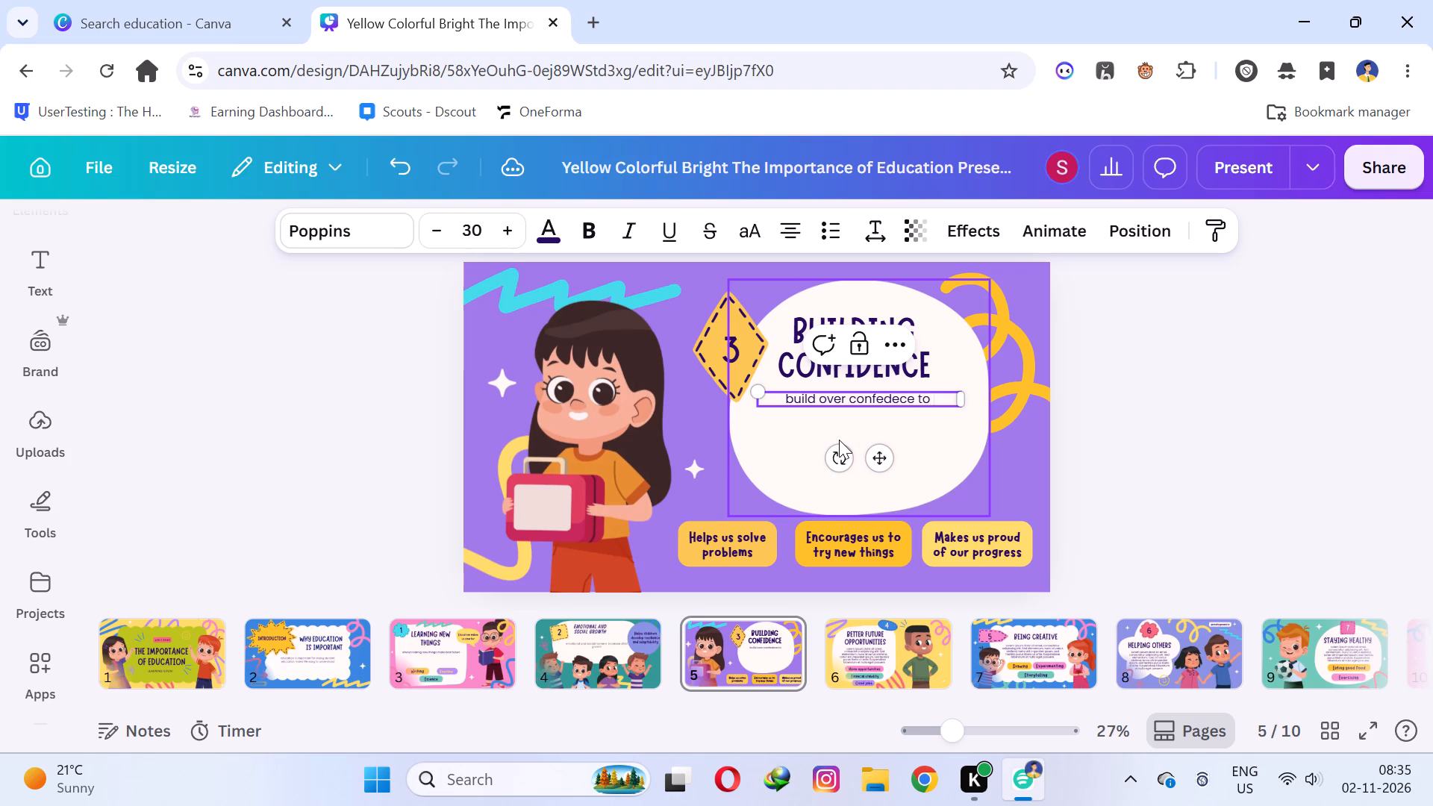
text(make samrt)
key(space)
key(a)
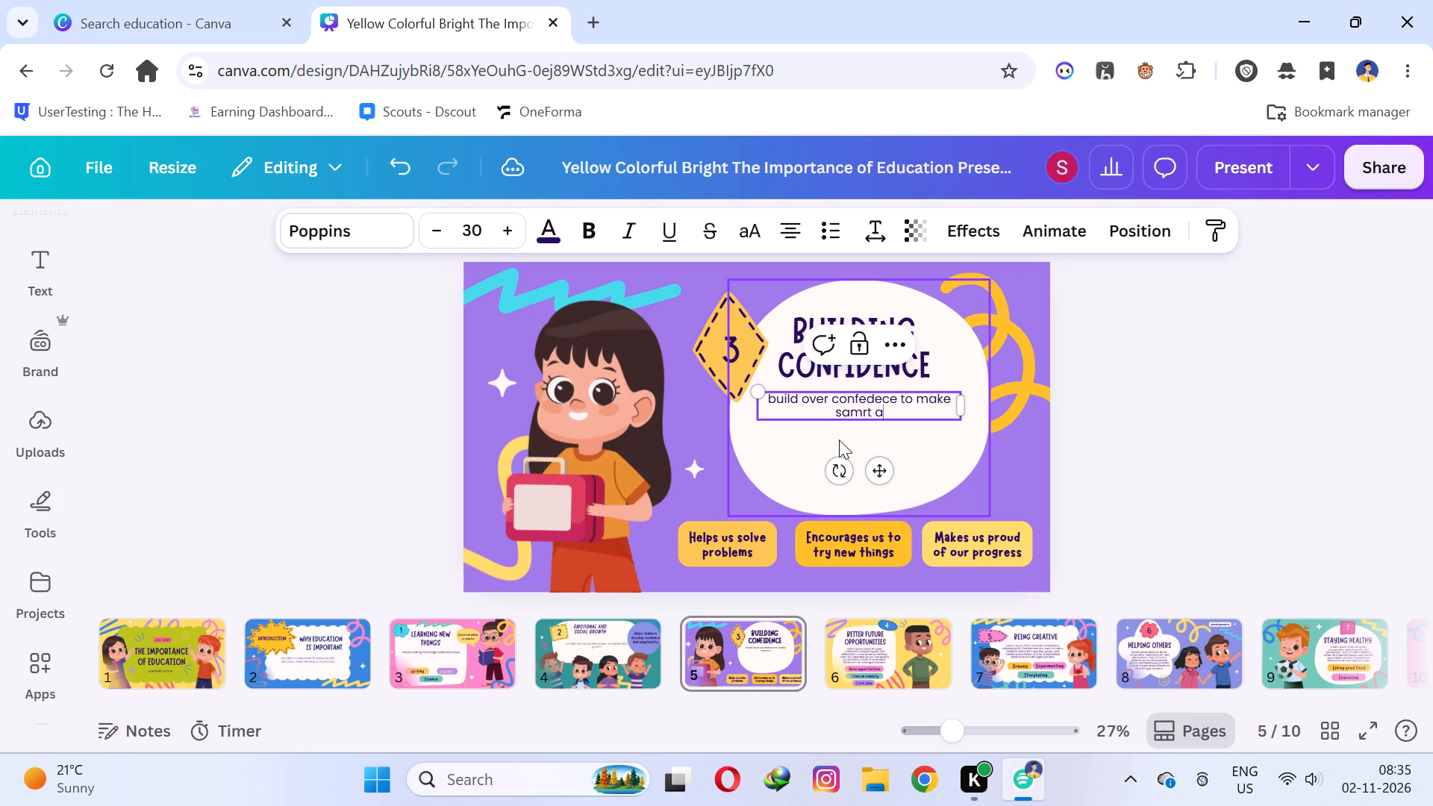
text(nd sucessfull)
click(1293, 359)
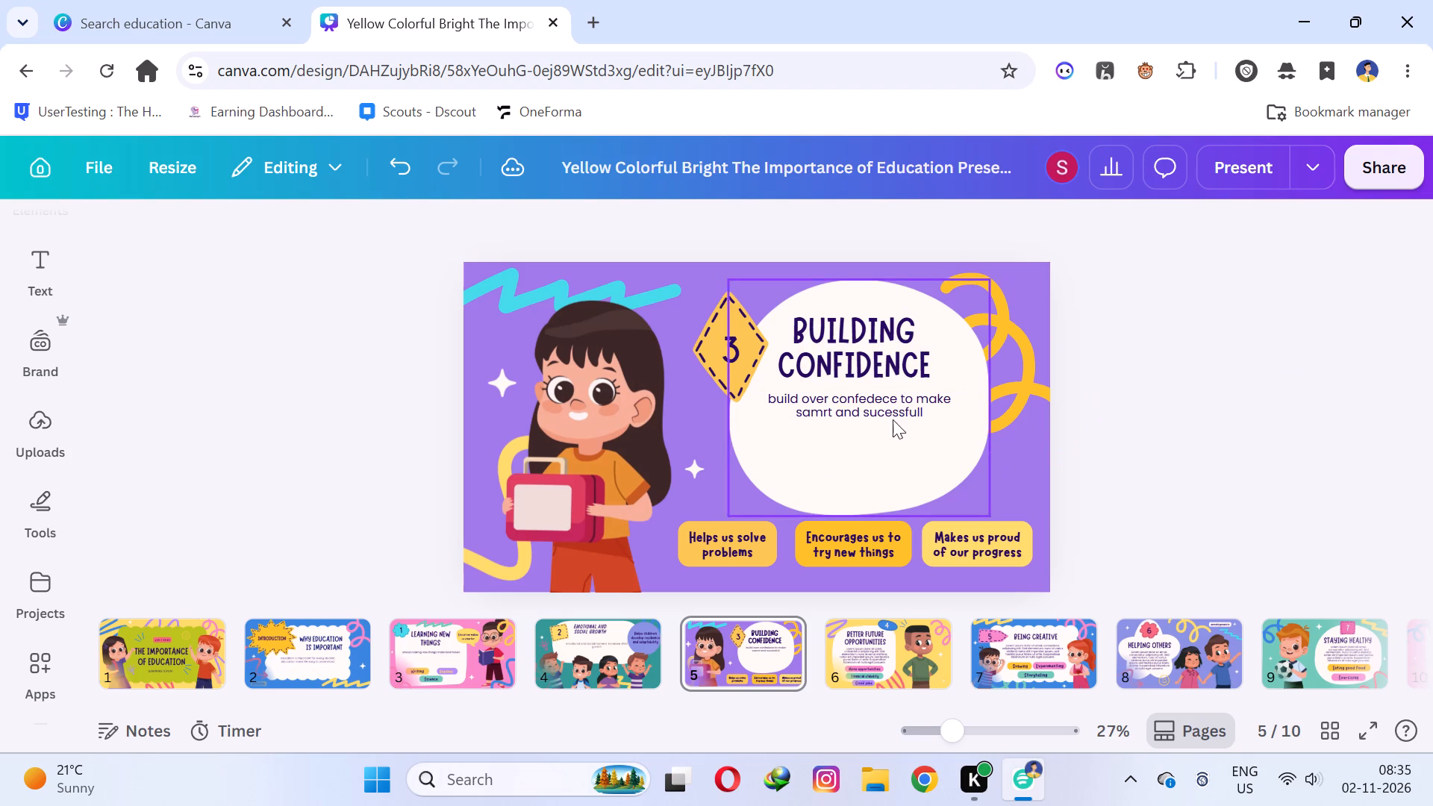
Shift the new paragraph slightly lower under the heading and give it the Typewriter animation.
drag(871, 410, 871, 416)
click(1046, 224)
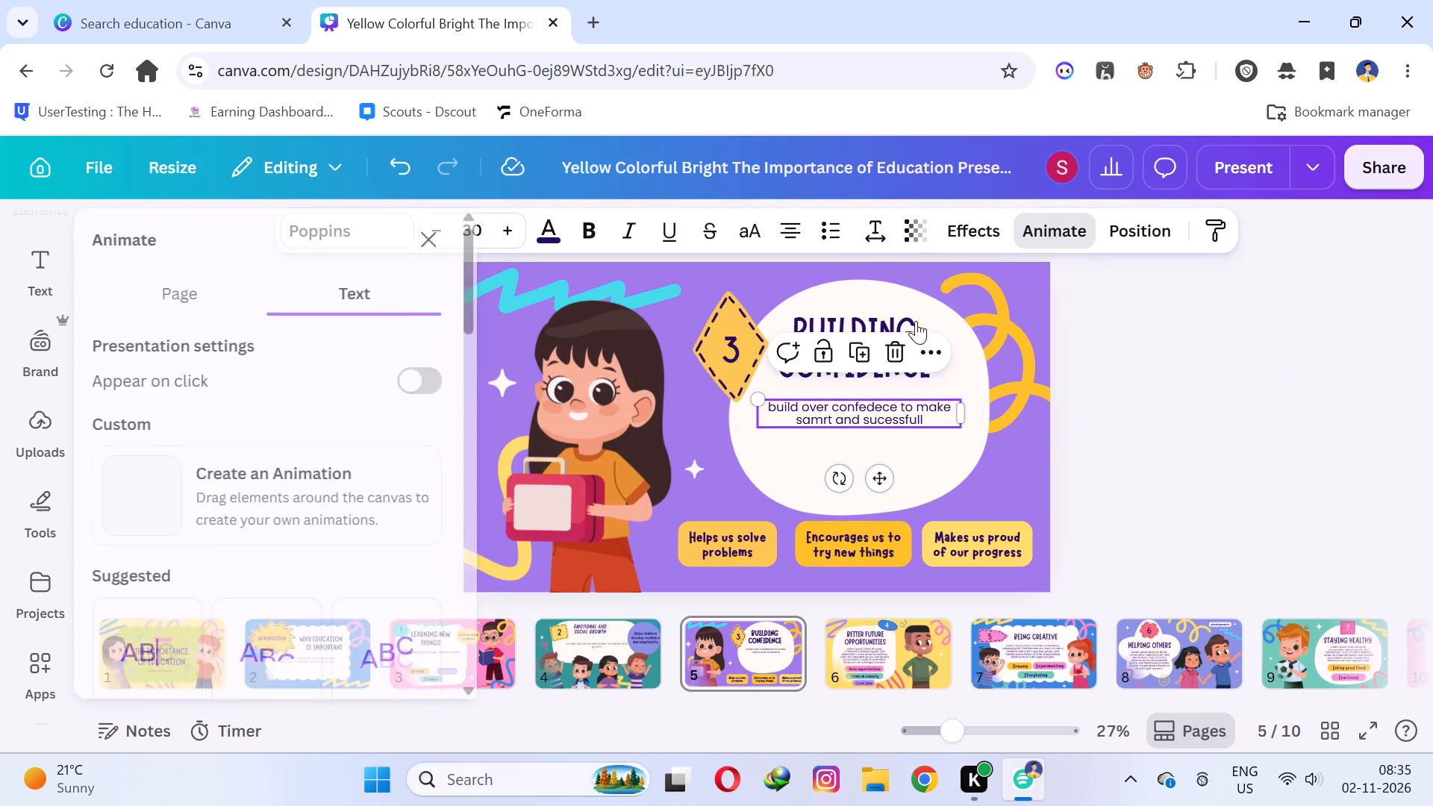
scroll(297, 538, down, 2)
click(113, 506)
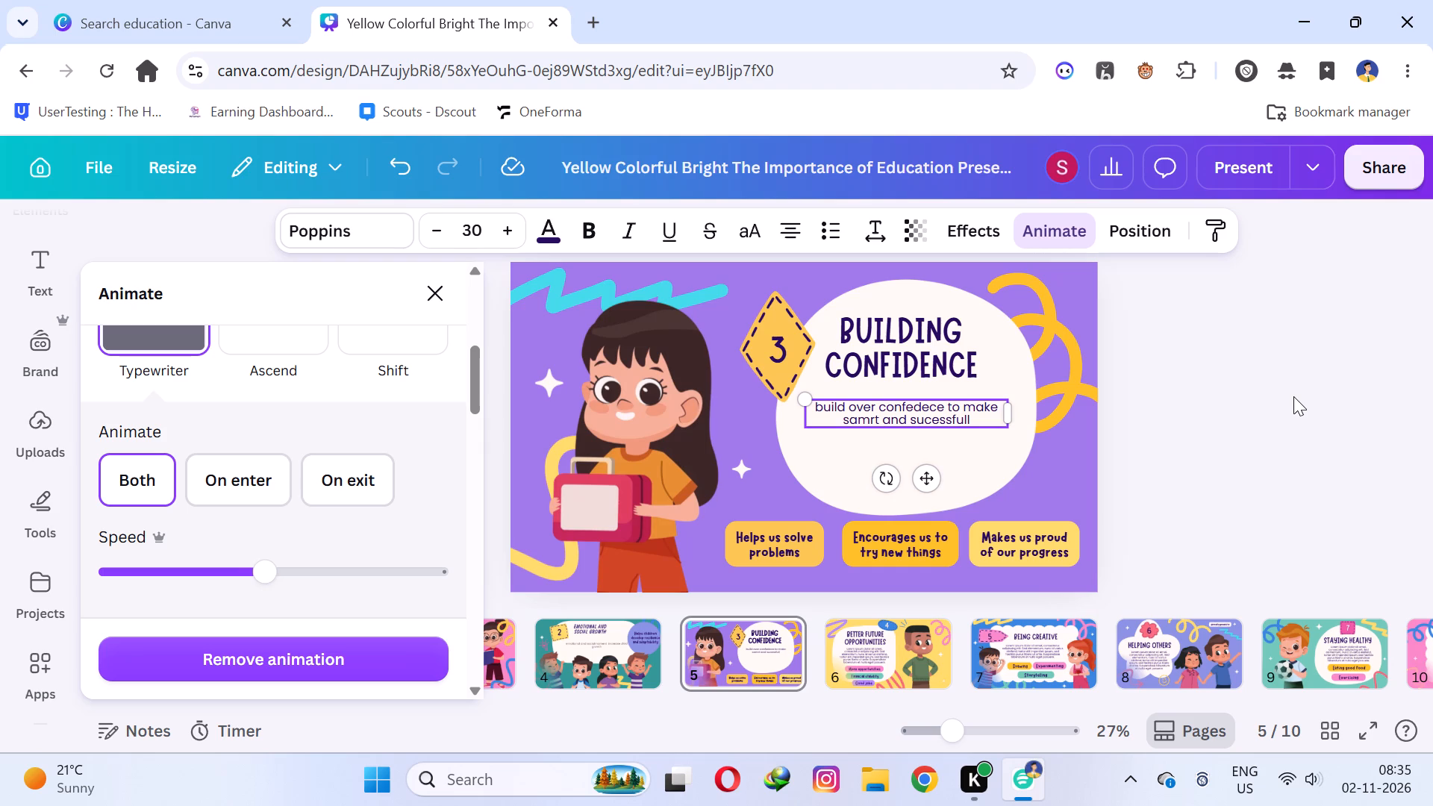
Apply the Bounce text animation to the "Helps us solve problems" label.
click(746, 534)
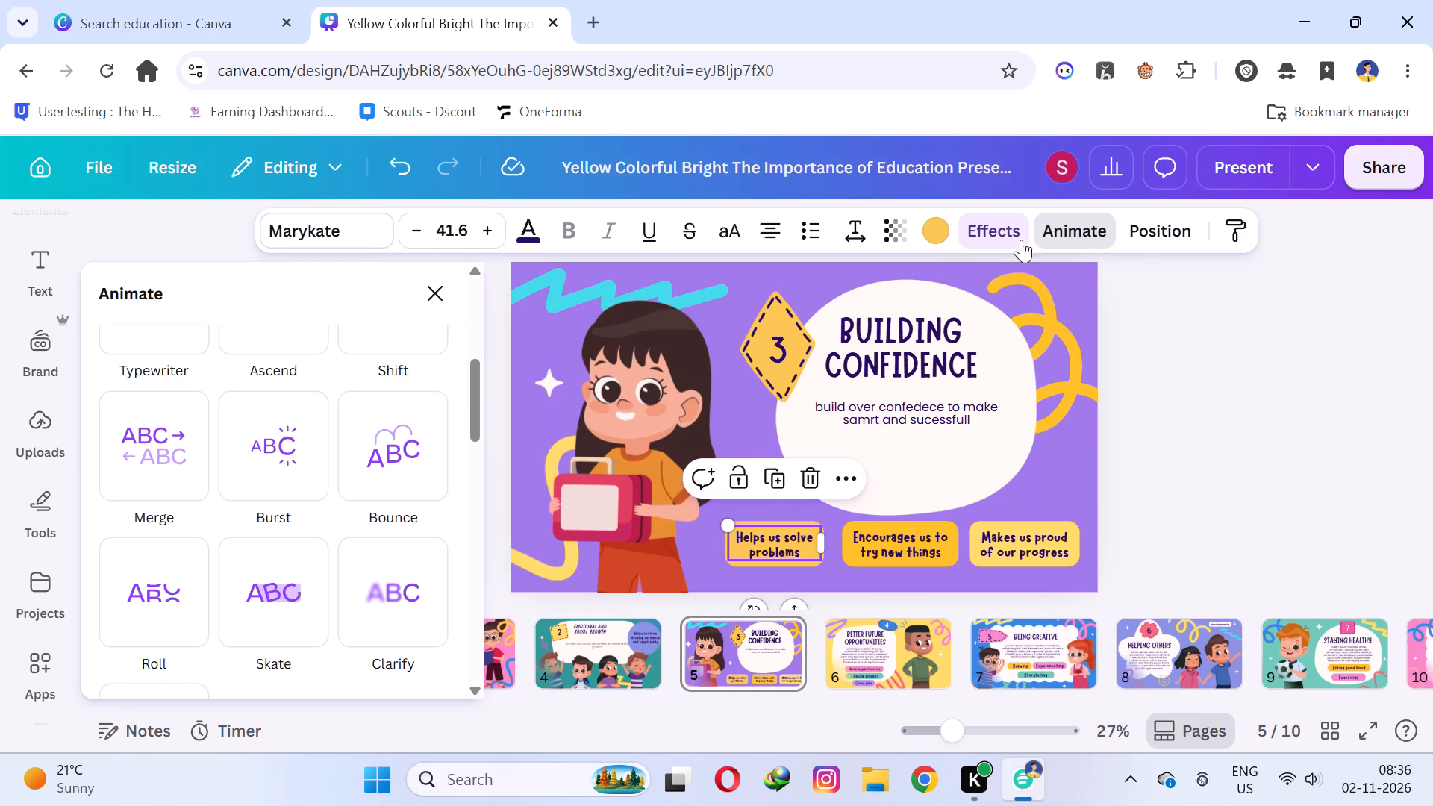
click(1057, 219)
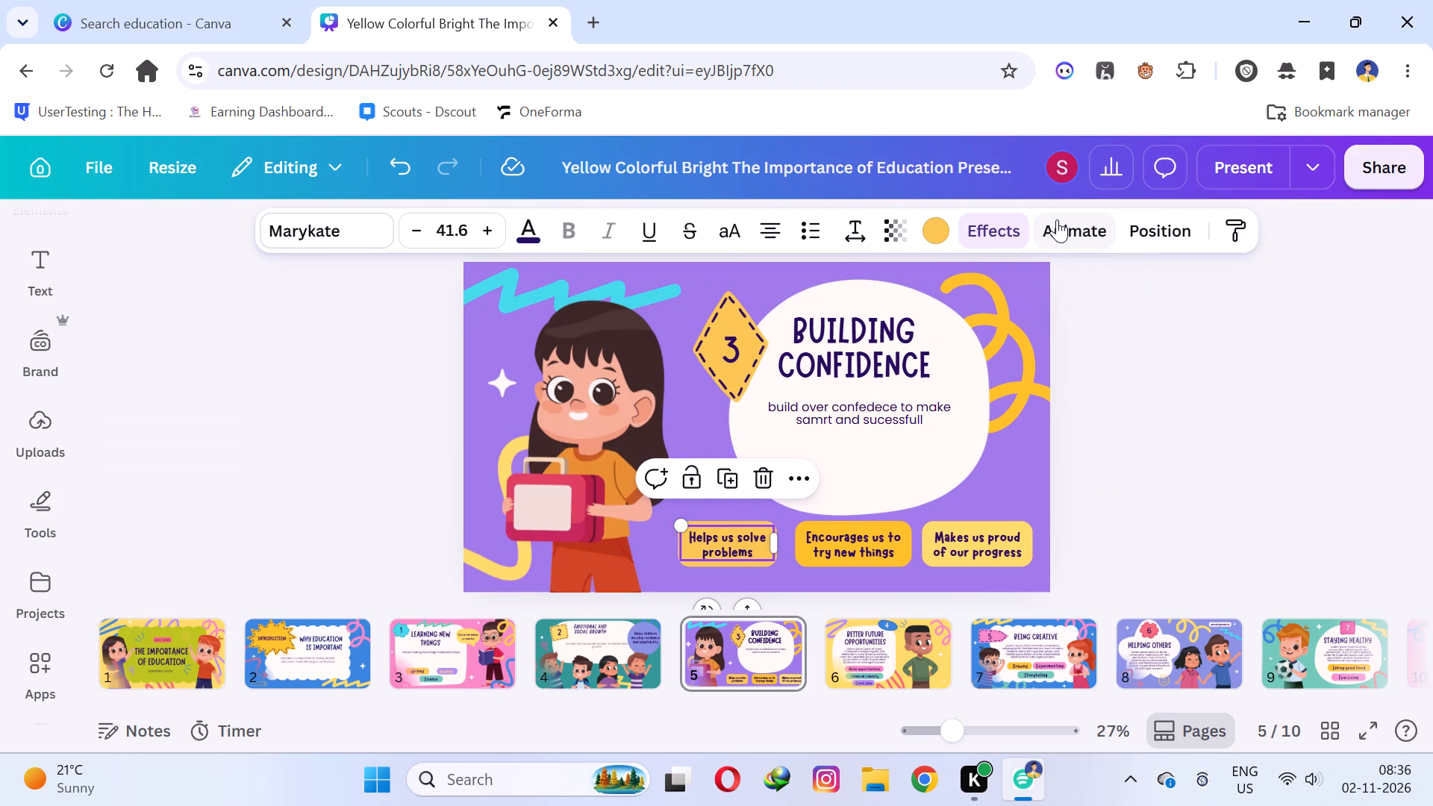
scroll(882, 431, down, 1)
click(724, 534)
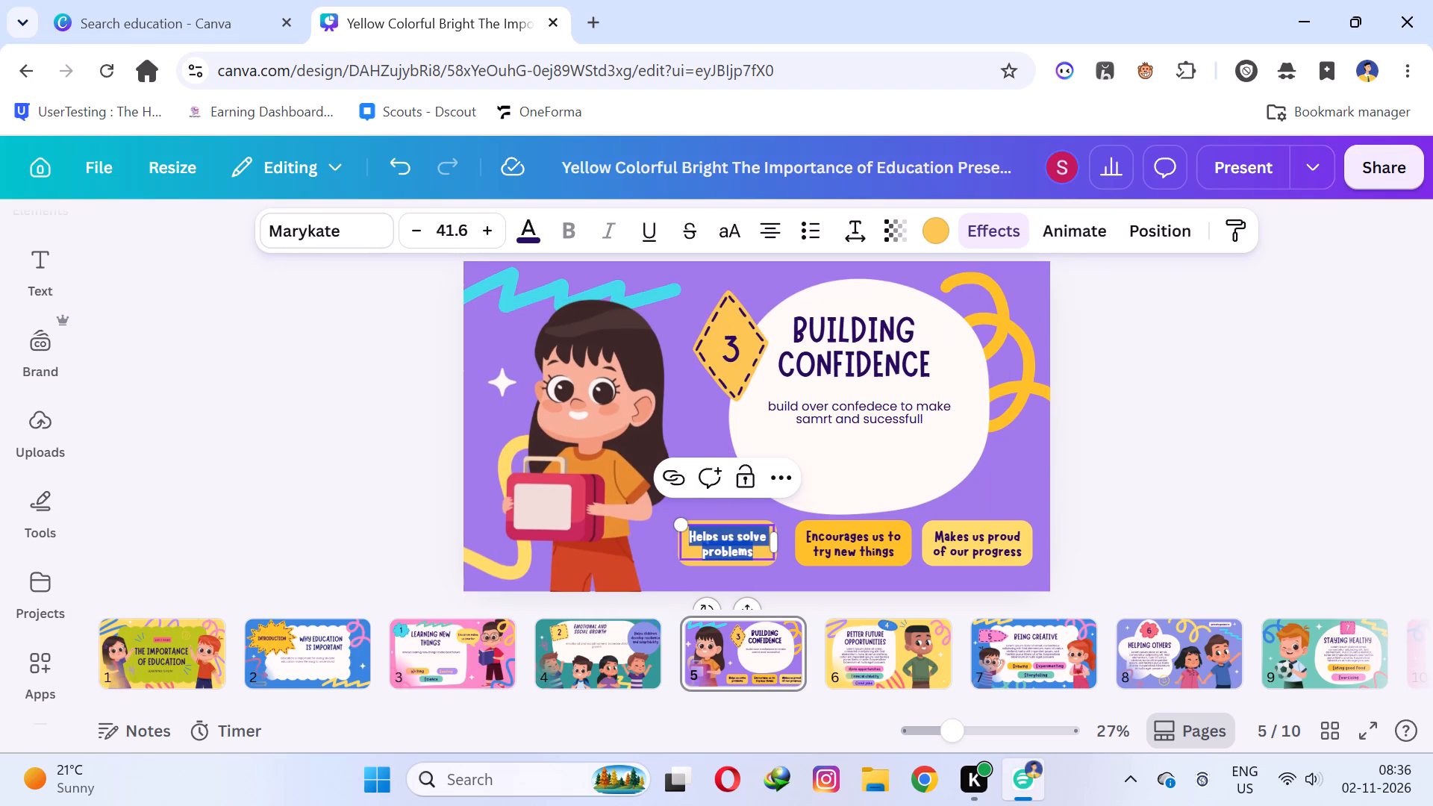
click(1065, 240)
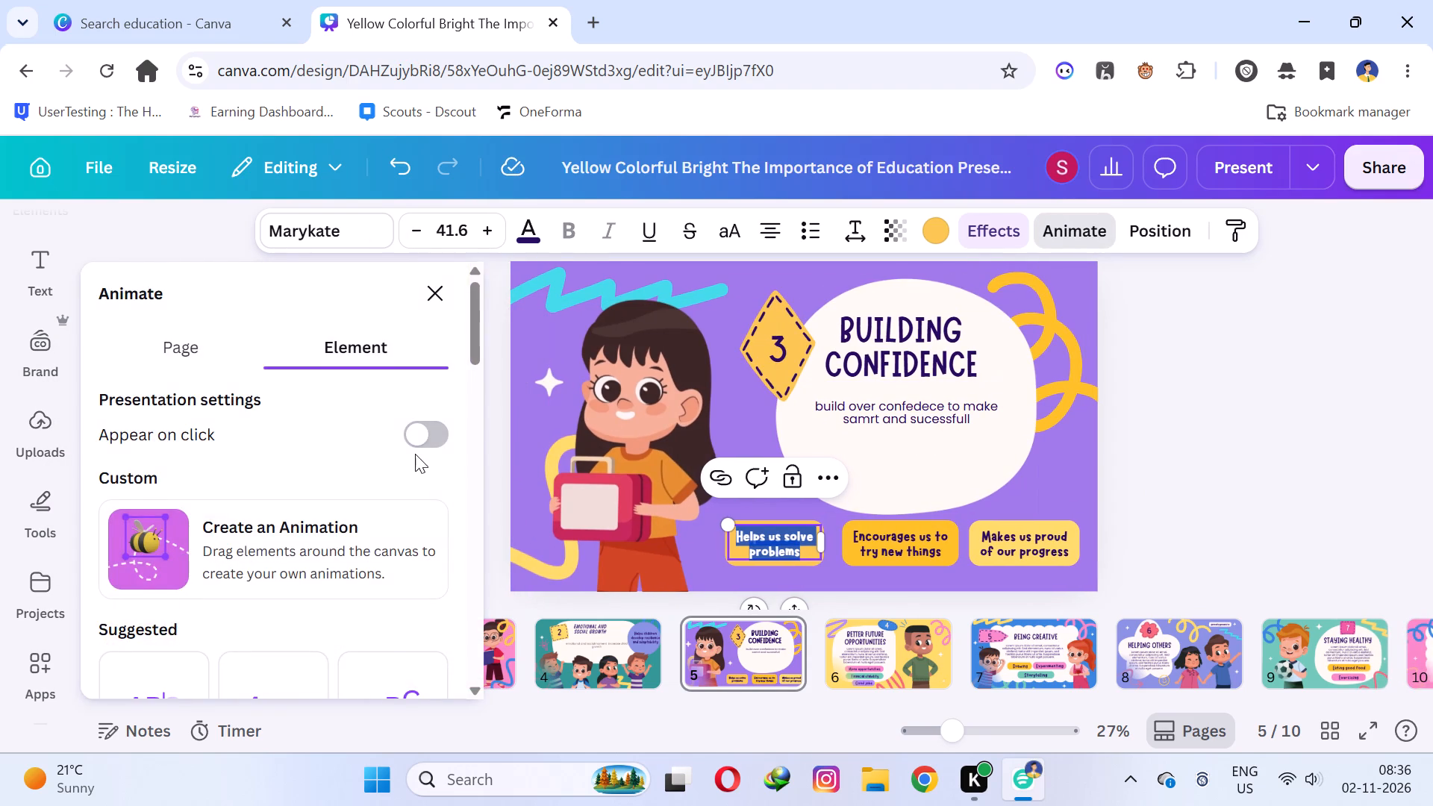
scroll(415, 454, down, 2)
scroll(158, 391, down, 1)
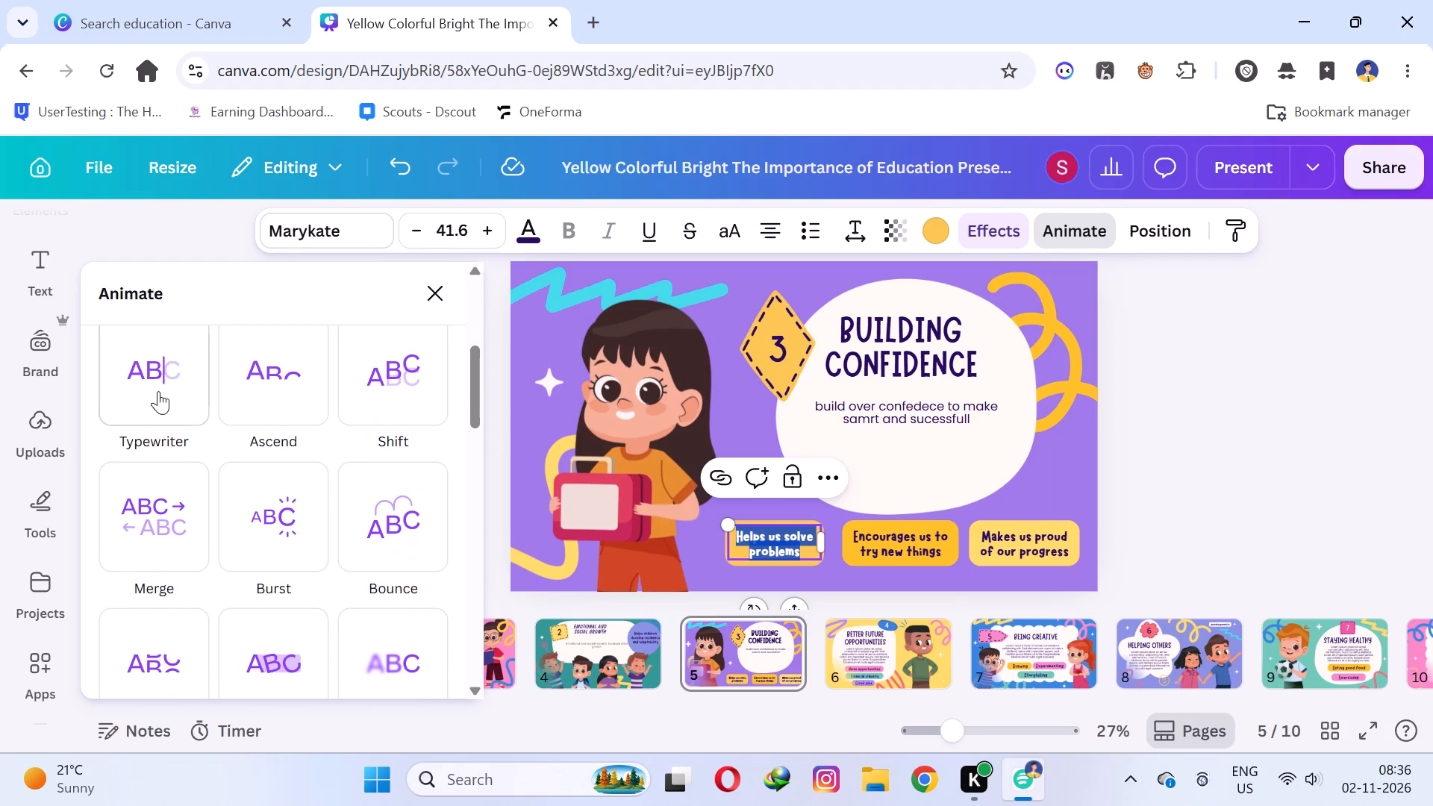
scroll(158, 391, down, 1)
click(389, 384)
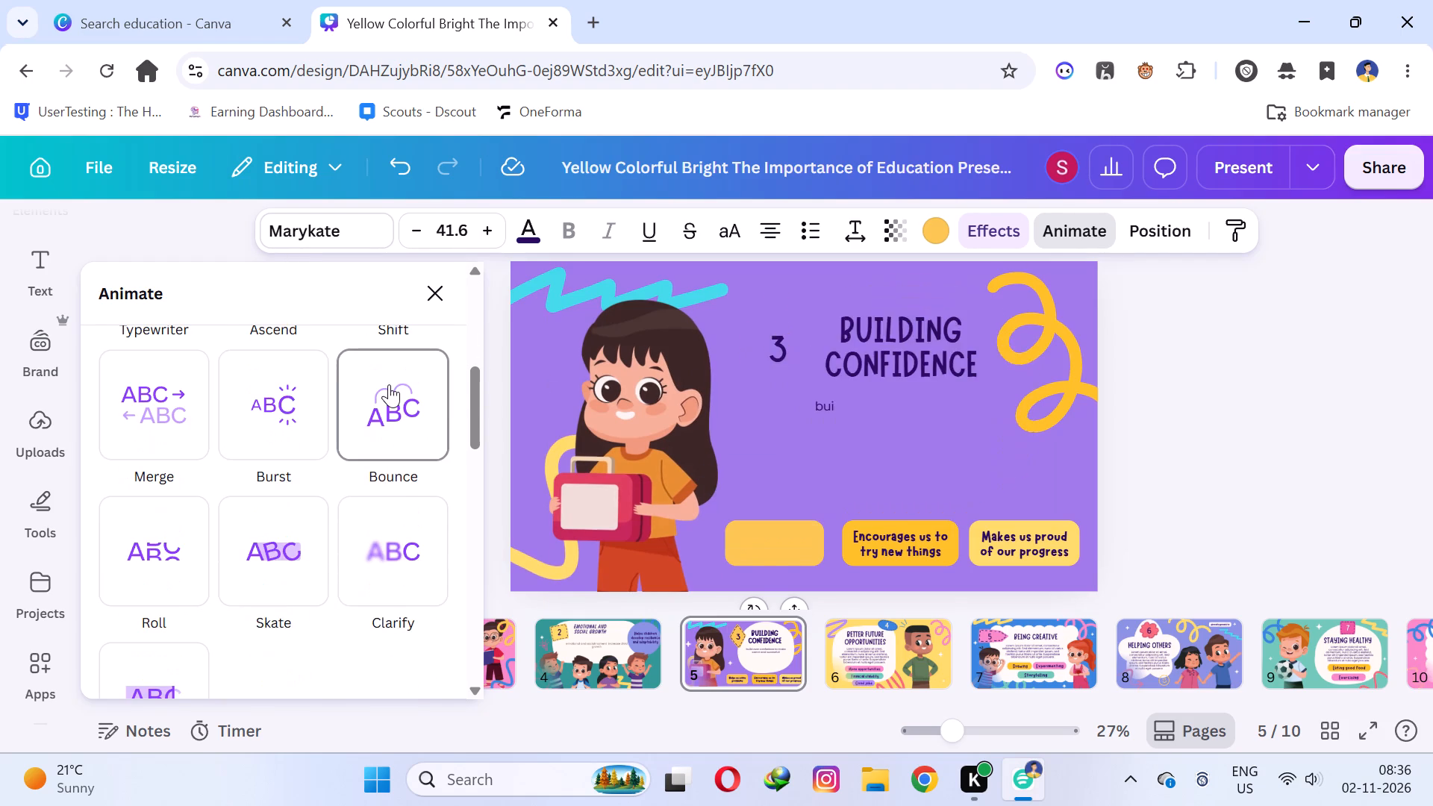
Preview the Roll text animation on the "Encourages us to try new things" label.
click(900, 543)
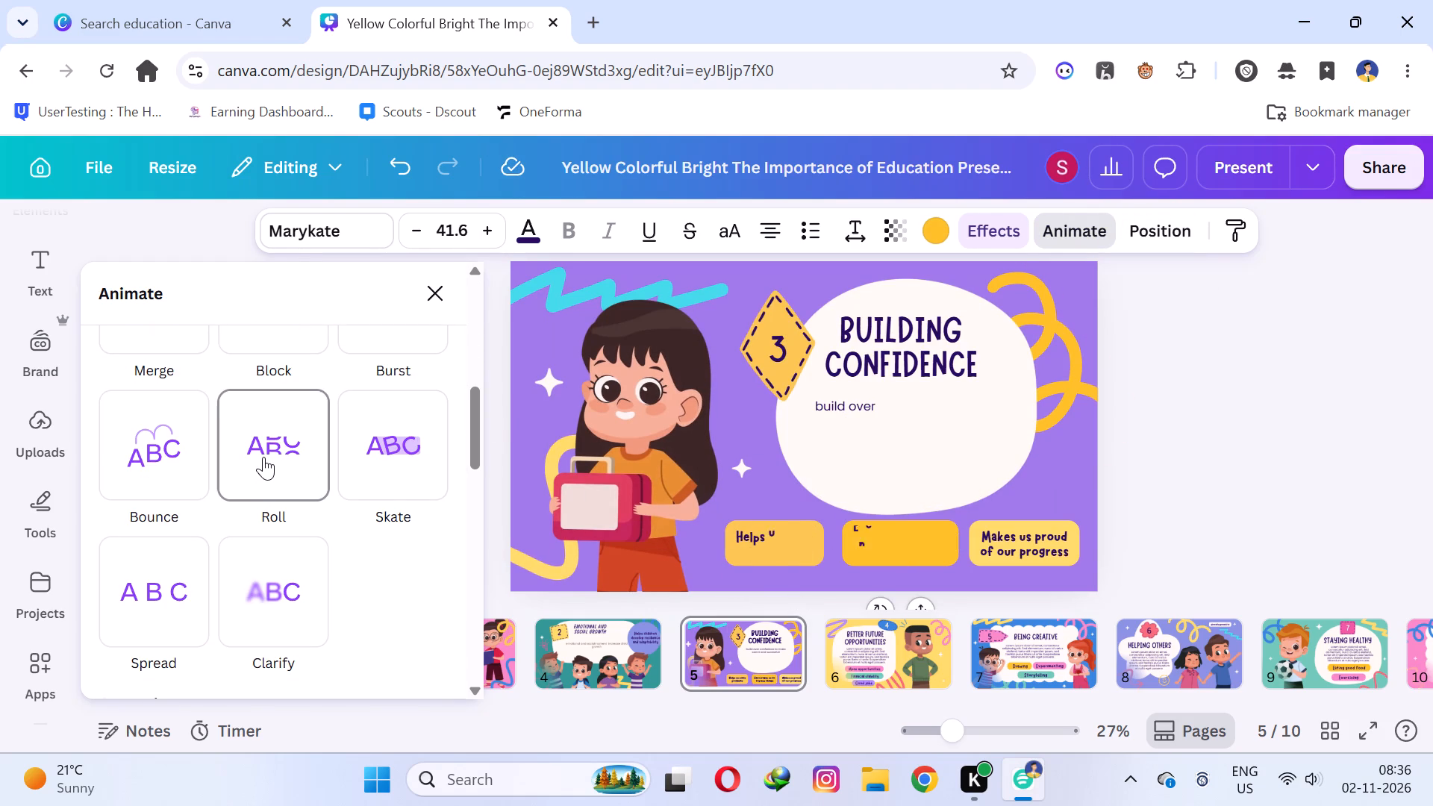
Apply the Bounce text animation to the "Makes us proud of our progress" label.
click(993, 541)
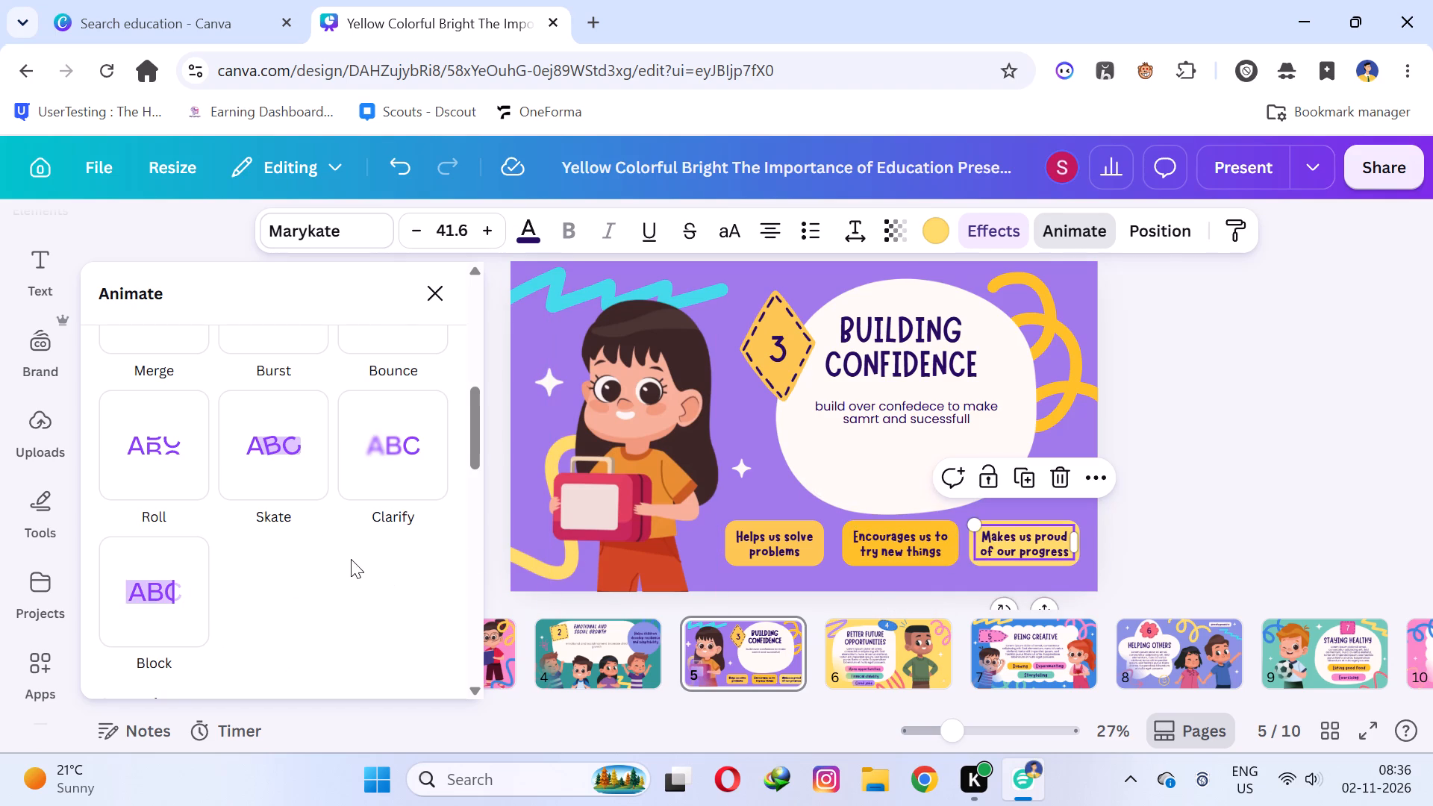
scroll(351, 549, up, 1)
scroll(342, 528, down, 5)
scroll(342, 528, up, 3)
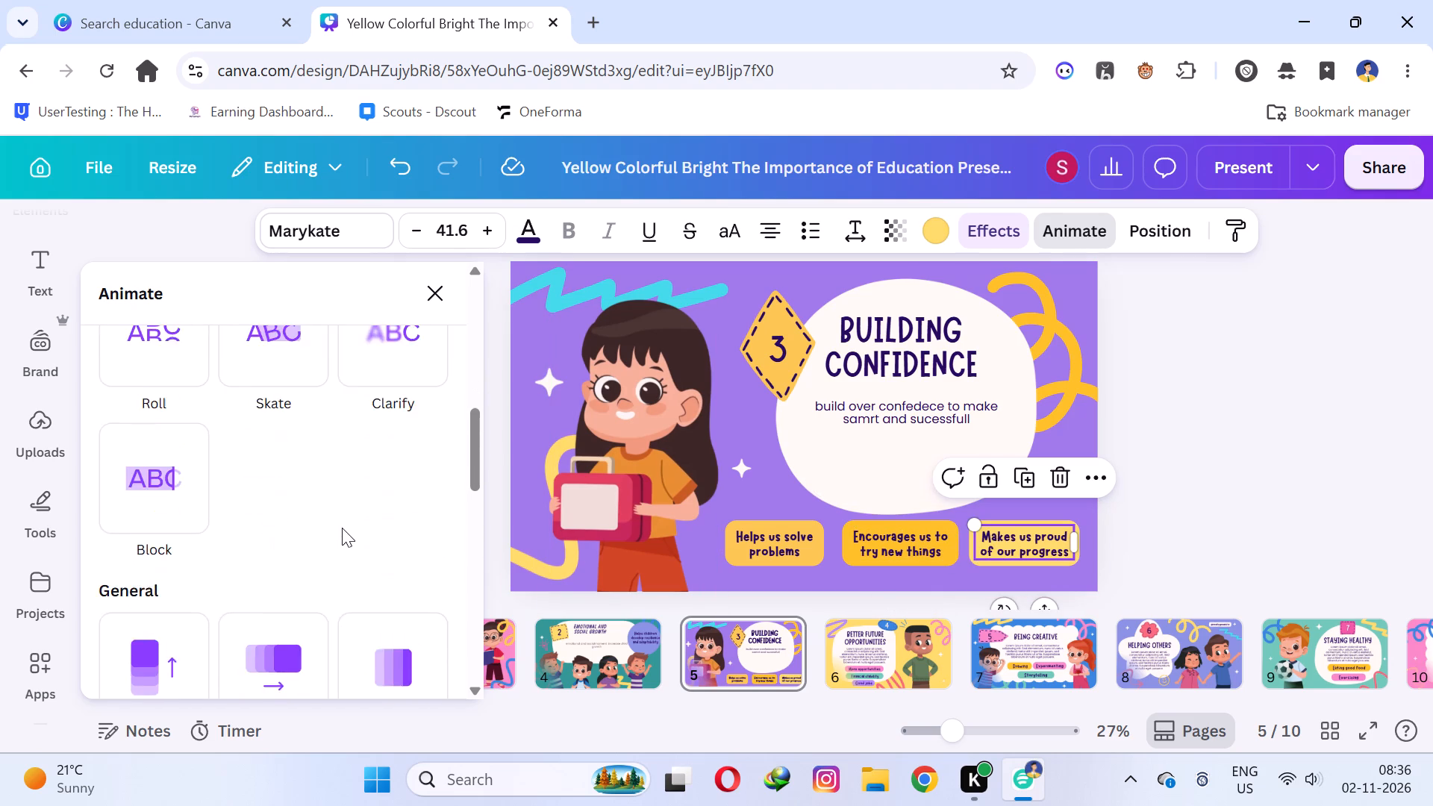
scroll(342, 528, up, 3)
click(360, 528)
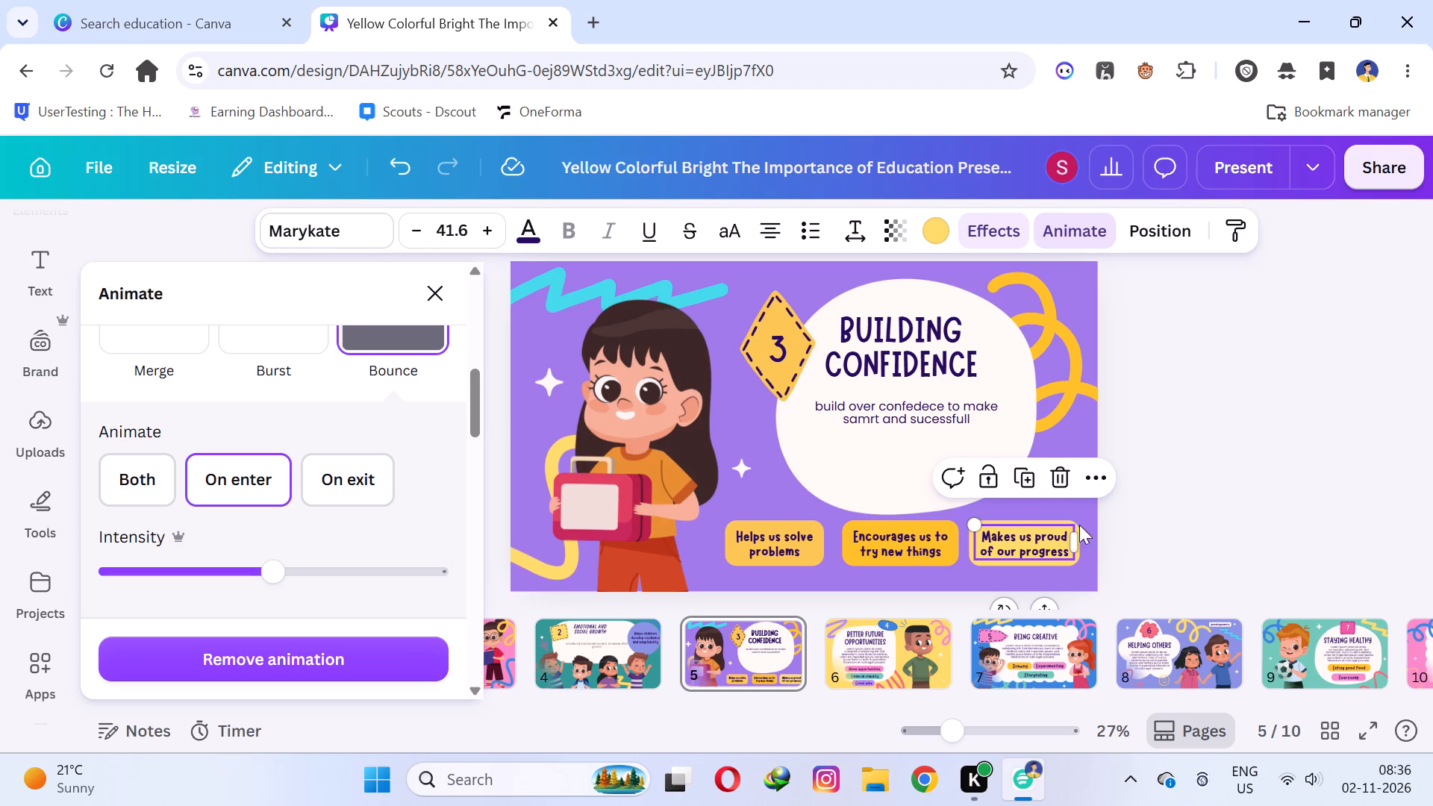
Adjust the side edges of slide 5's girl illustration, making it slightly narrower, and reposition it higher on the slide.
click(553, 300)
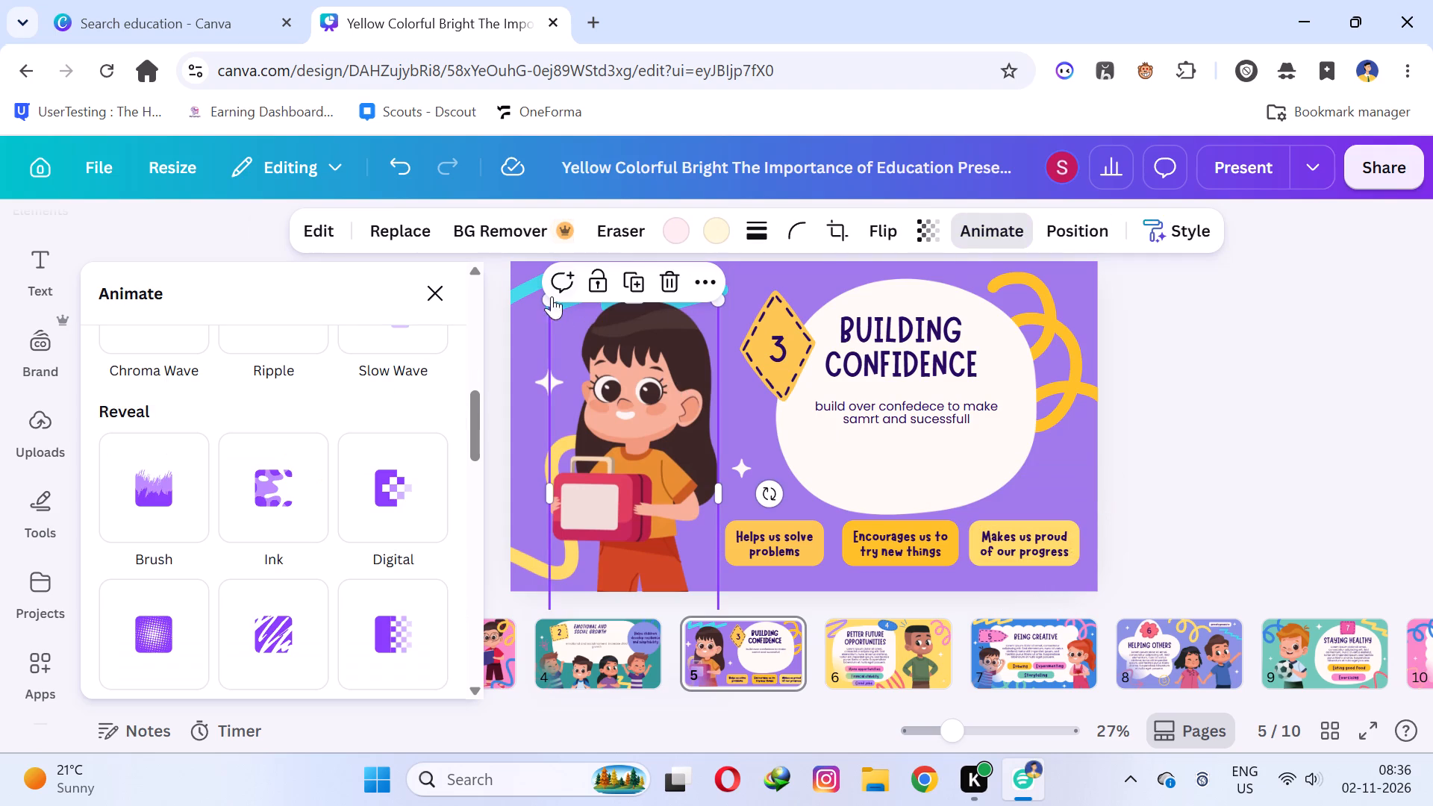
click(565, 346)
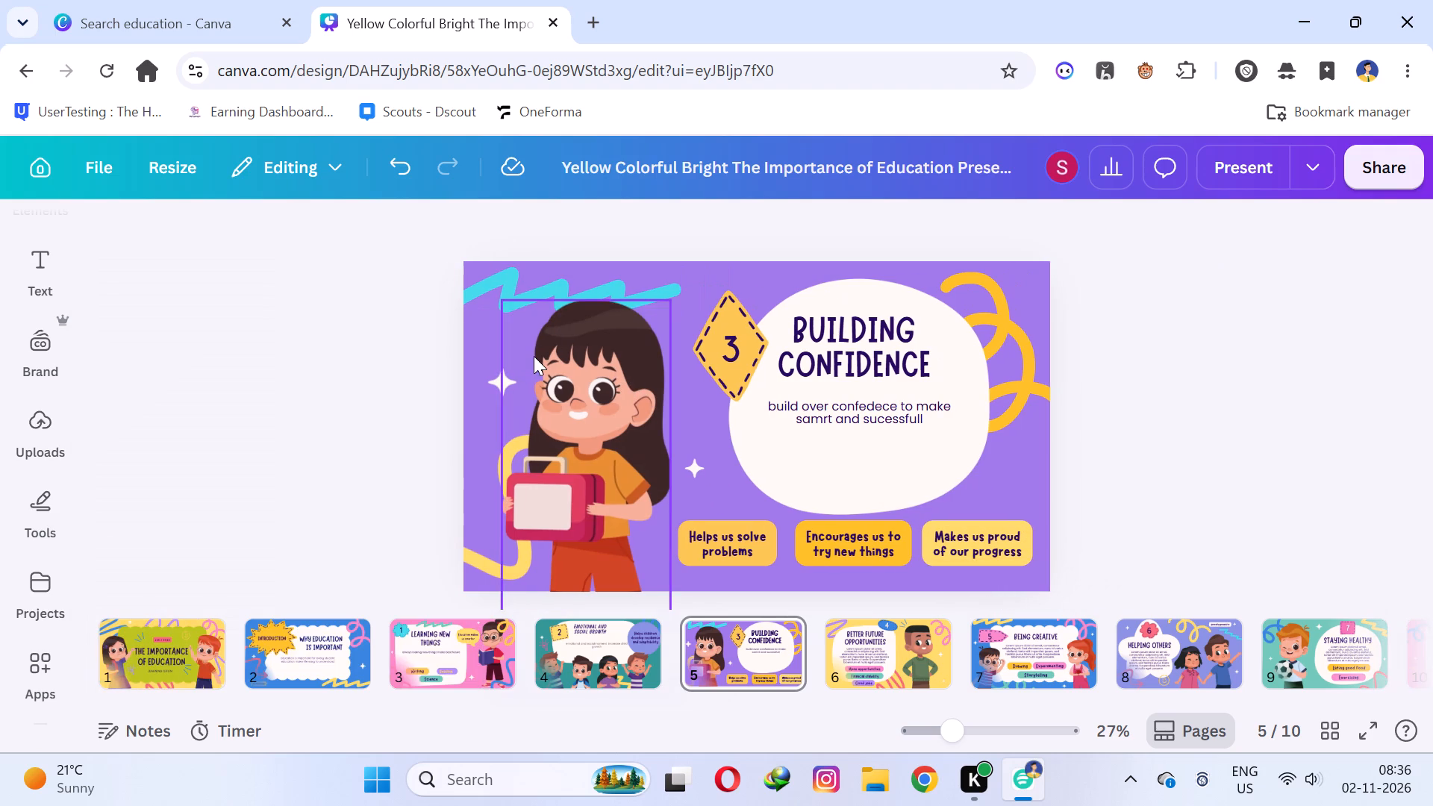
click(534, 356)
click(665, 583)
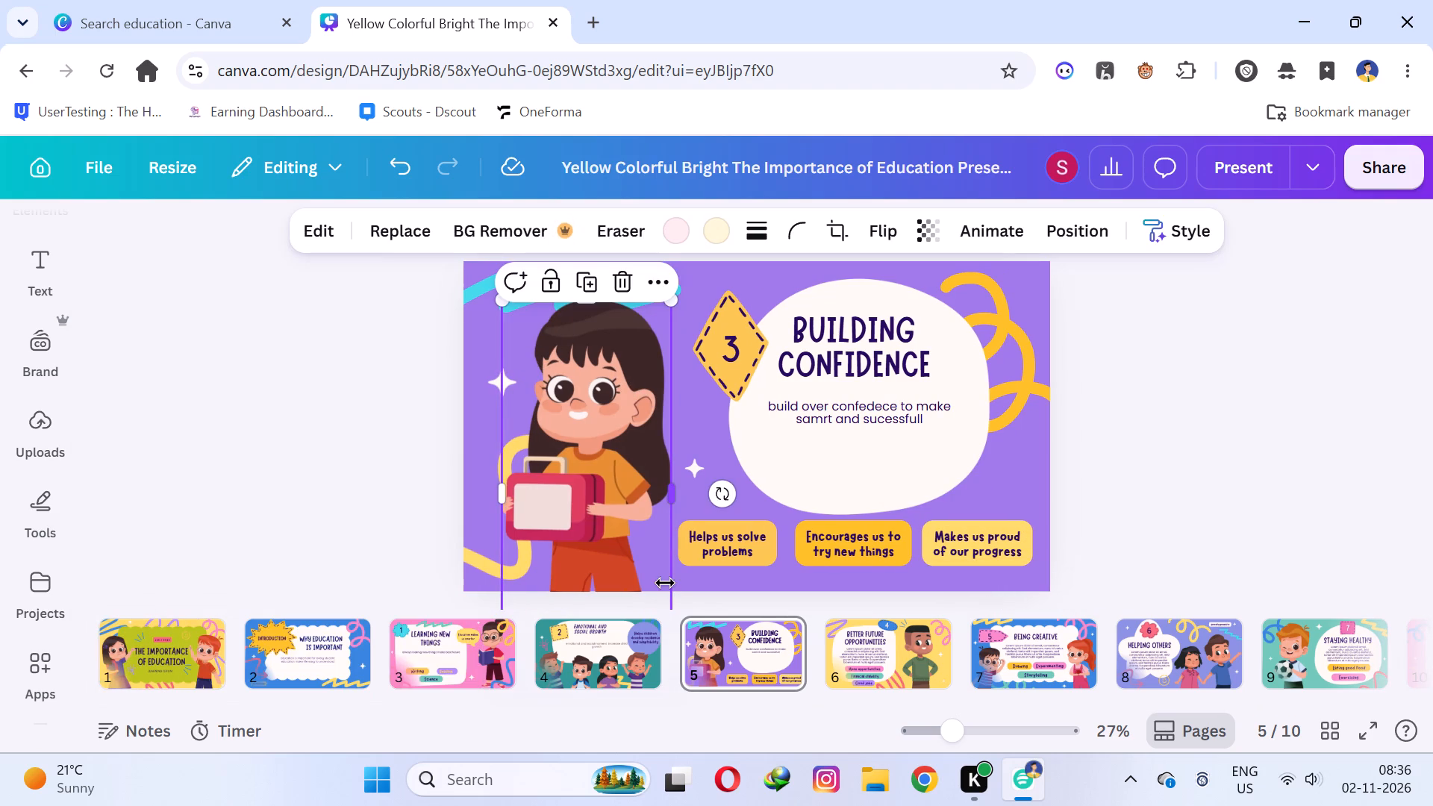
drag(665, 583, 651, 563)
drag(549, 406, 575, 355)
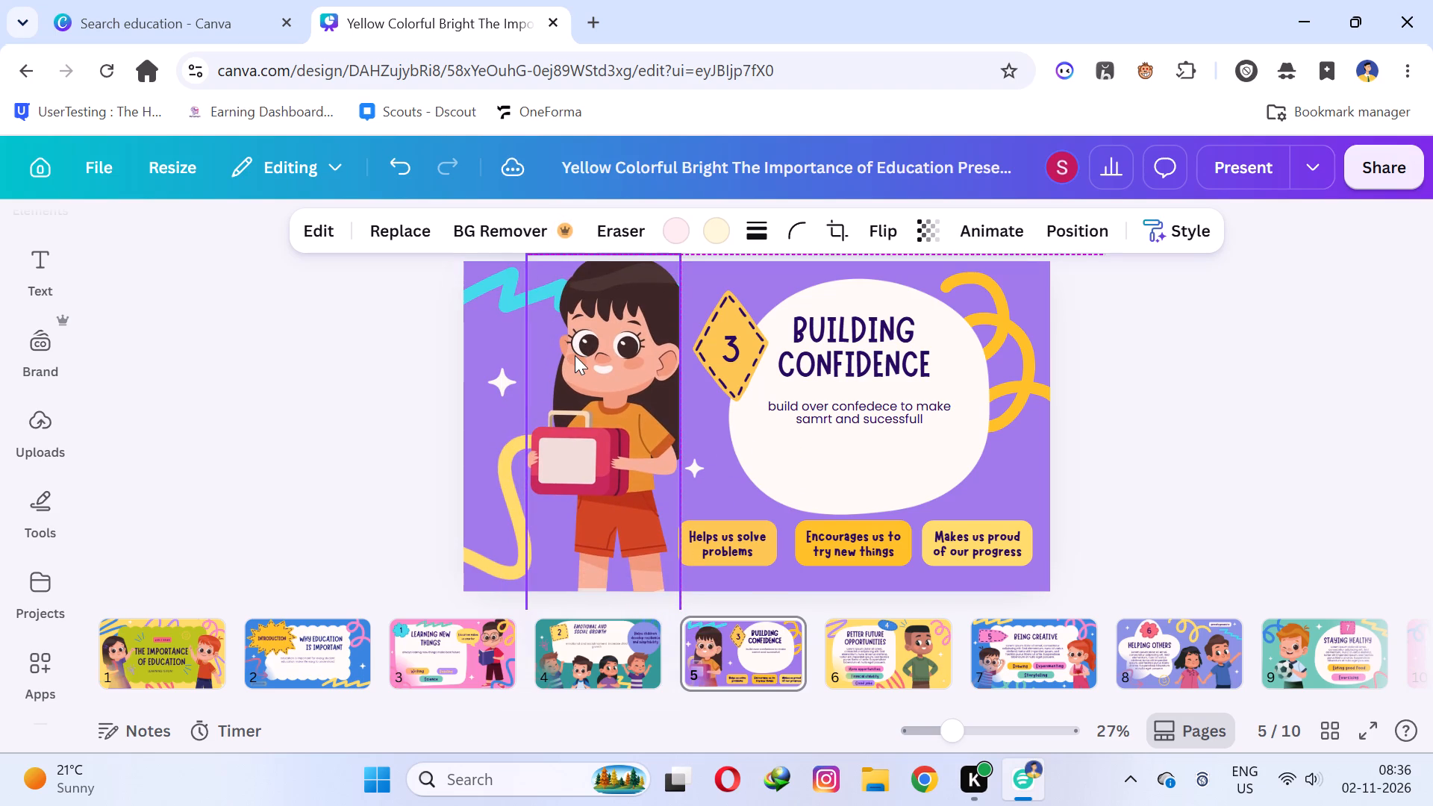
drag(528, 604, 552, 592)
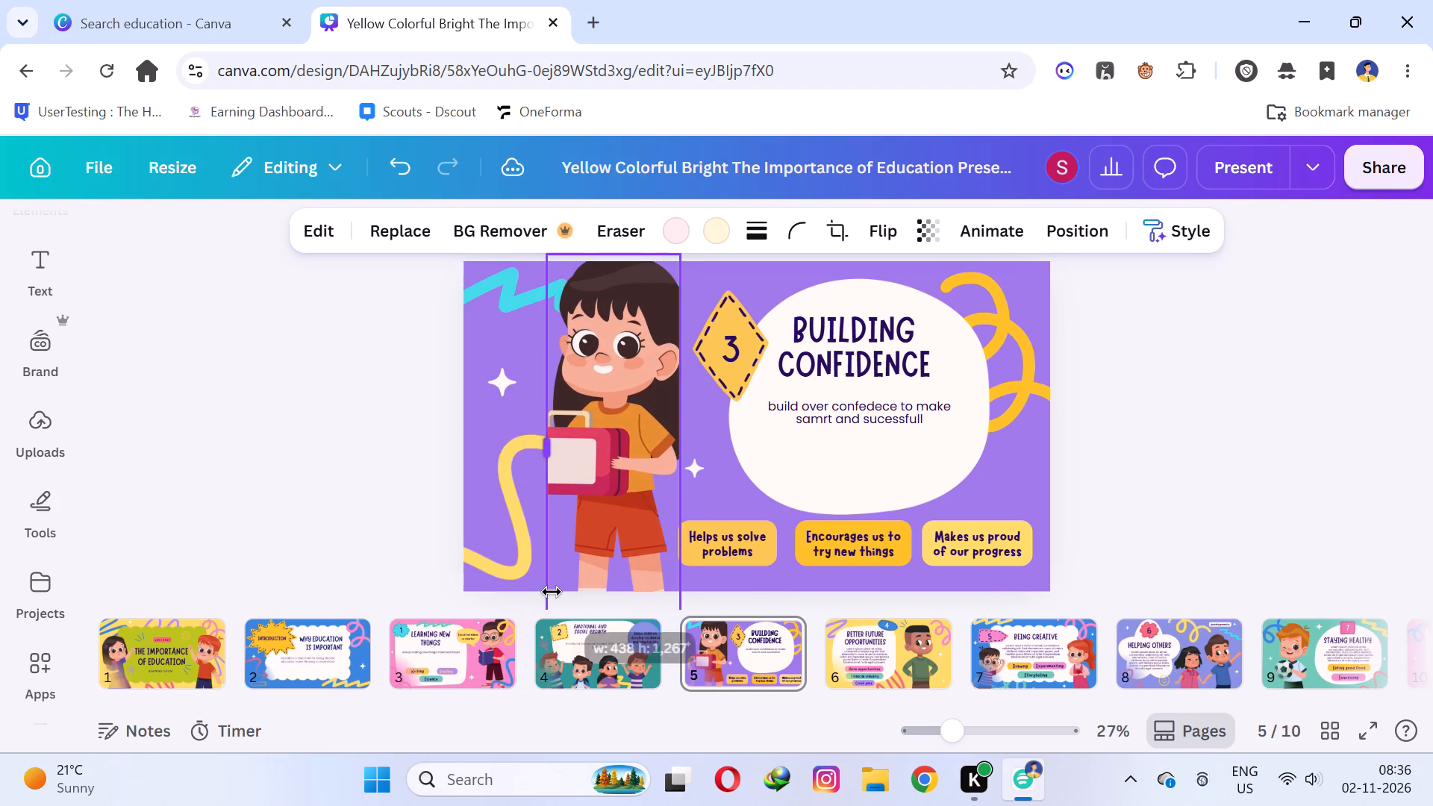
drag(552, 592, 515, 590)
drag(610, 381, 655, 395)
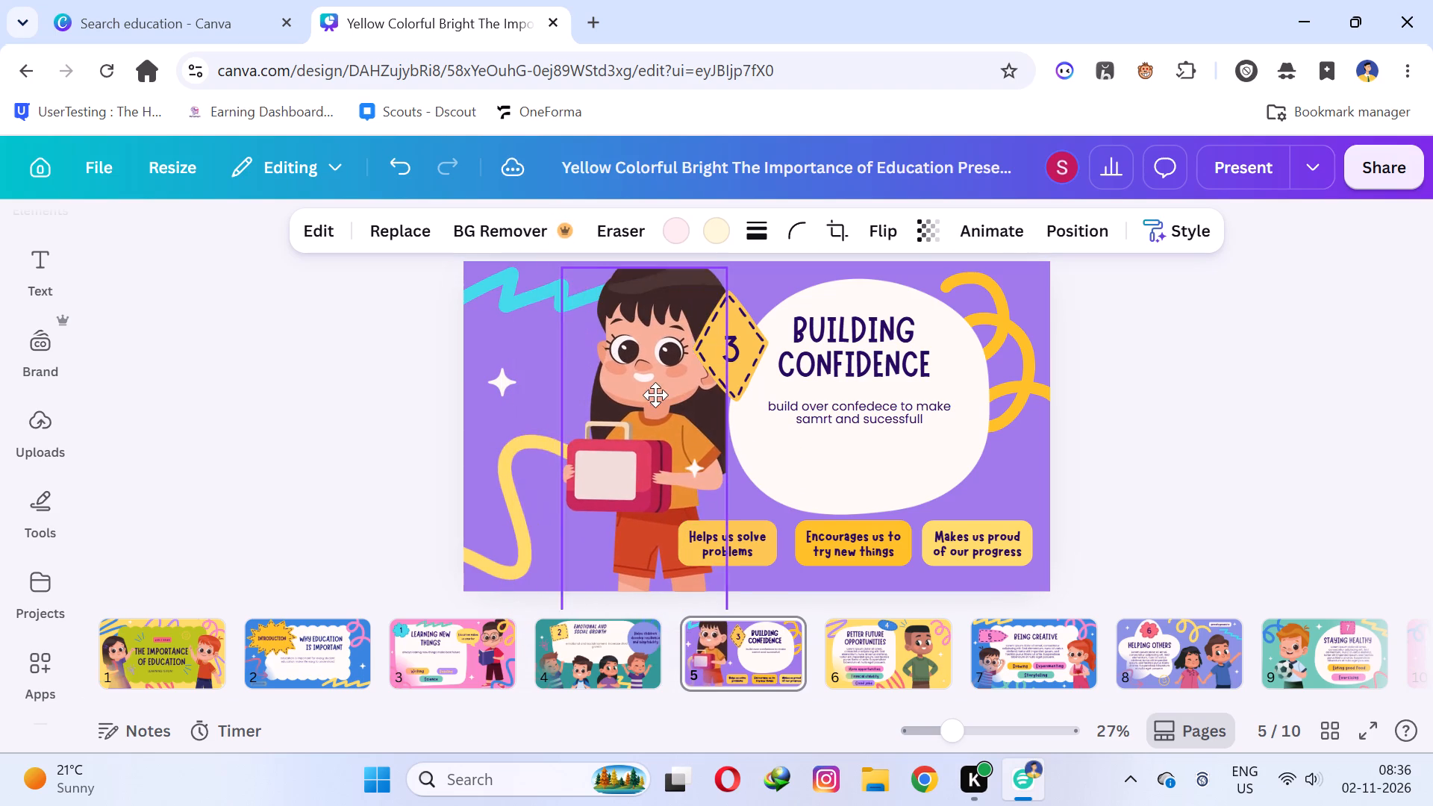
drag(655, 395, 603, 396)
Rotate the girl illustration onto its side, shrink it, and move it just below the number 3 badge.
drag(734, 460, 761, 455)
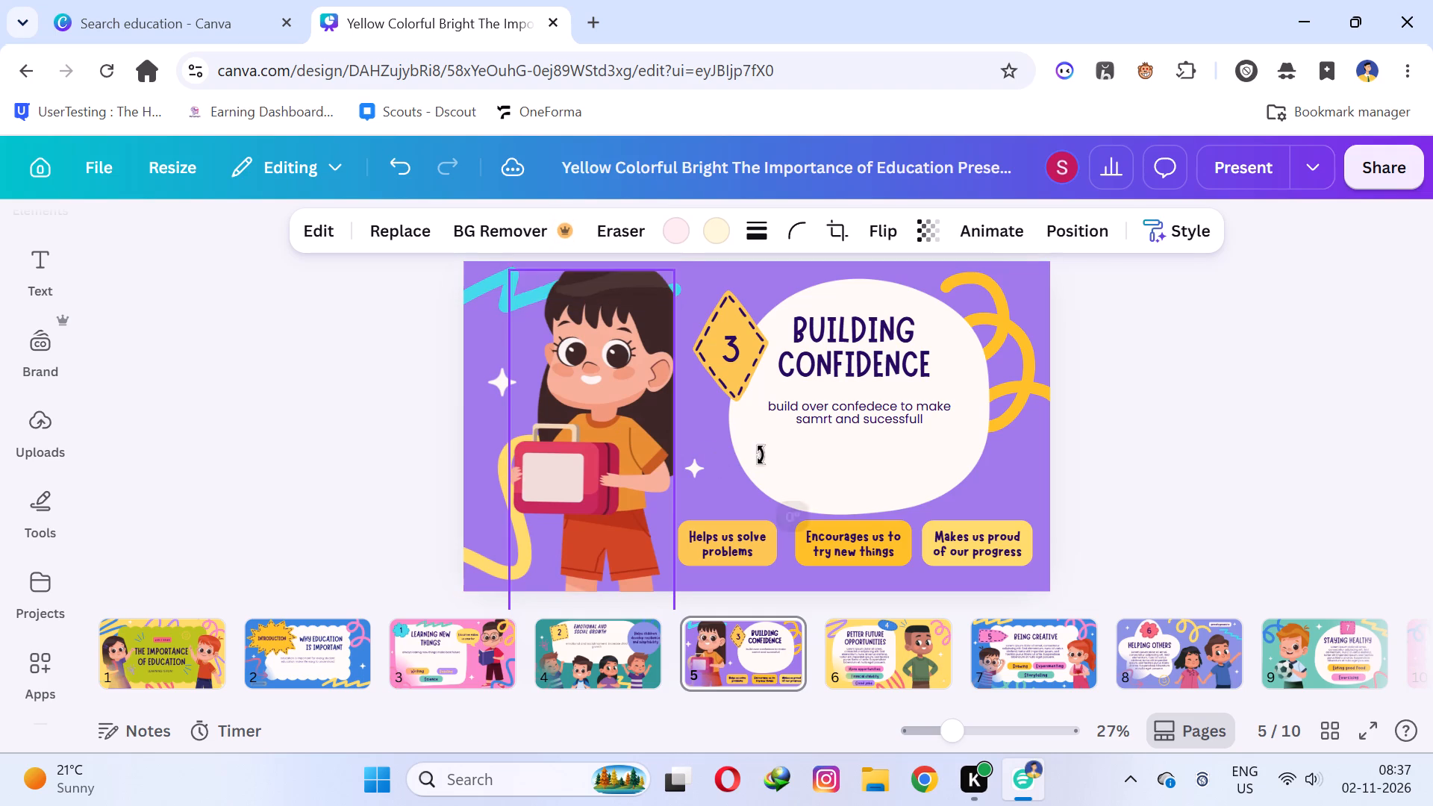
drag(761, 455, 654, 113)
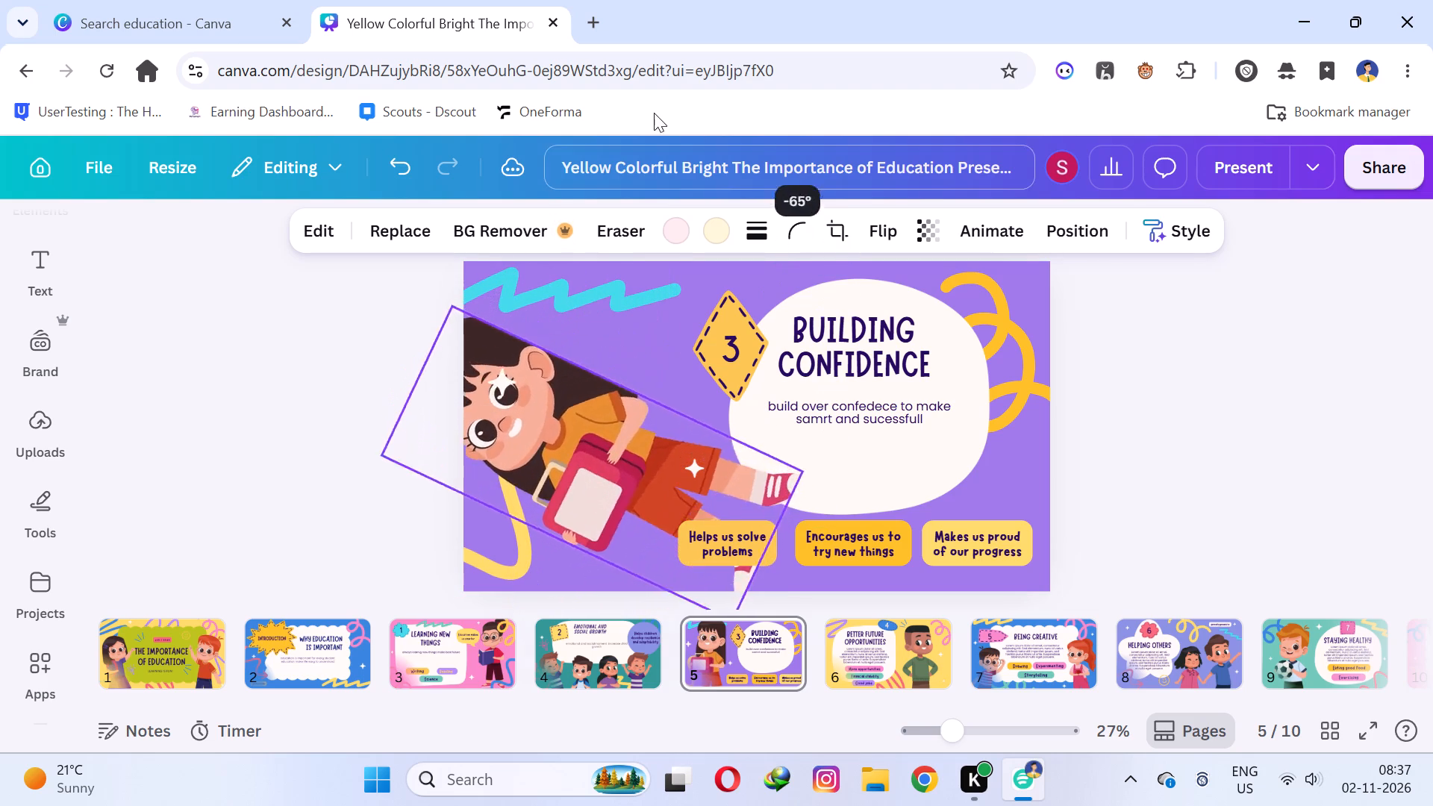
drag(654, 113, 599, 104)
drag(788, 391, 620, 440)
drag(558, 467, 669, 463)
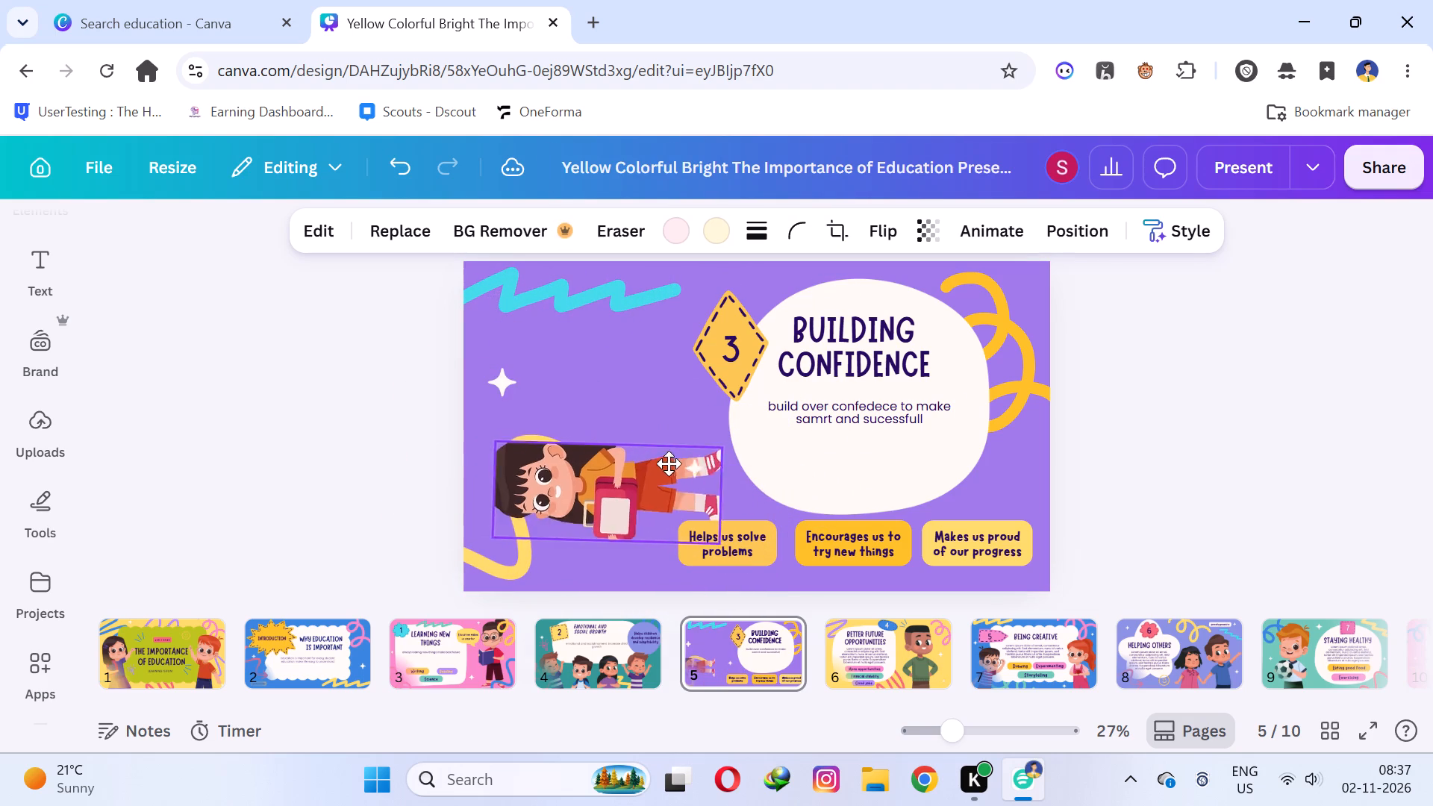
drag(669, 463, 725, 464)
drag(696, 478, 642, 417)
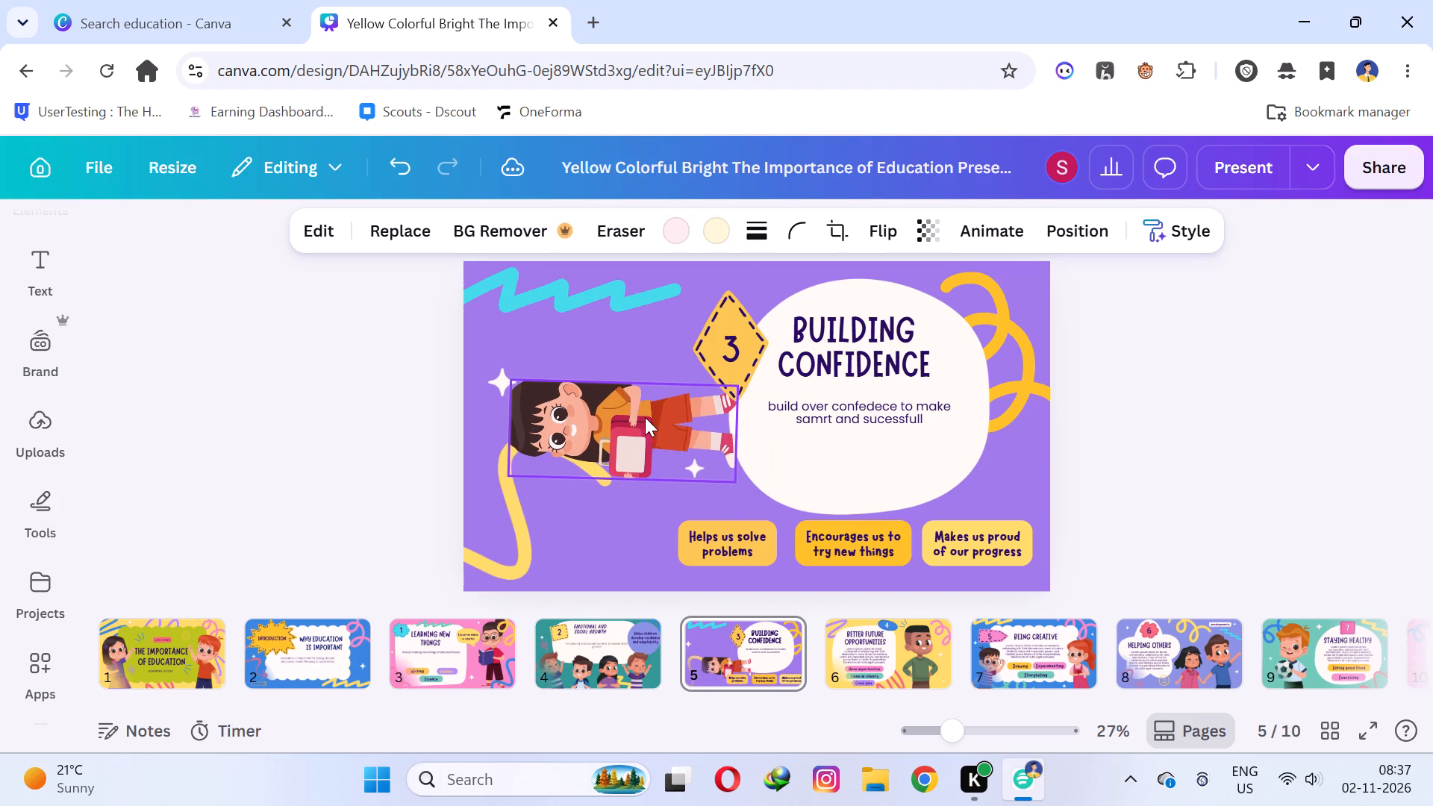
Turn the girl illustration back upright and lower it until the feet sit at the slide's bottom edge.
click(790, 437)
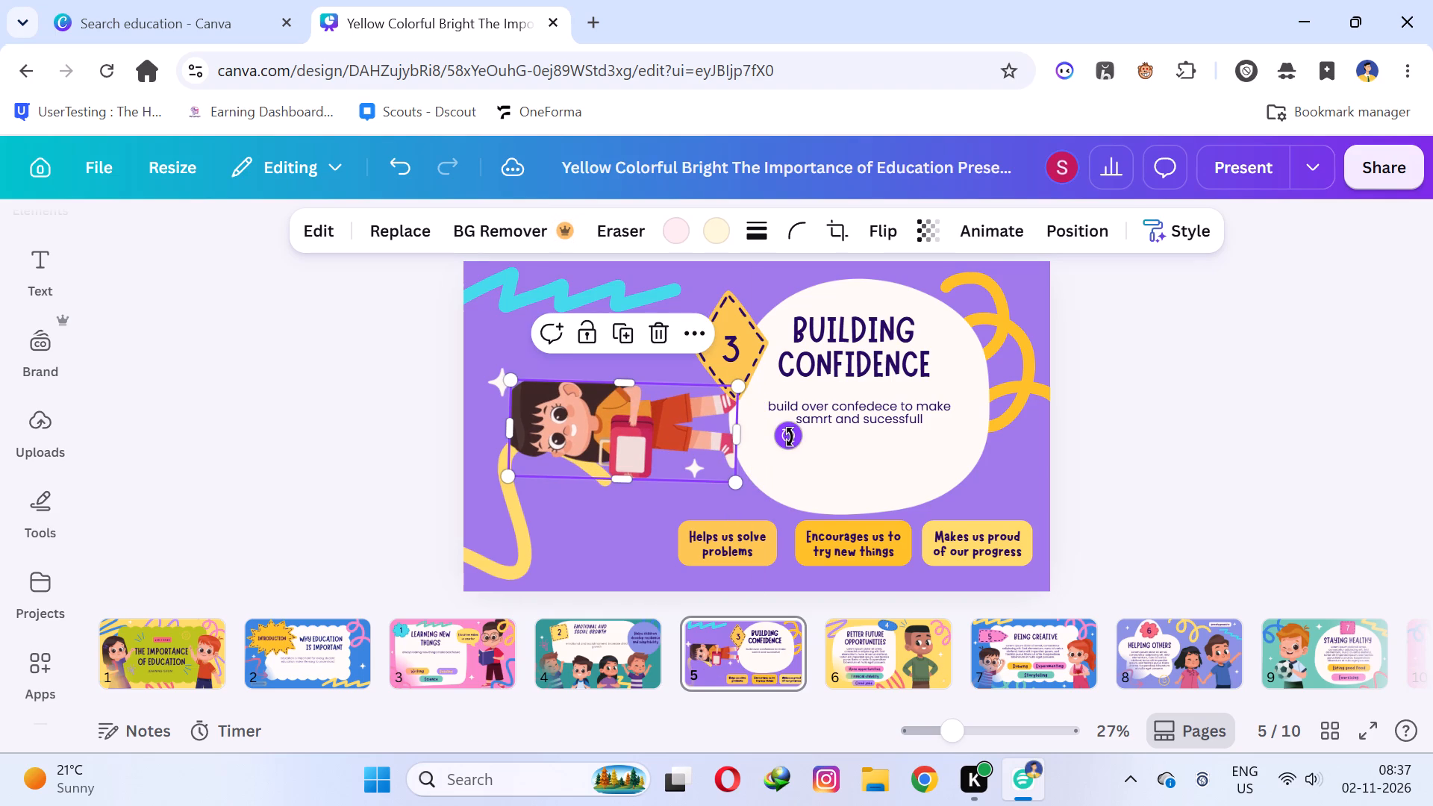
drag(790, 437, 611, 603)
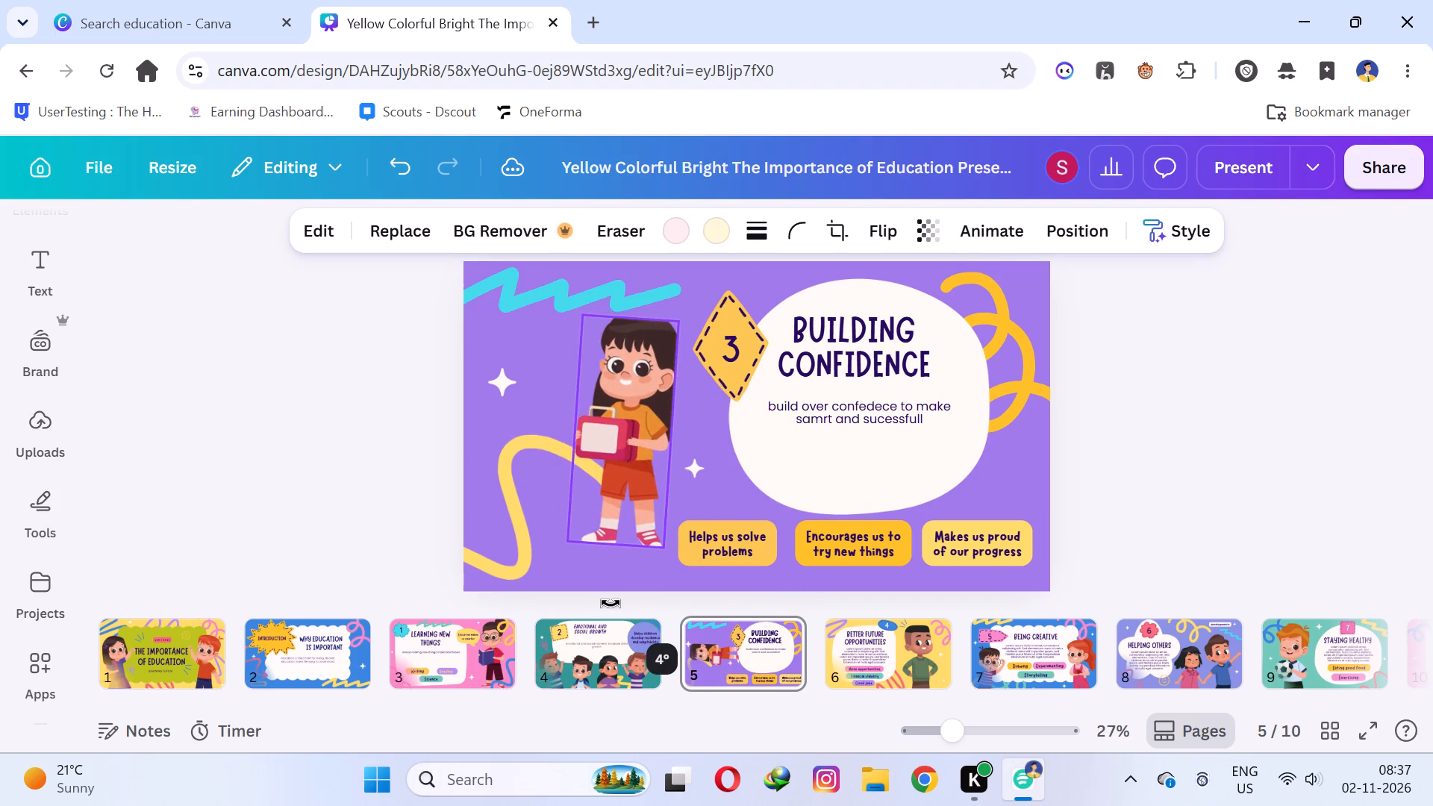
drag(611, 603, 621, 601)
drag(636, 416, 637, 447)
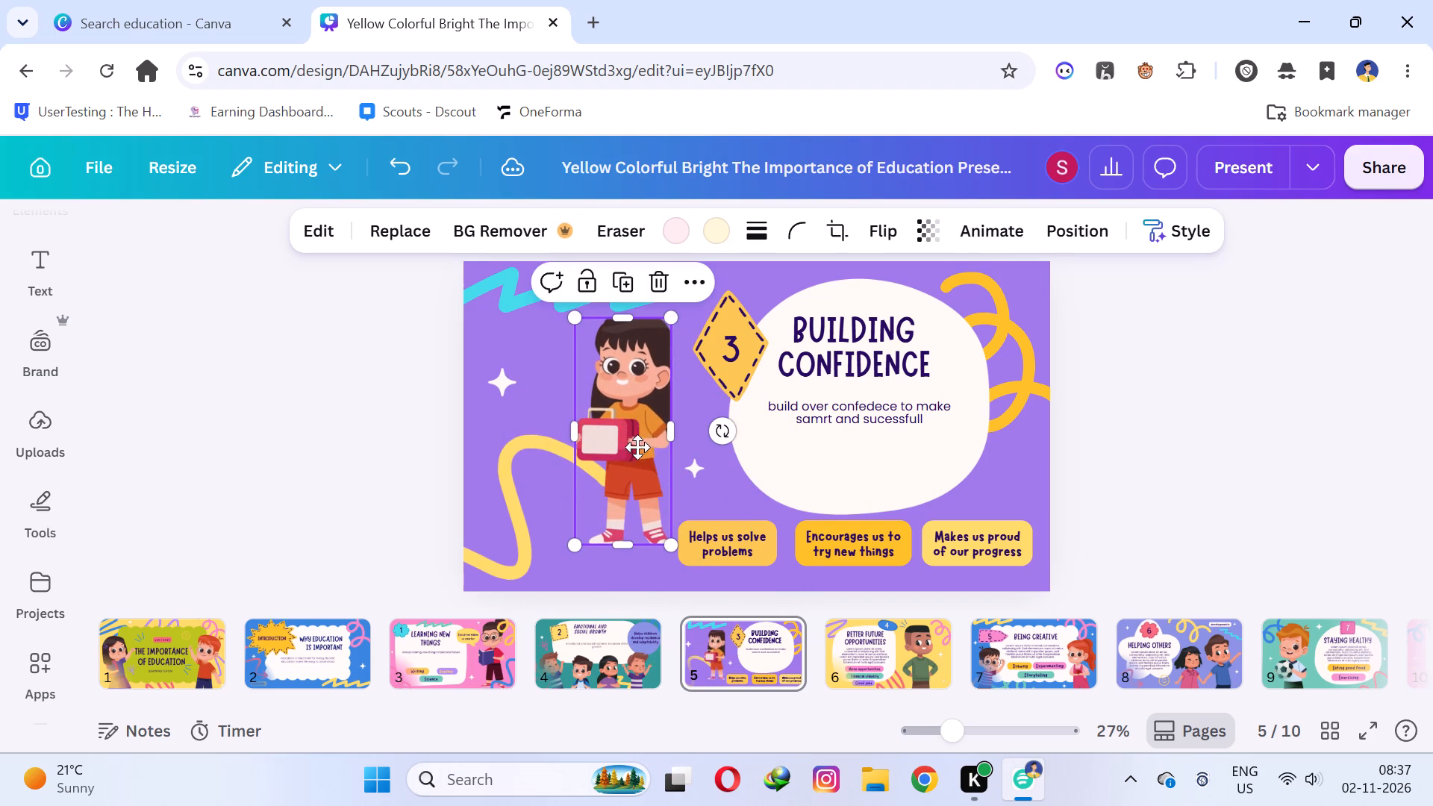
drag(637, 447, 637, 463)
Duplicate the girl illustration and place the copy beside the original, near the slide's left edge.
right_click(636, 463)
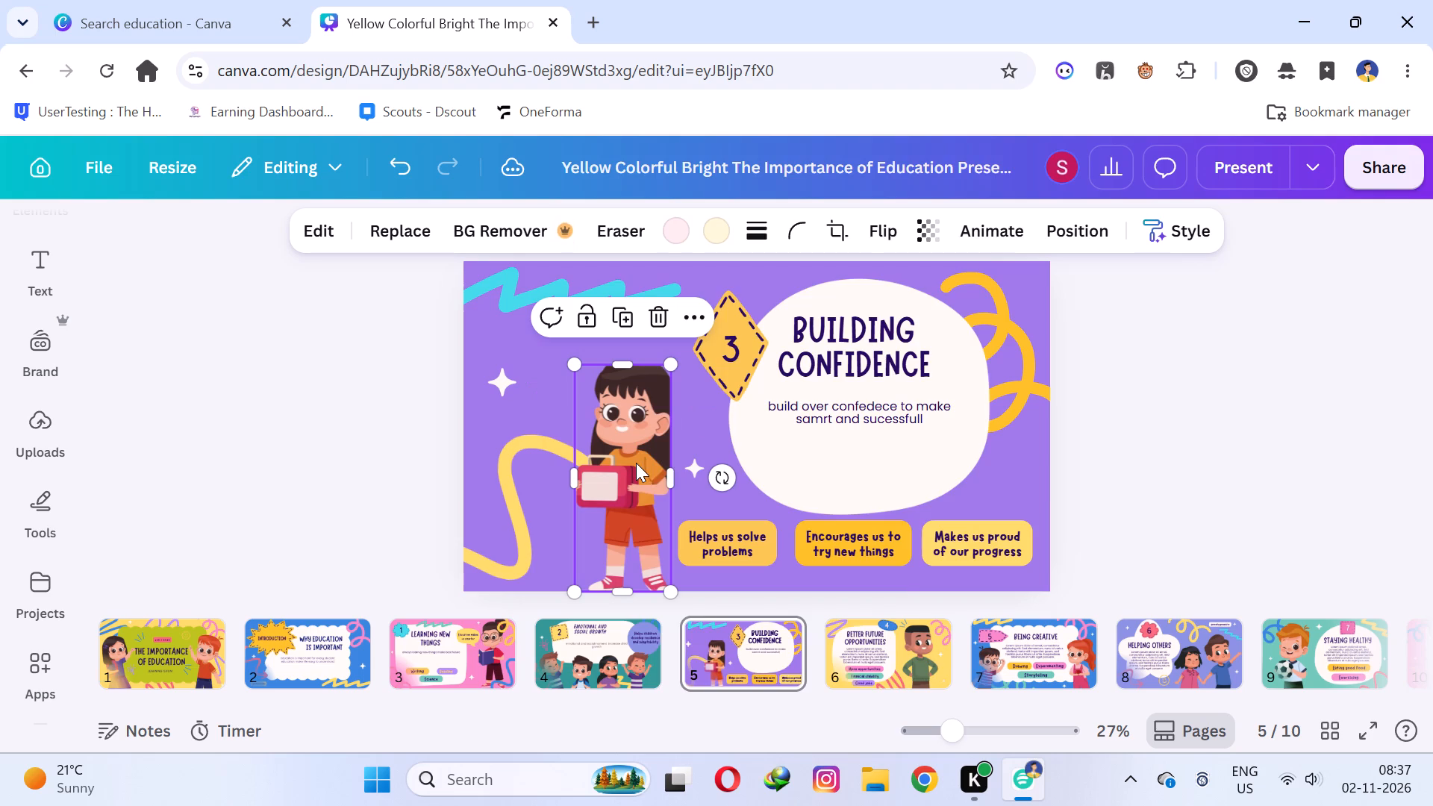
click(738, 287)
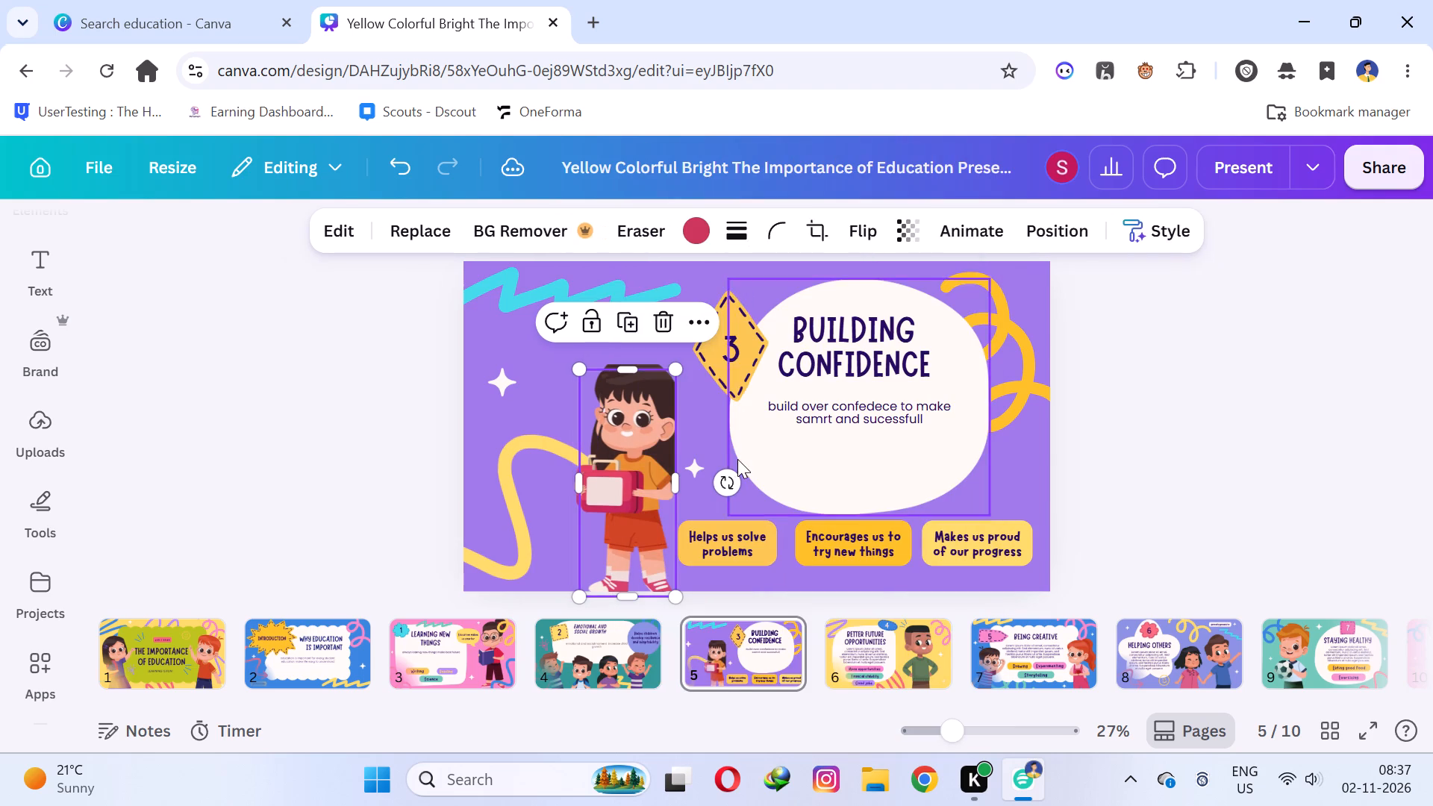
drag(653, 478, 537, 471)
click(1237, 431)
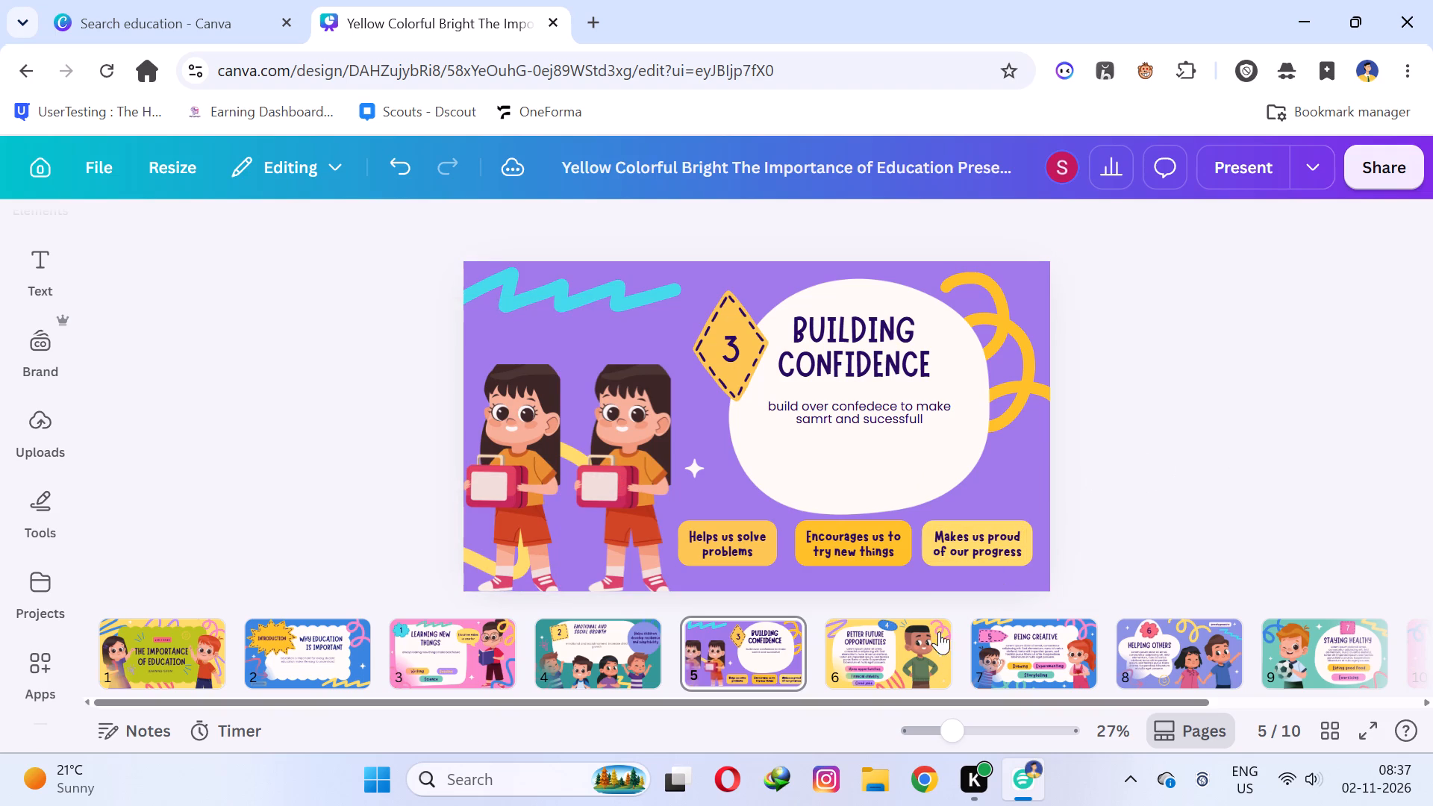
Open the background colour choices for slide 6, "Better Future Opportunities".
click(893, 649)
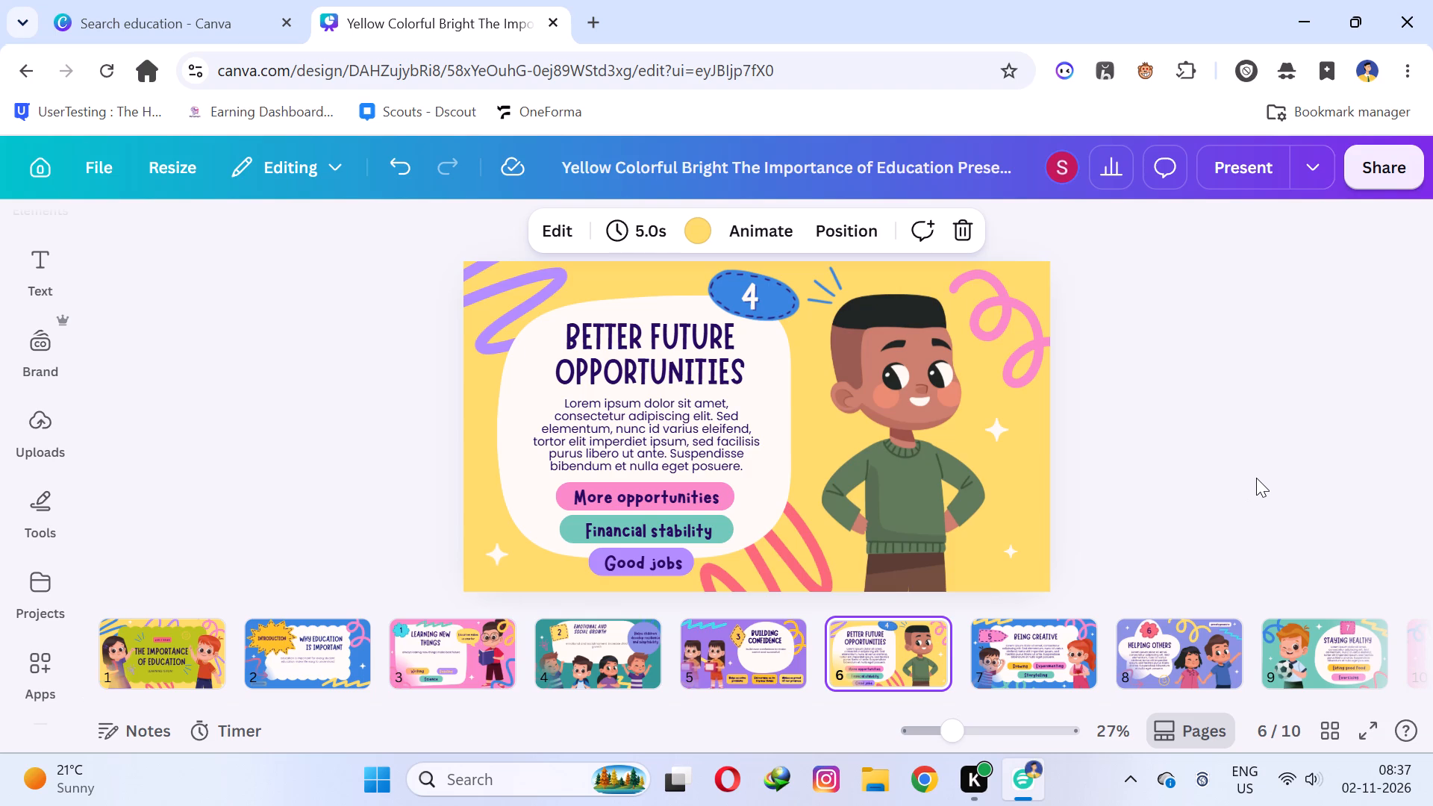
click(819, 413)
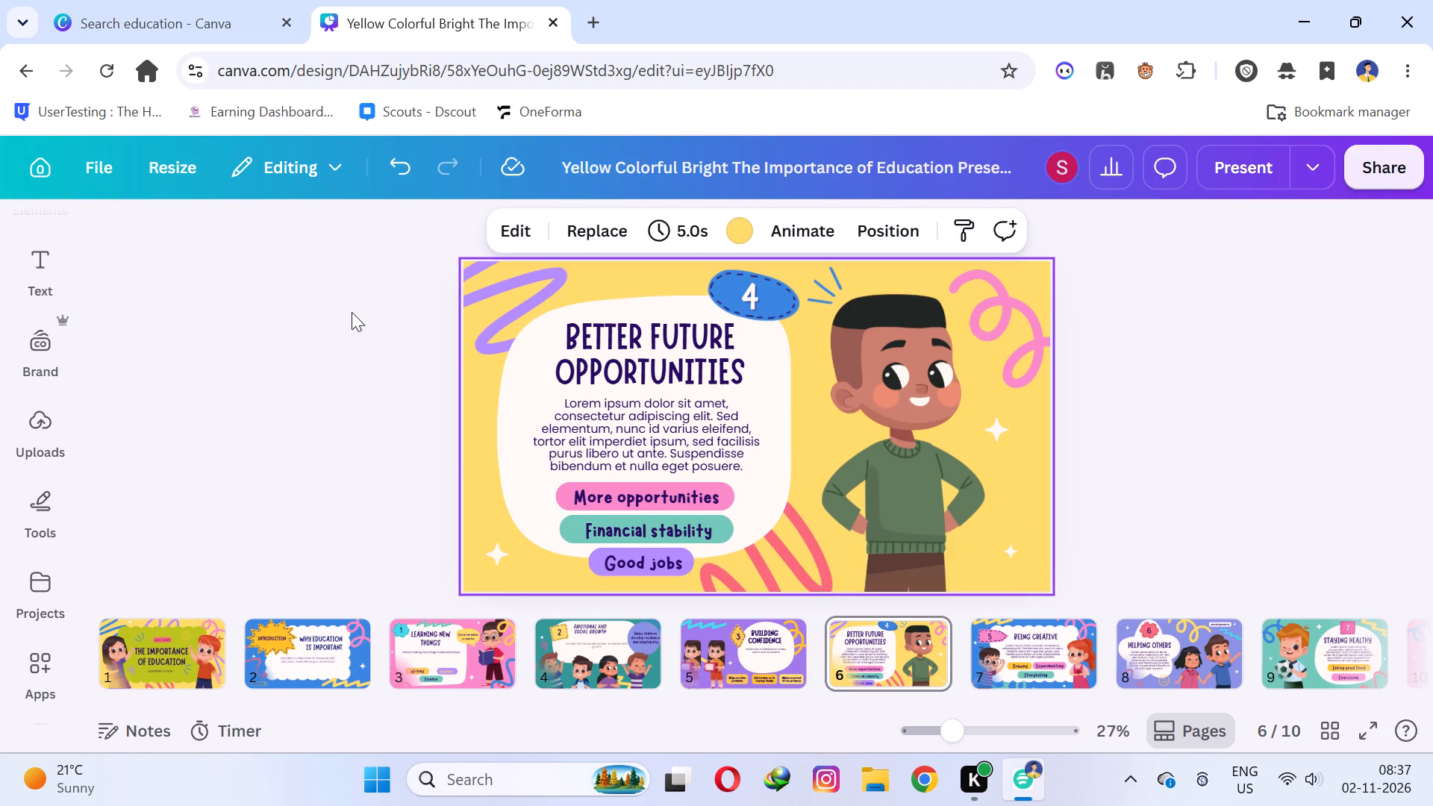
click(734, 229)
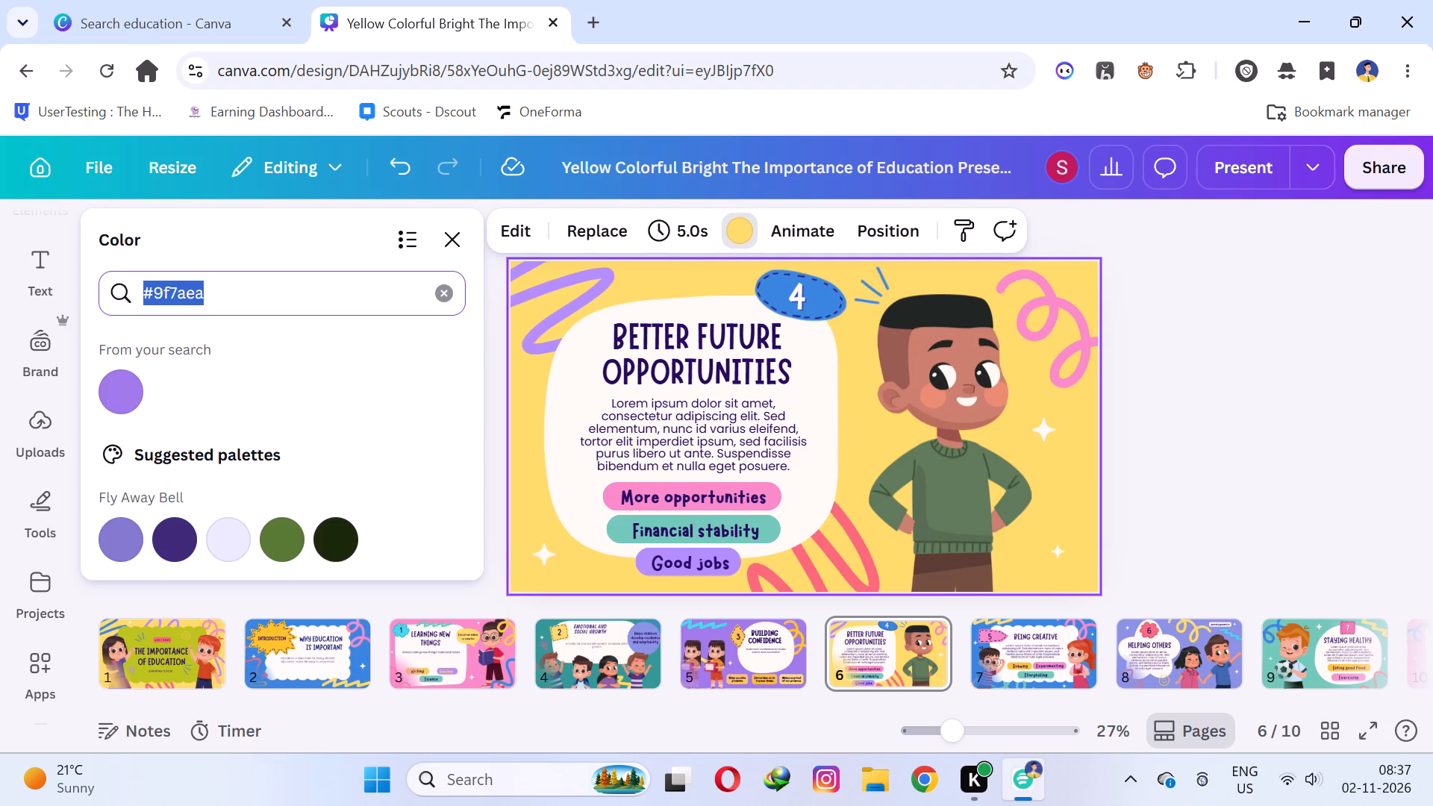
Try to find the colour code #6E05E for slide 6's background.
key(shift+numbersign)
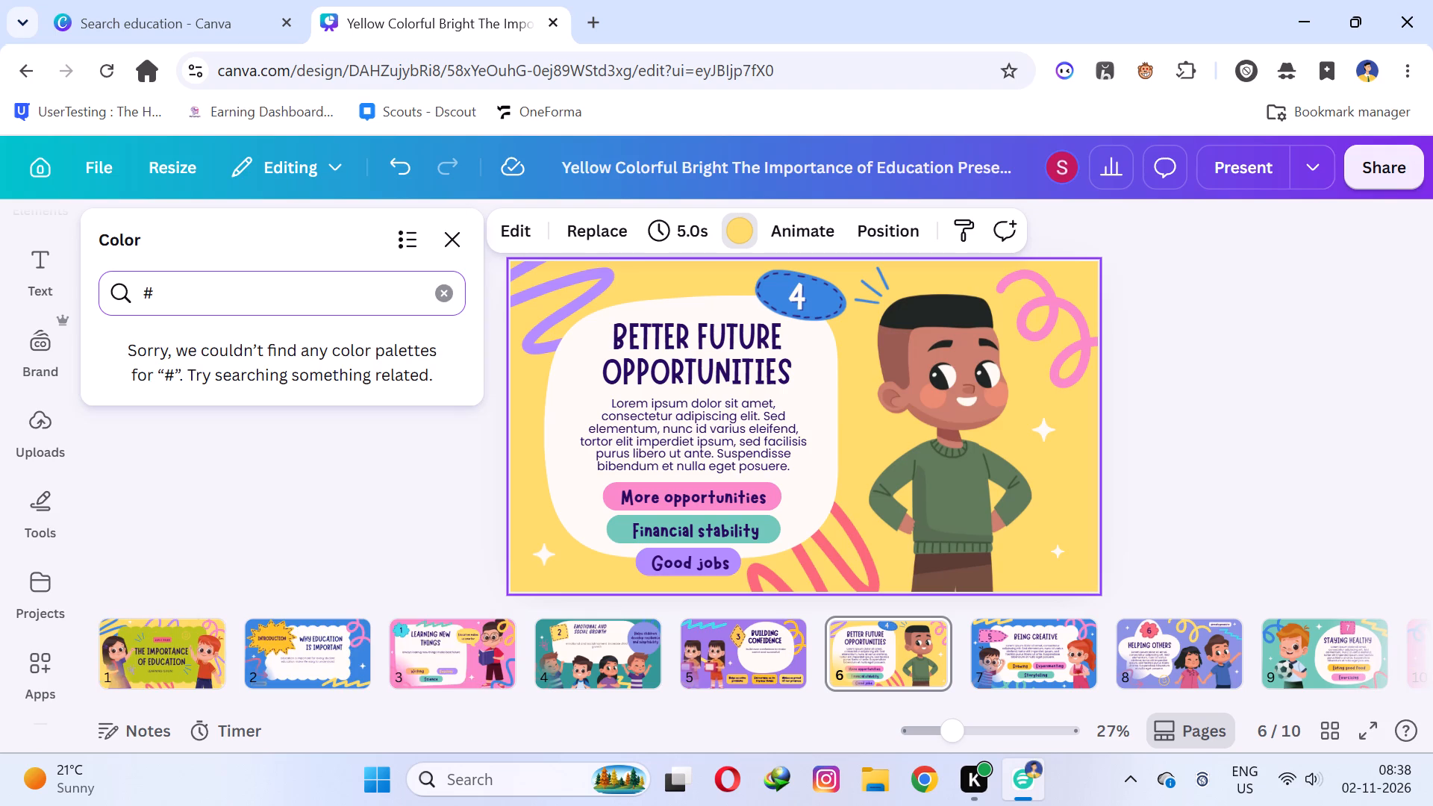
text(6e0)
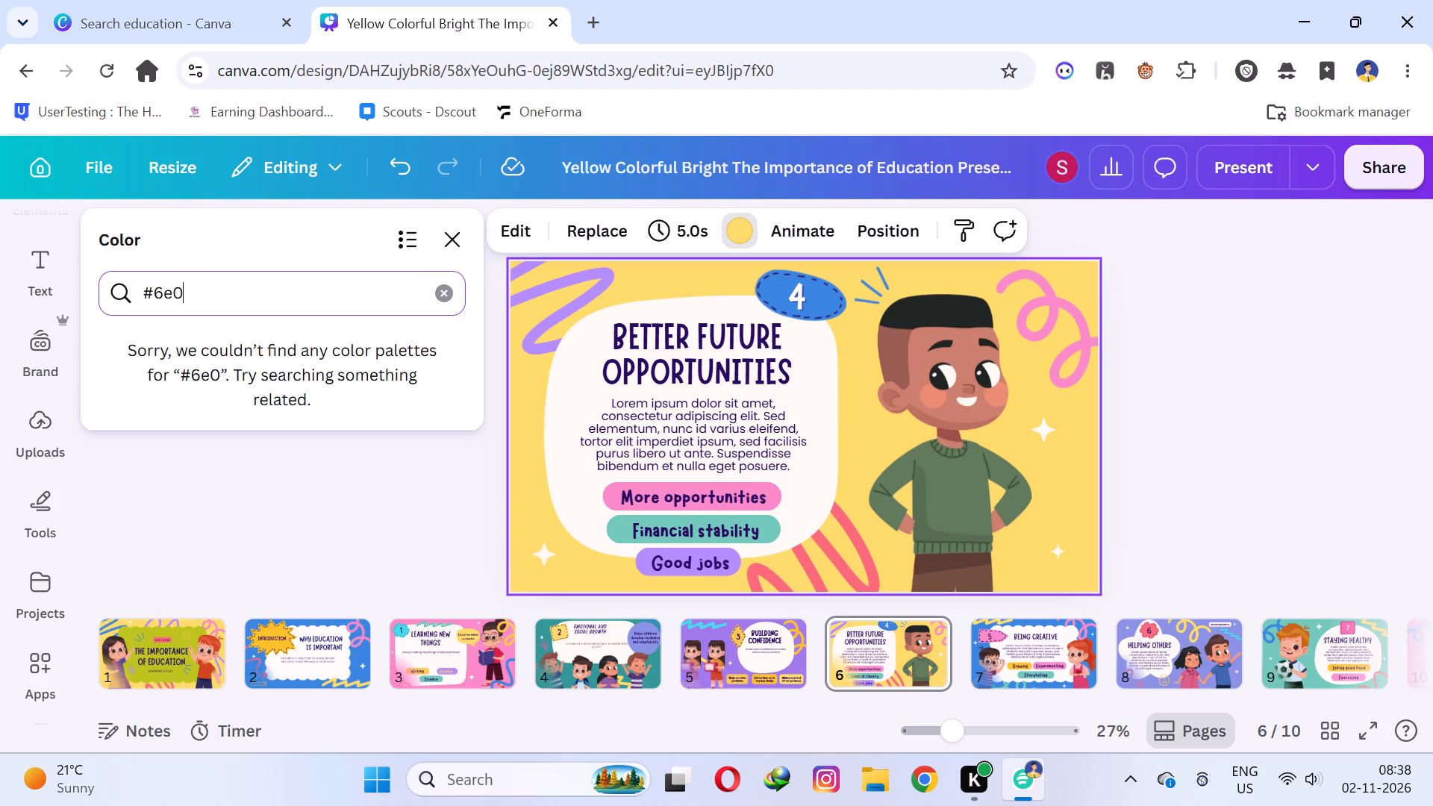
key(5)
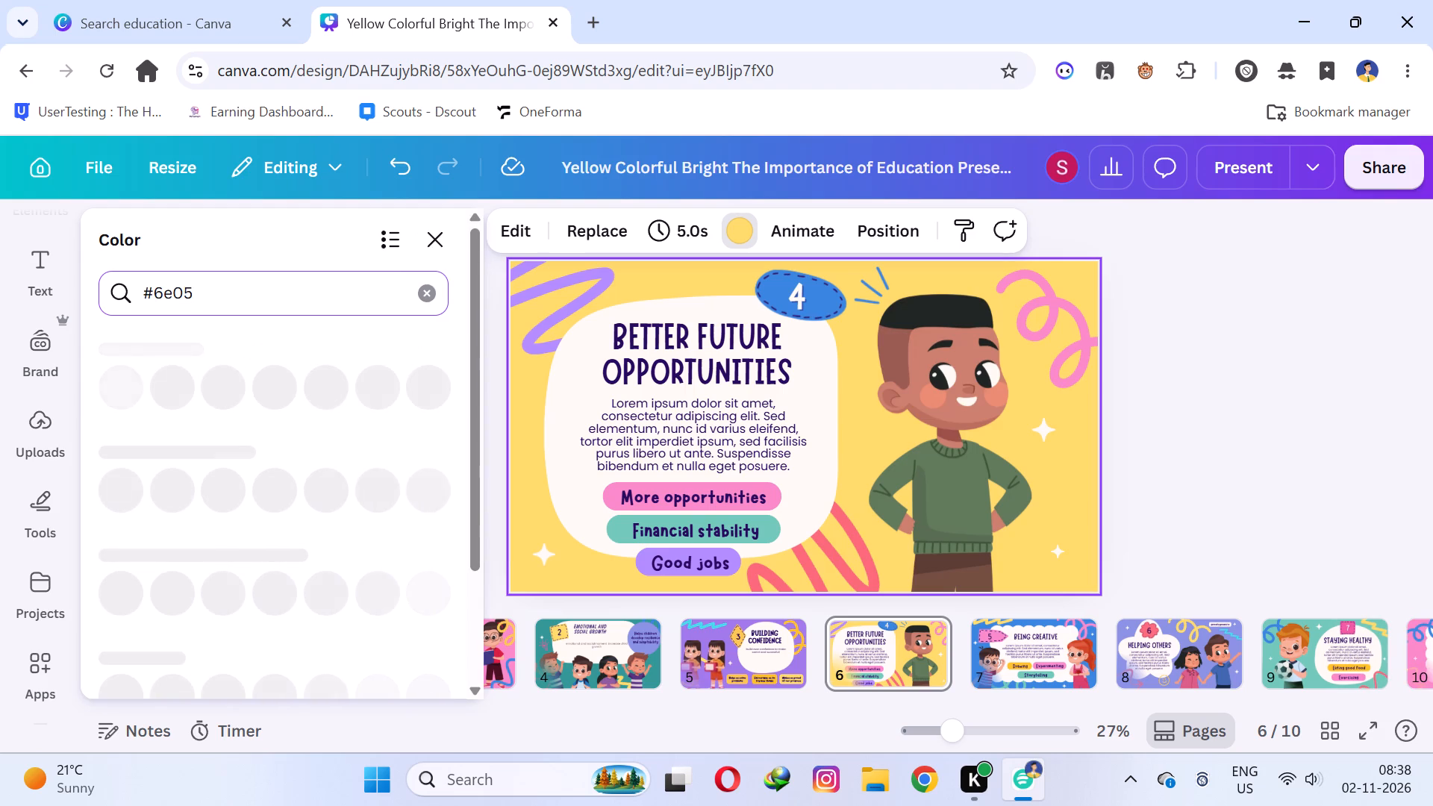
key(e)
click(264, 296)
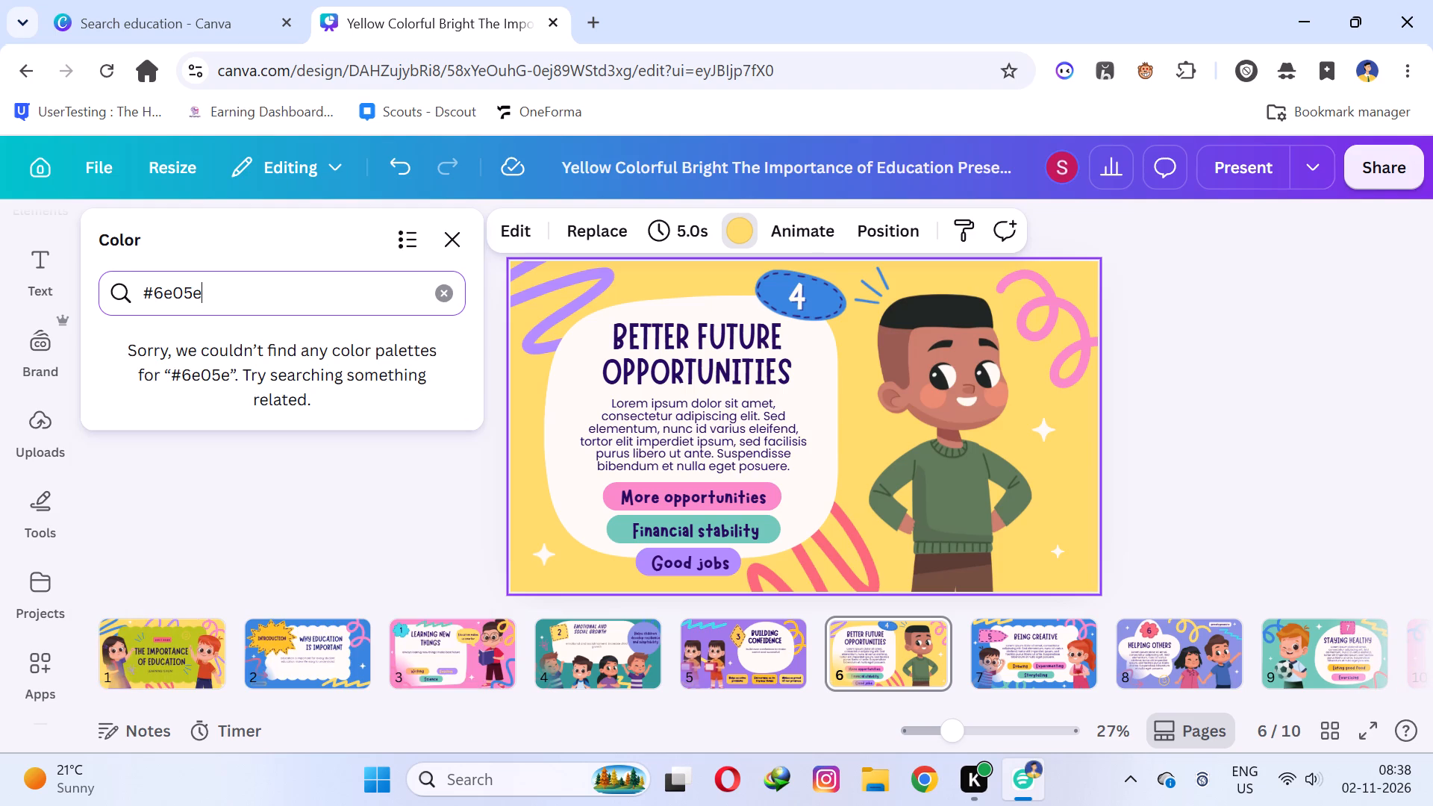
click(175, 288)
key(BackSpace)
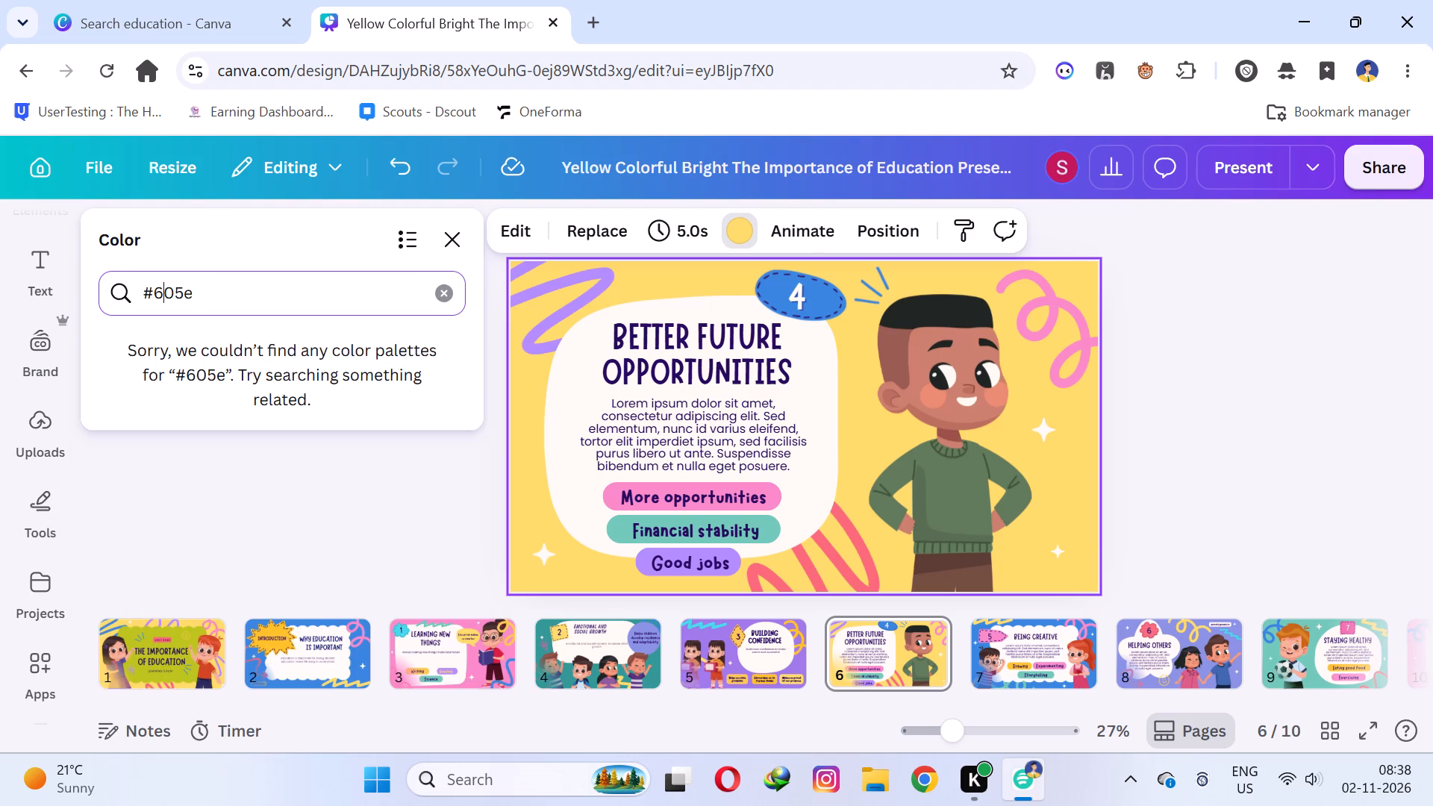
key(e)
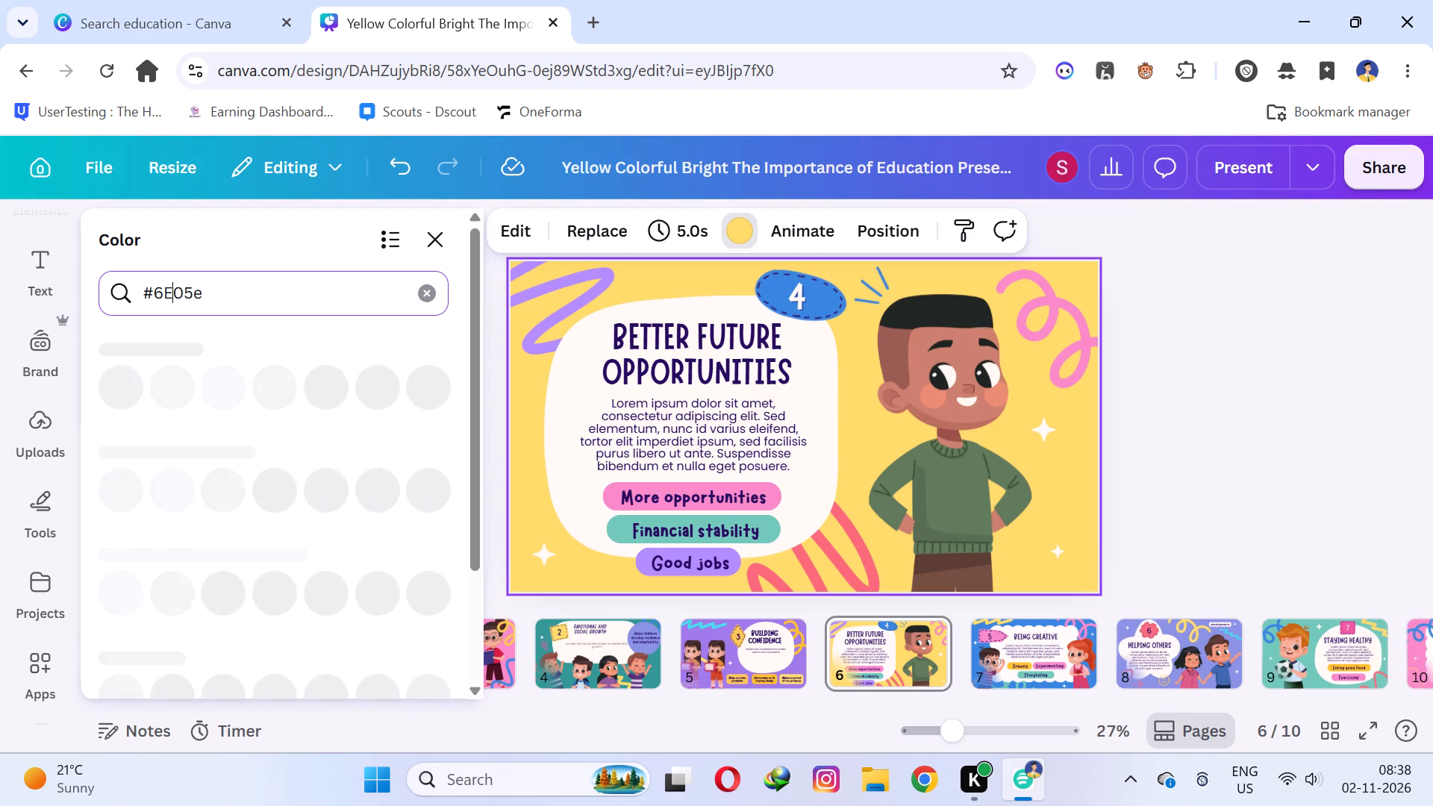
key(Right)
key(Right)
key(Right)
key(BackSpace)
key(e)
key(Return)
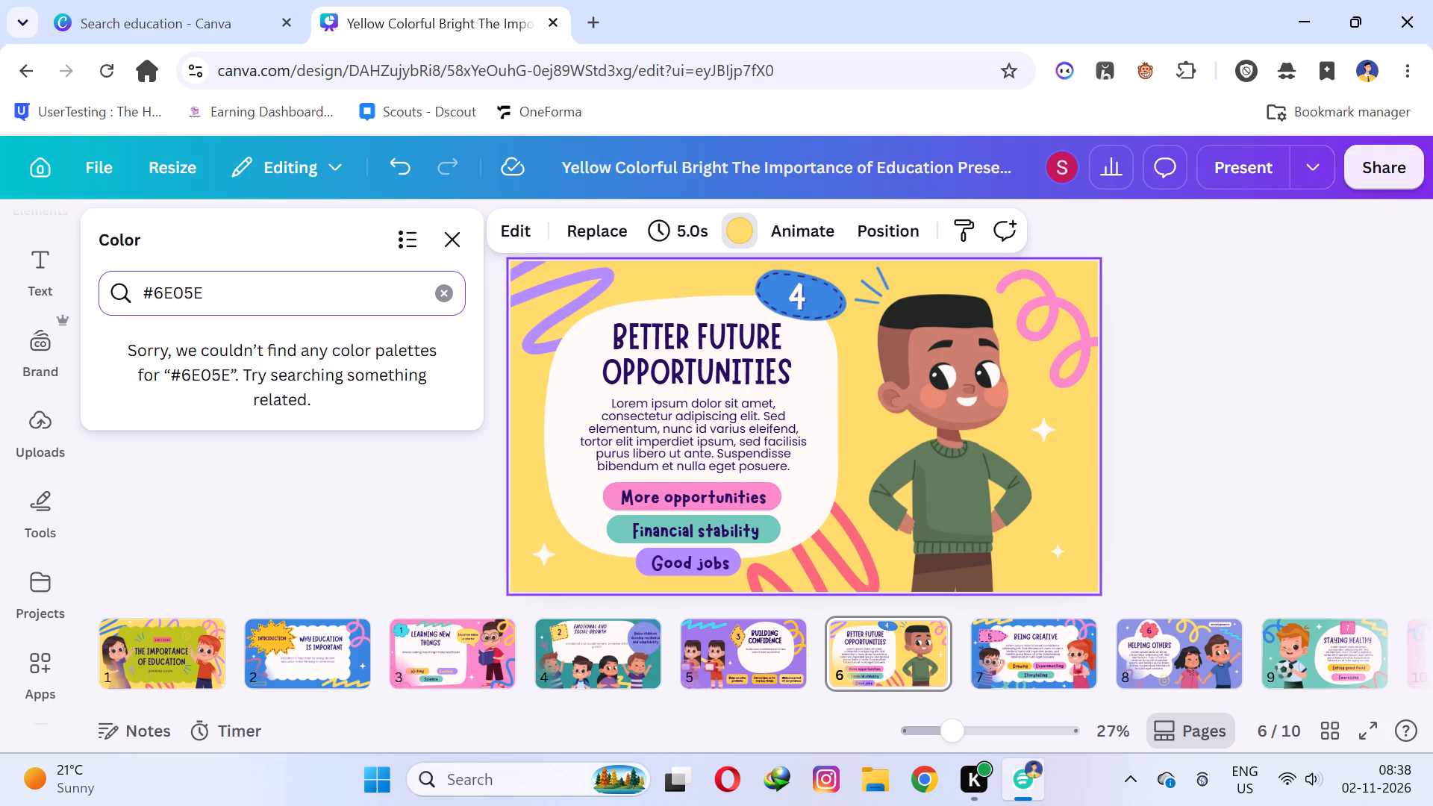
Set the background colour of slide 6, "Better Future Opportunities", to #F6E05E.
drag(205, 293, 156, 296)
text(F6)
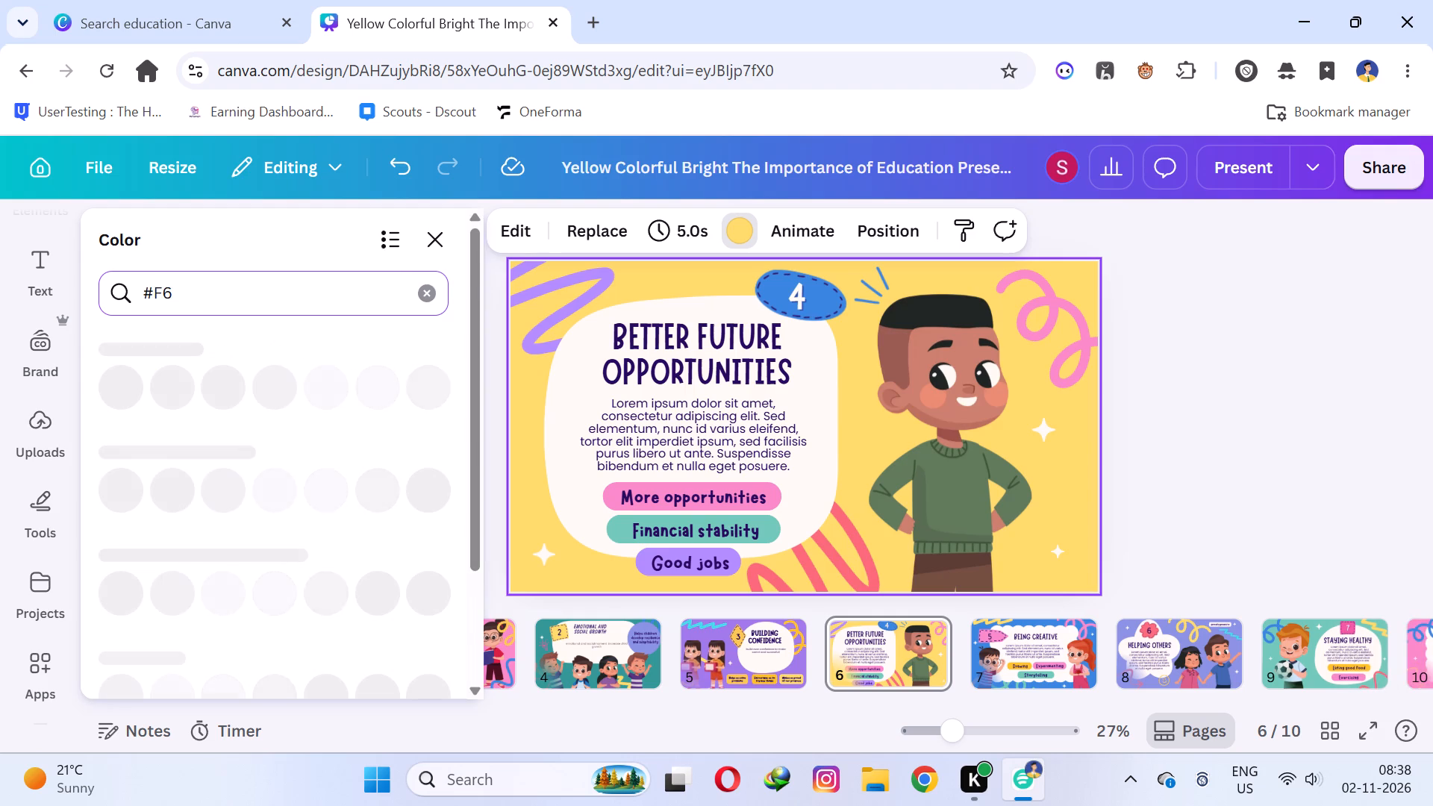
key(e)
text(05)
key(e)
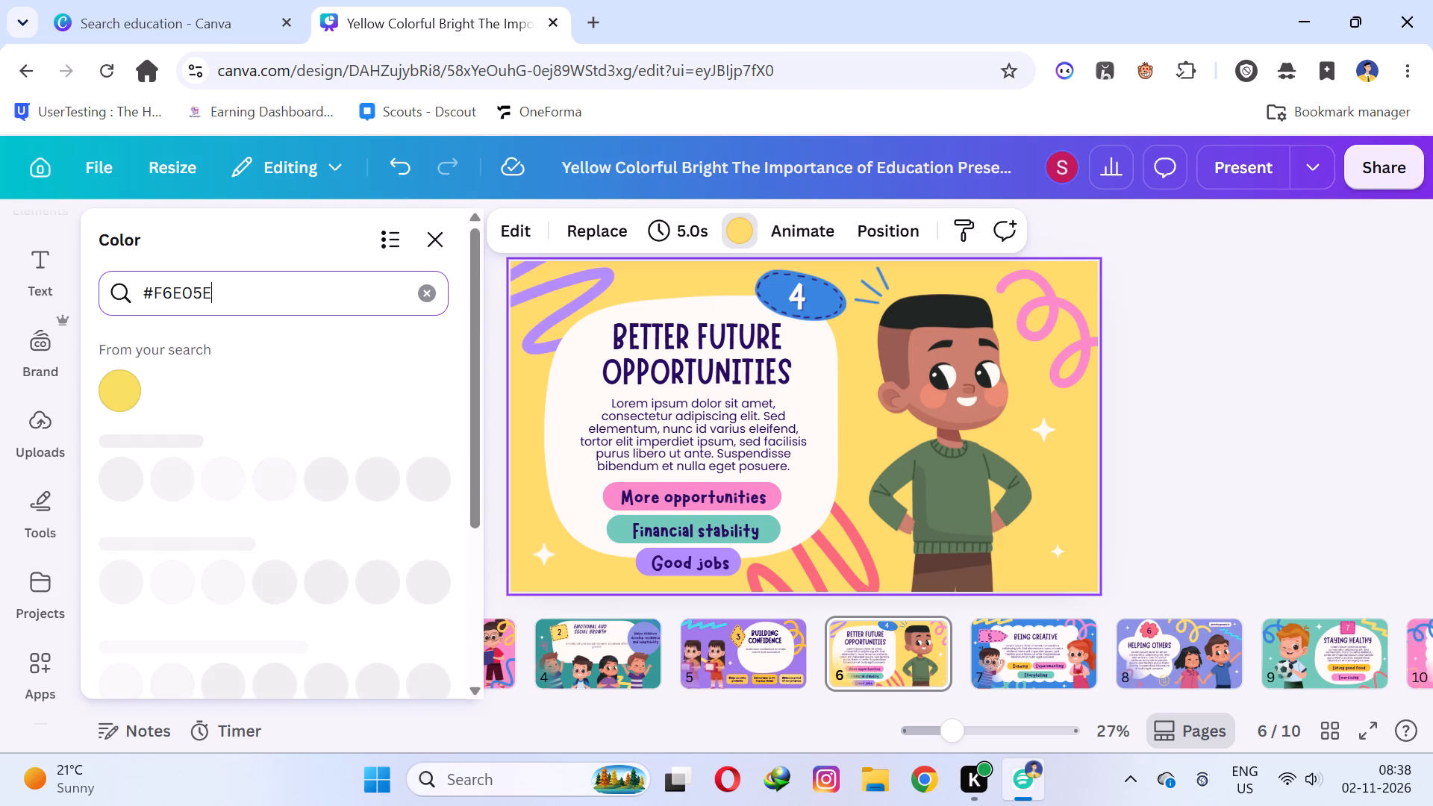
click(125, 393)
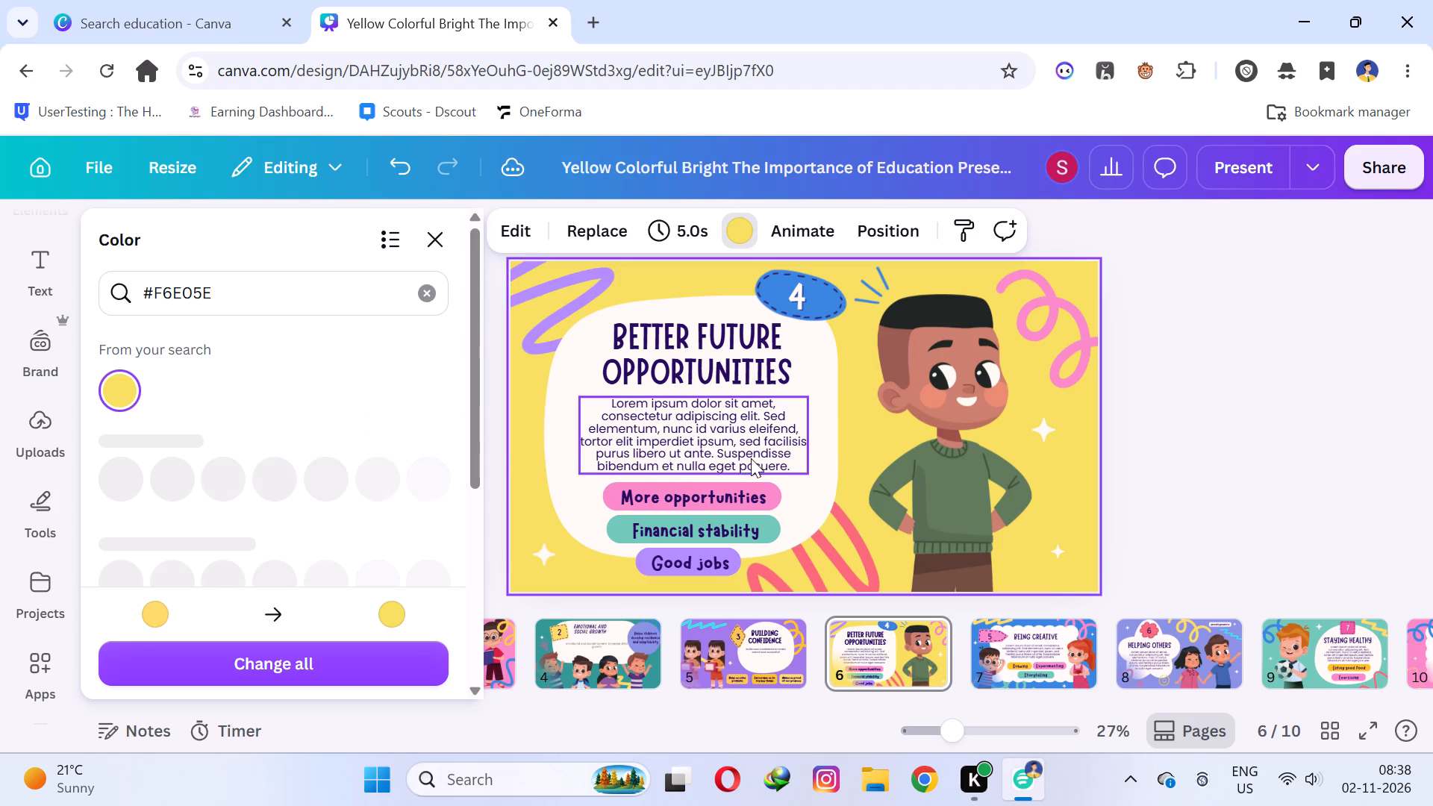
click(873, 425)
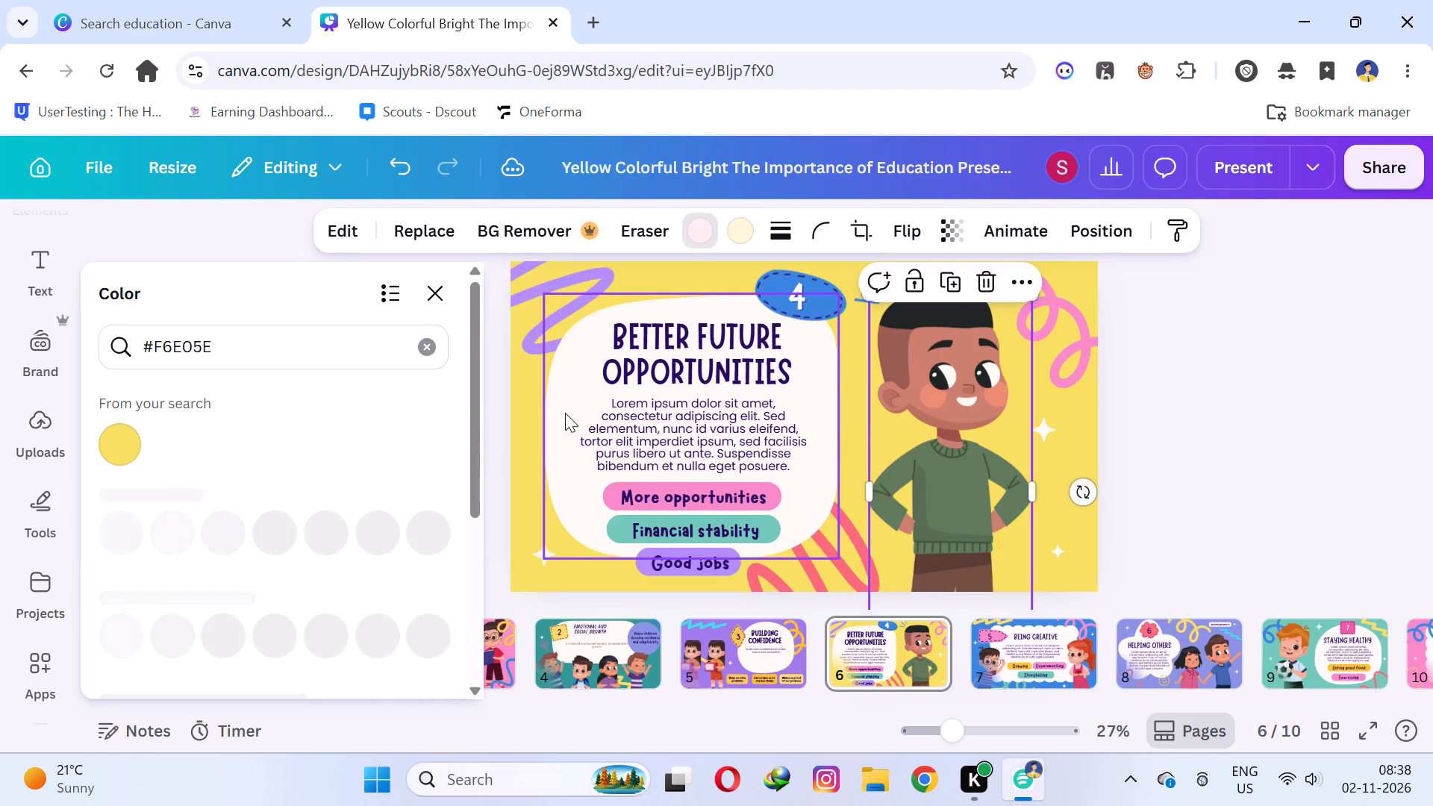
click(534, 384)
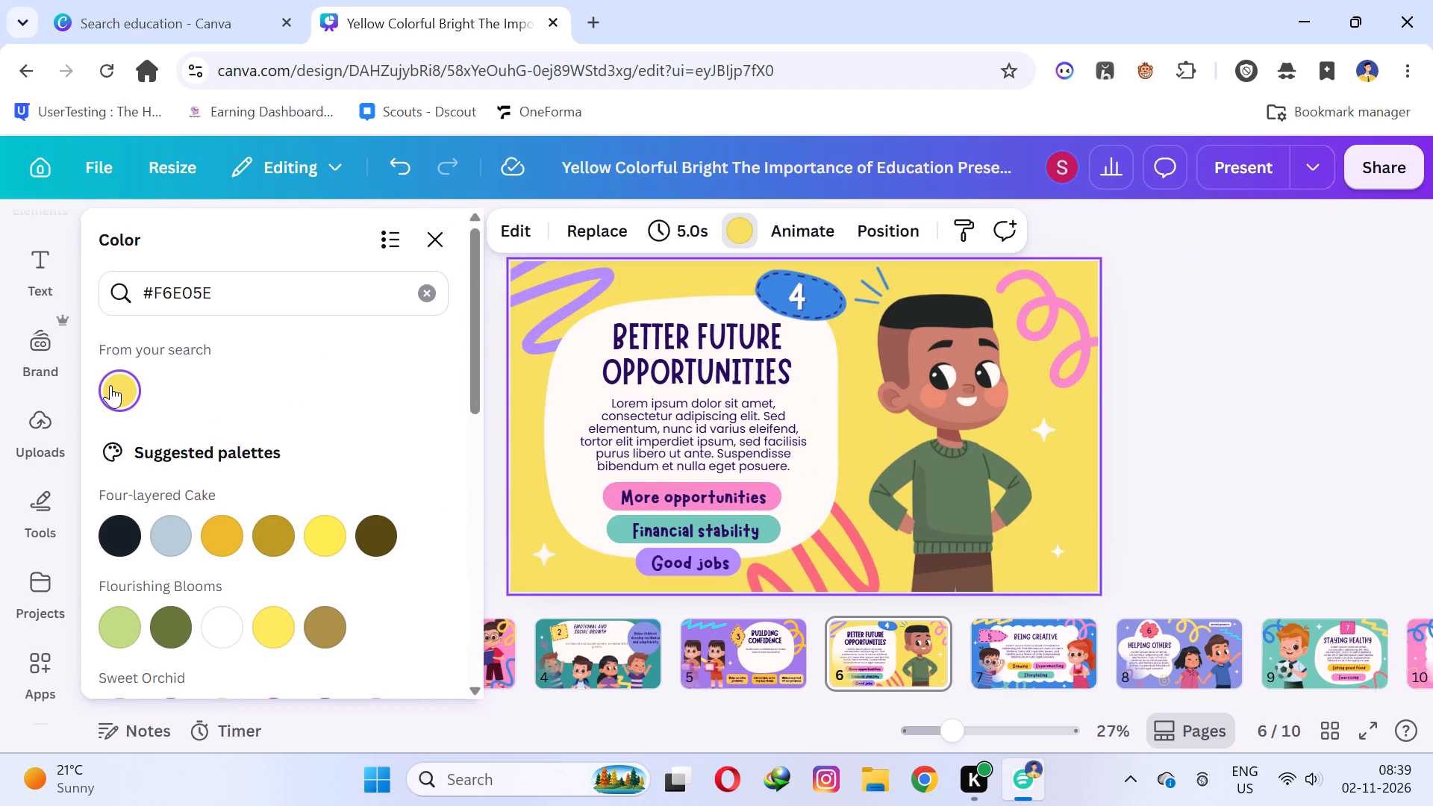
click(110, 385)
click(110, 385)
click(522, 382)
click(1333, 397)
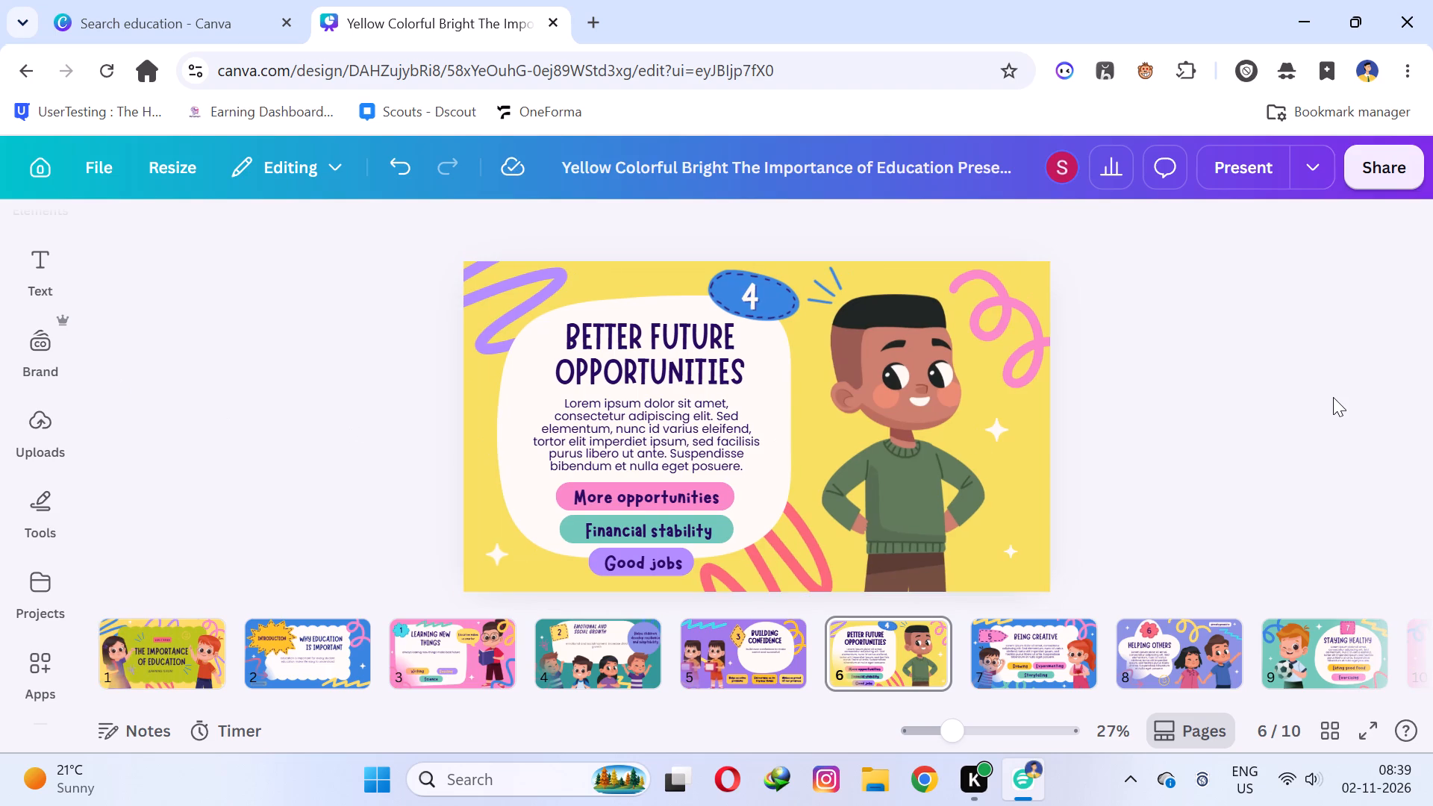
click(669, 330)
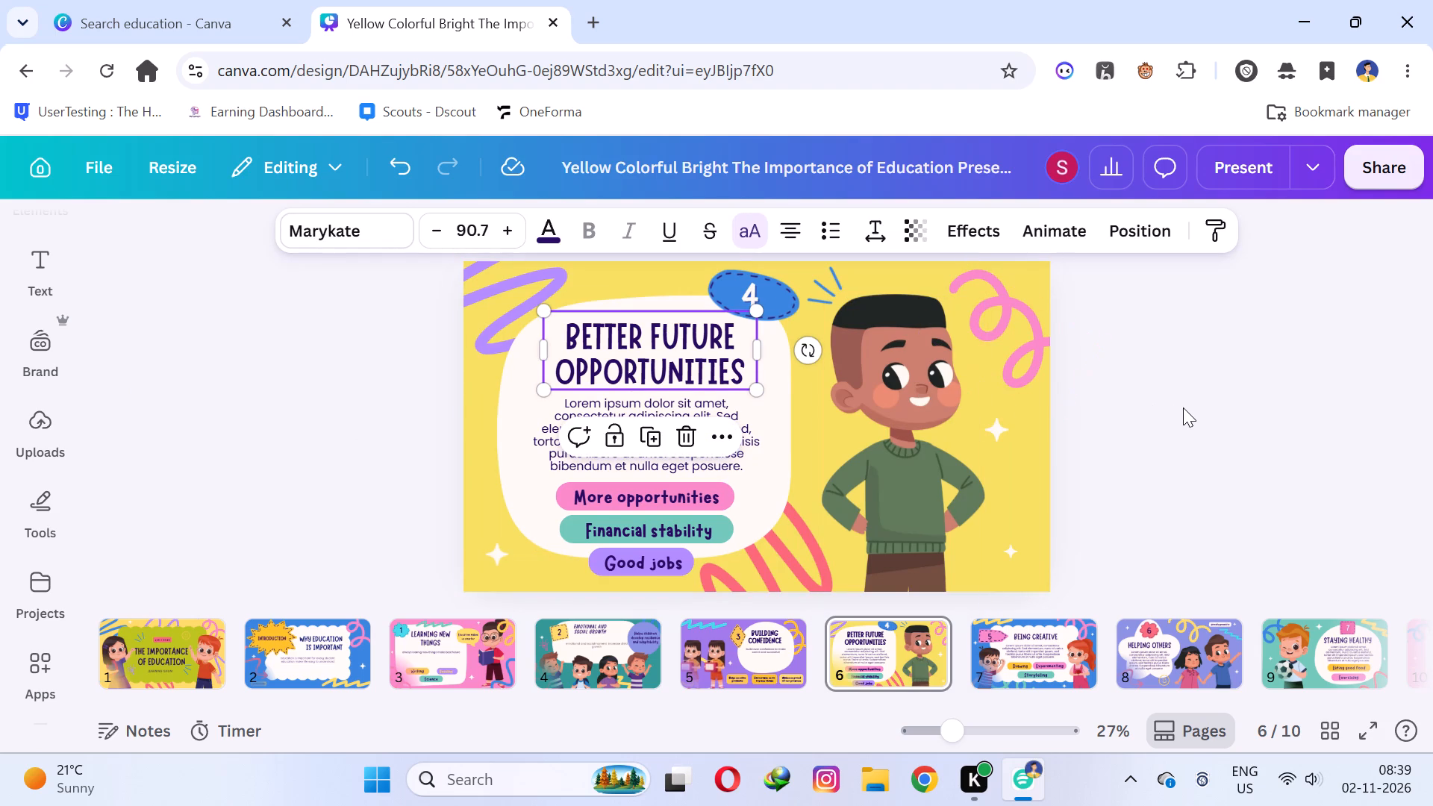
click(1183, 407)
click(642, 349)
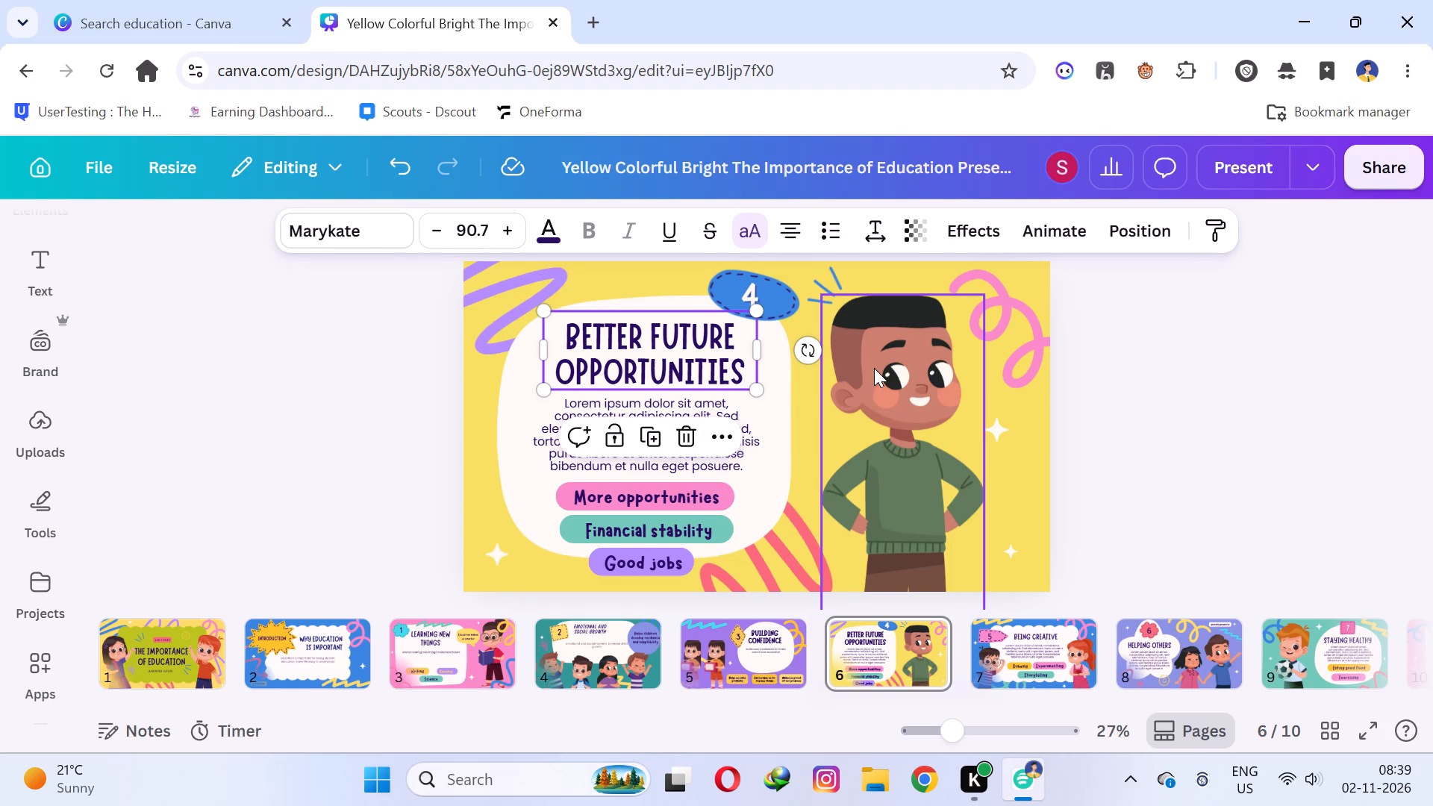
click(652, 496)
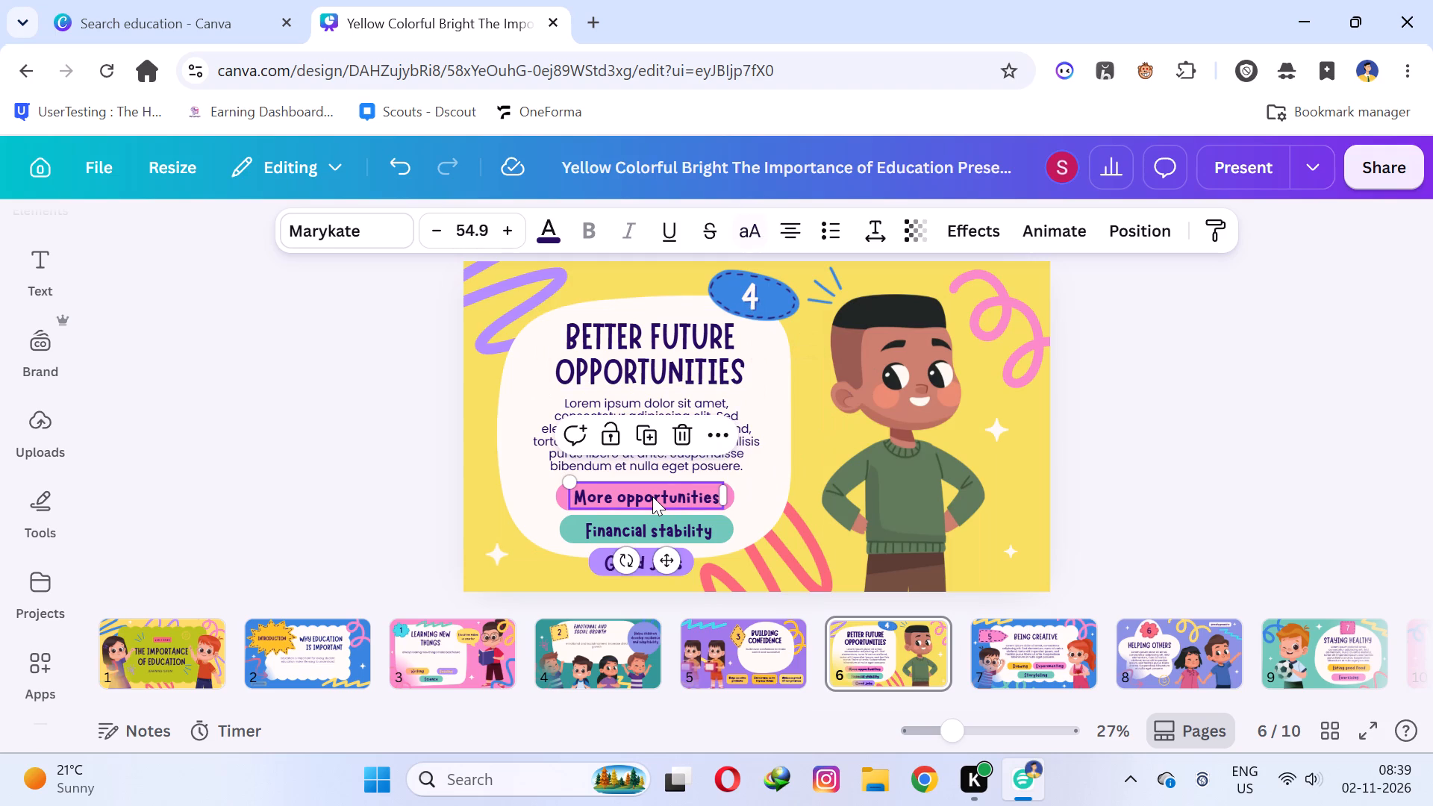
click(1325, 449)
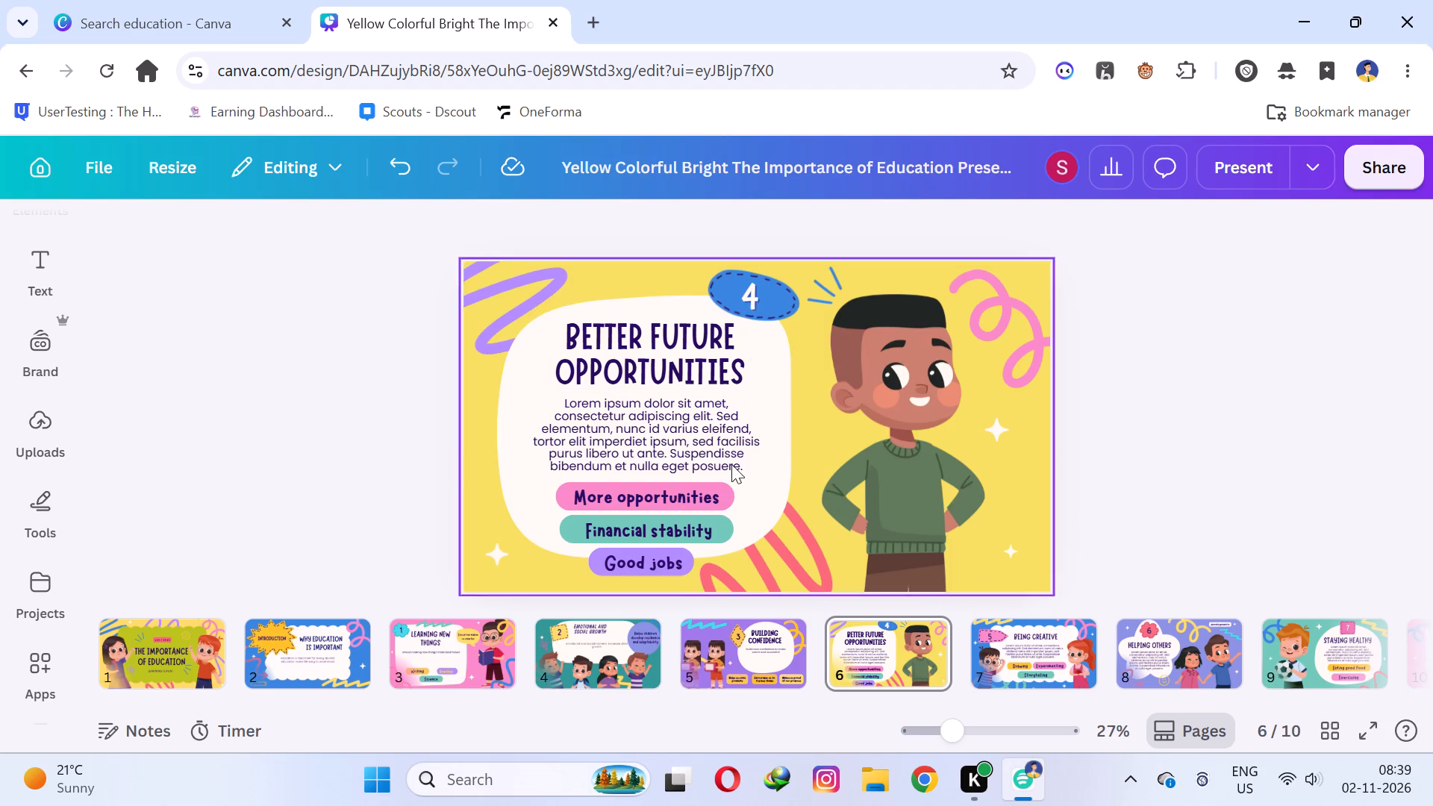
Replace slide 6's placeholder paragraph with "YOU GO AND COMPLETE ALL OVER OPPORTUTINES TO MANKE BEST".
triple_click(583, 449)
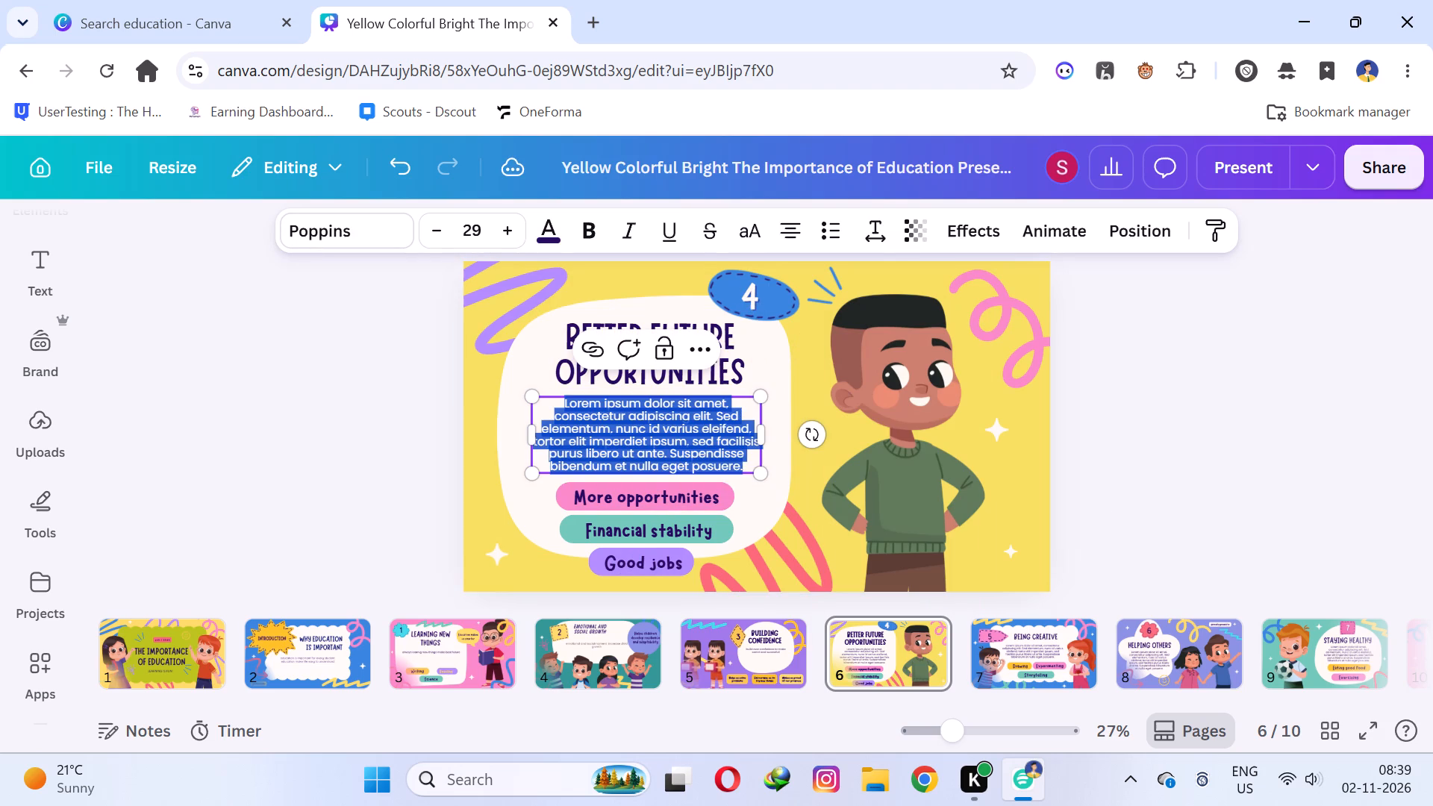
text(YOU GO AND)
key(space)
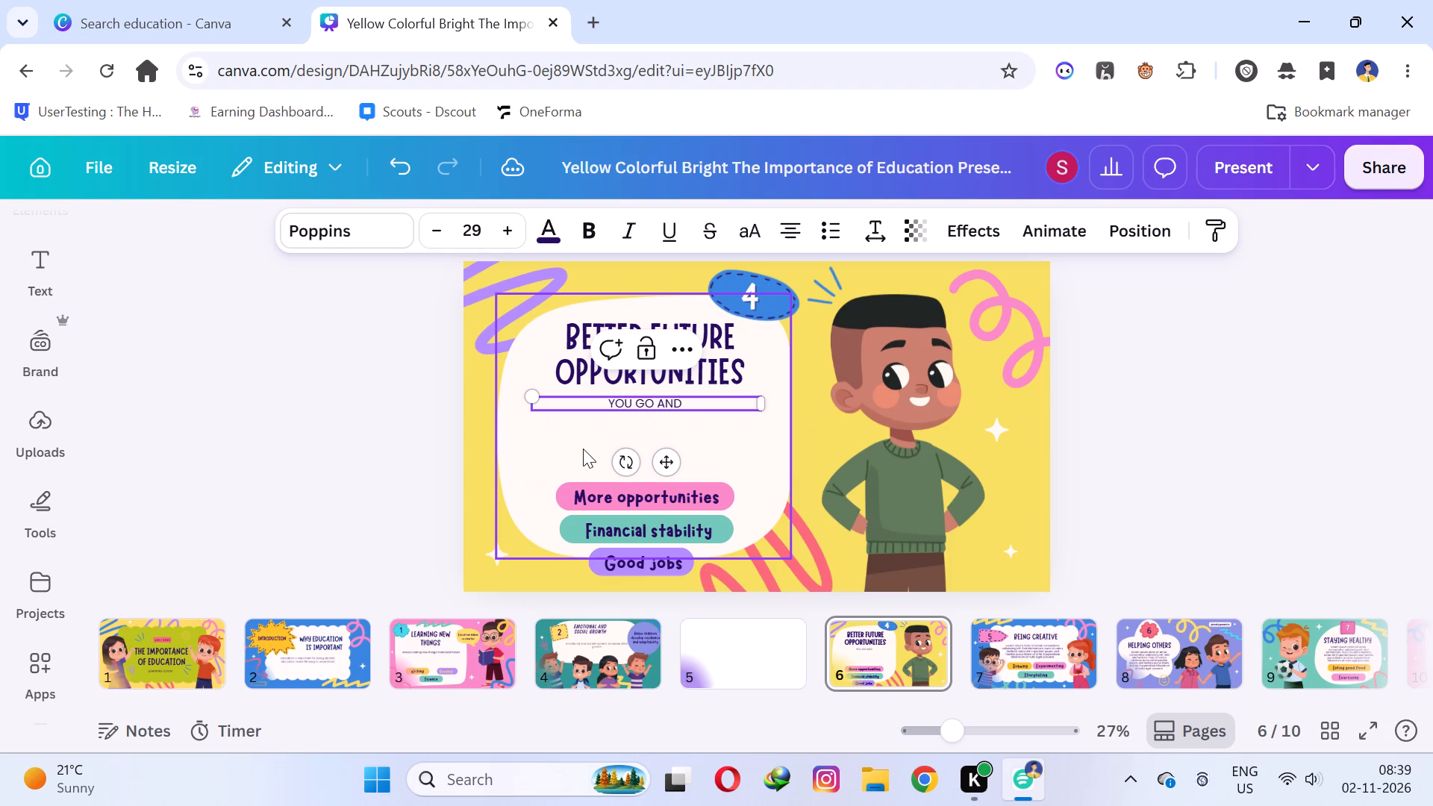
text(COMPLETE ALL OVE)
text(R)
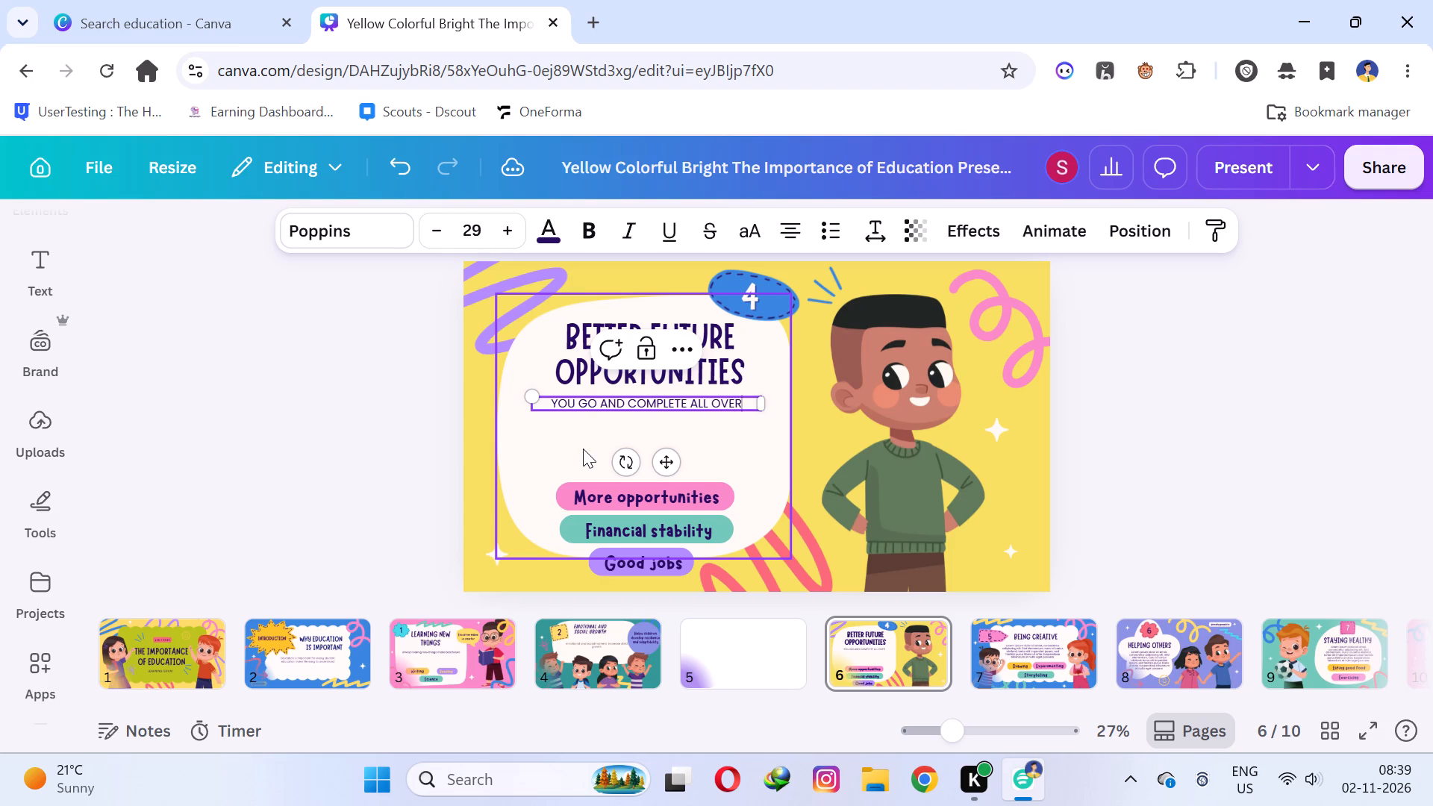
key(space)
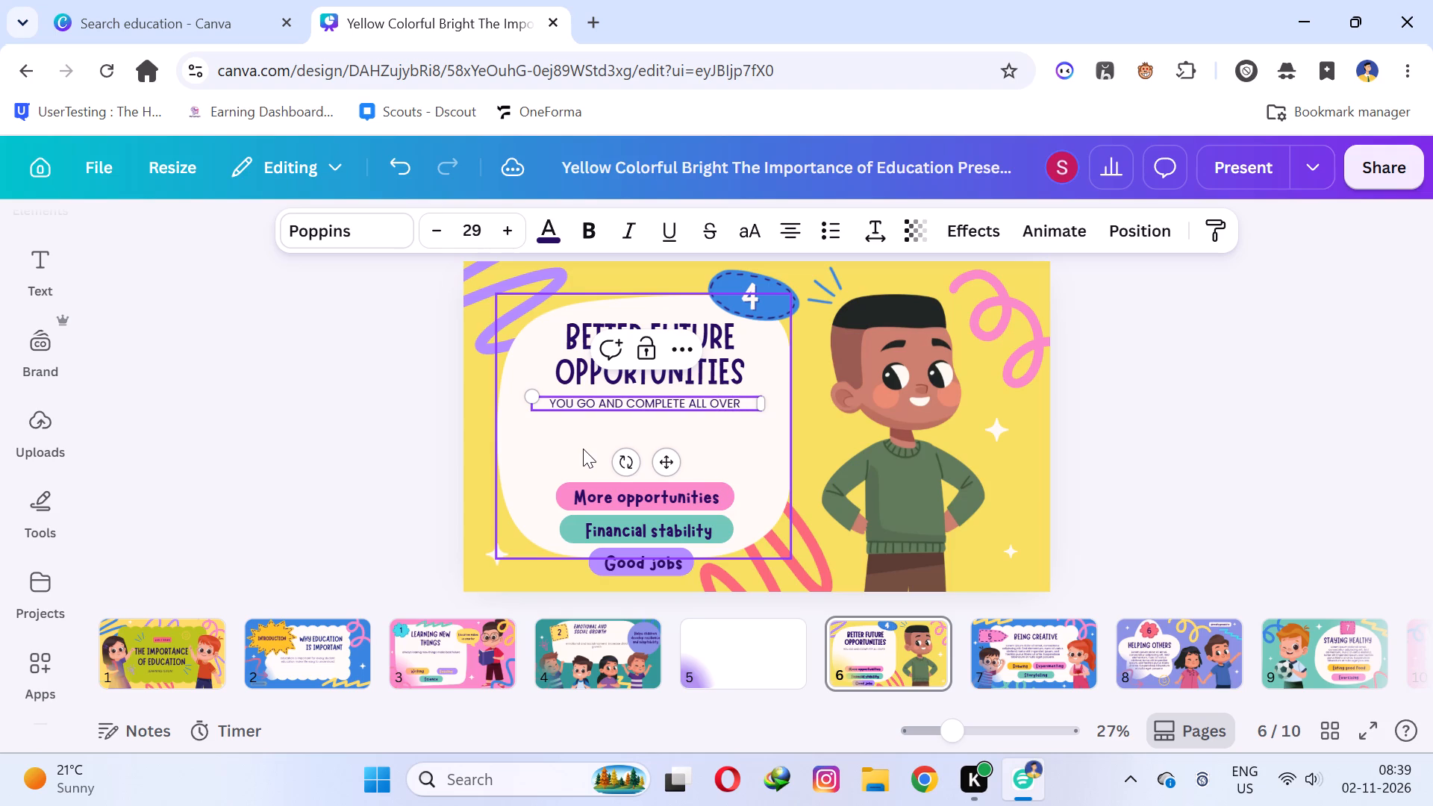
text(OPP)
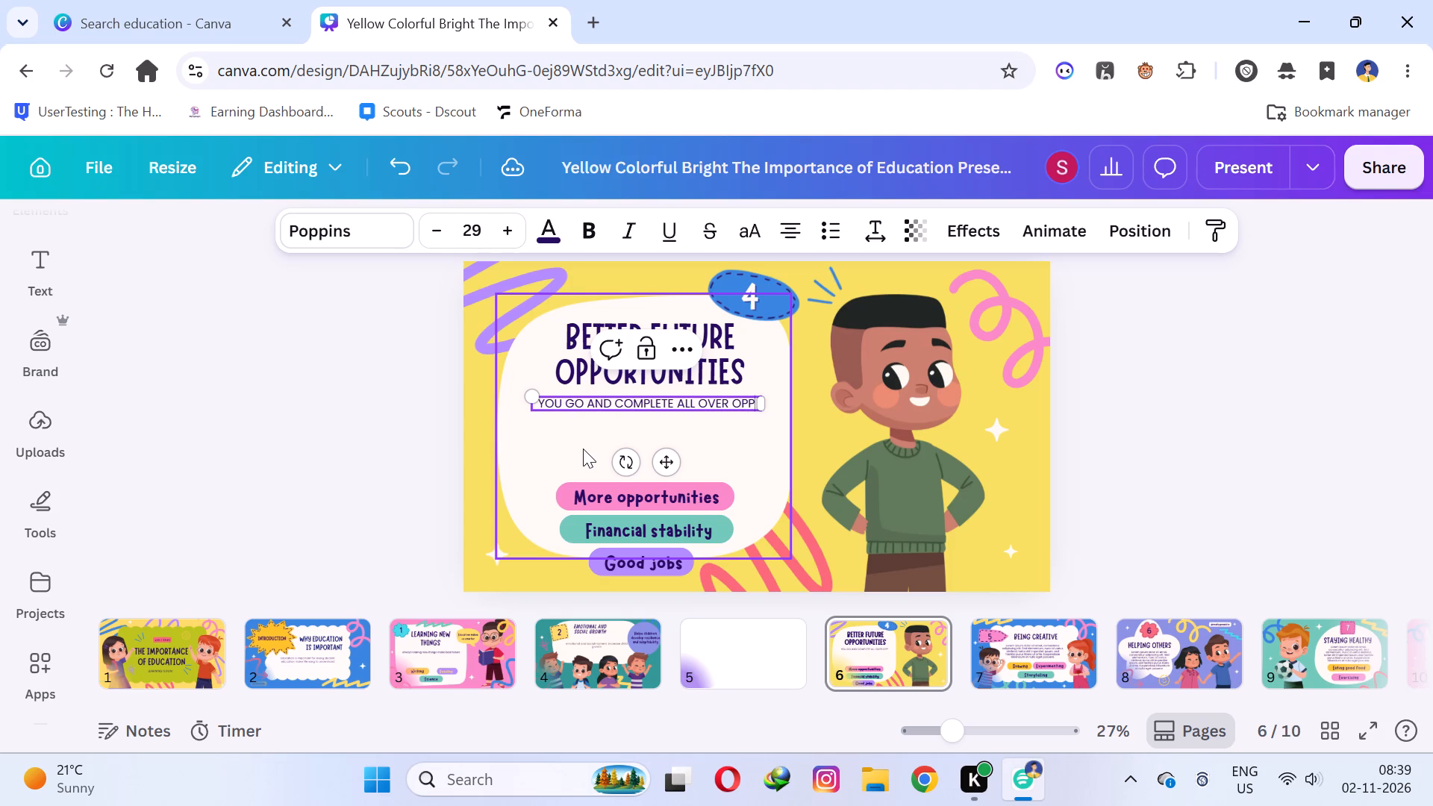
text(OR)
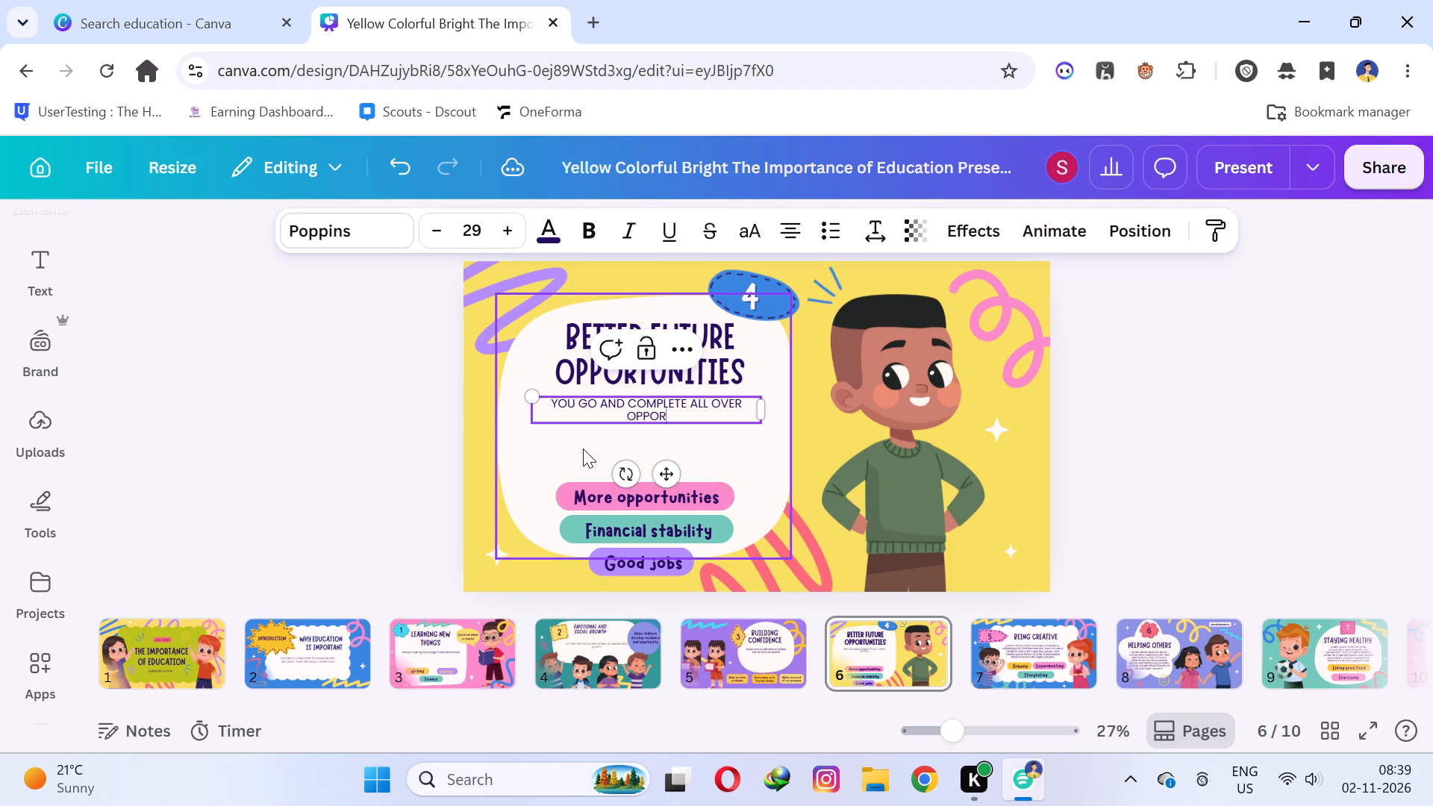
text(TUTINES TO MANKE BEST)
key(space)
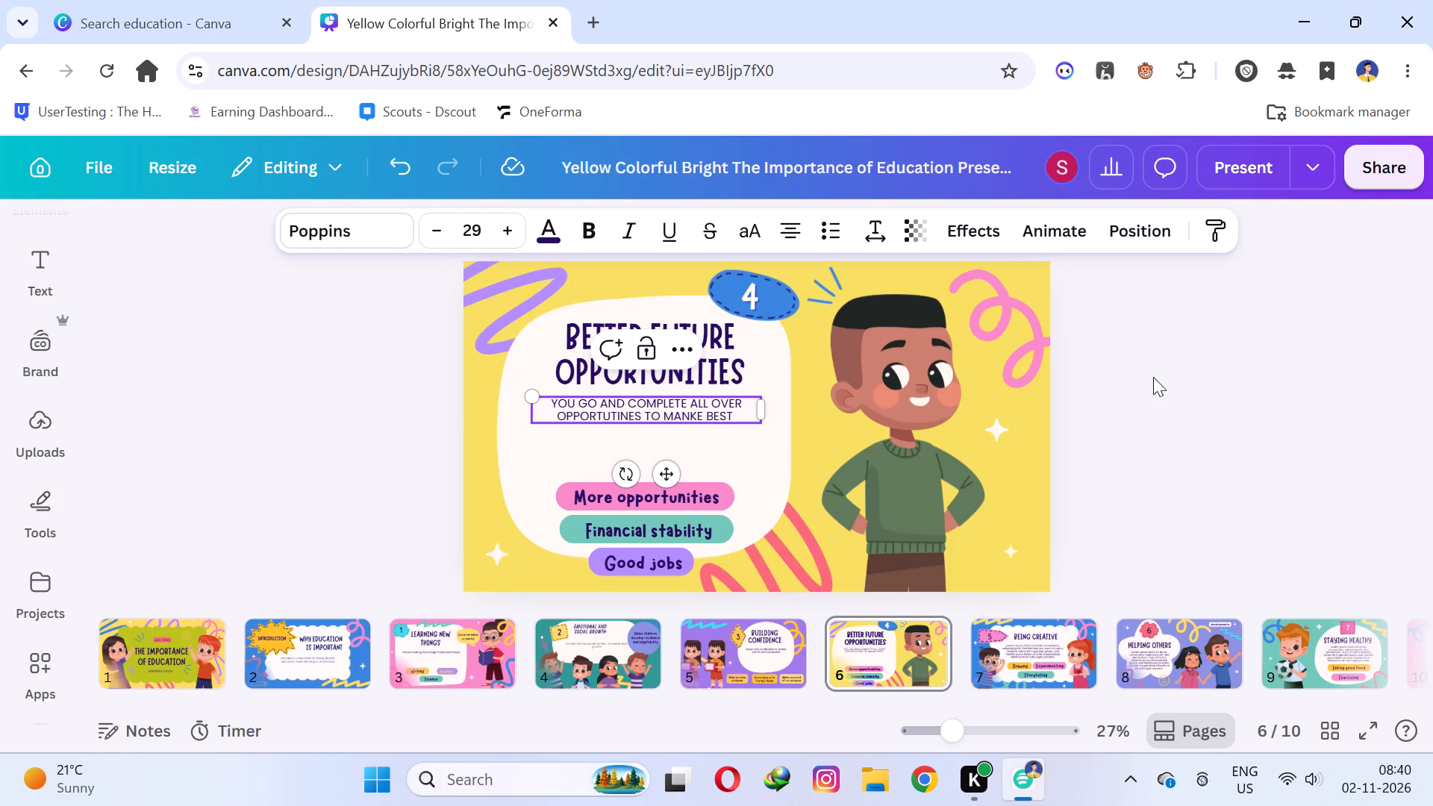
click(1310, 407)
Move the paragraph slightly down, into the gap between the title and the "More opportunities" label.
drag(613, 404, 619, 419)
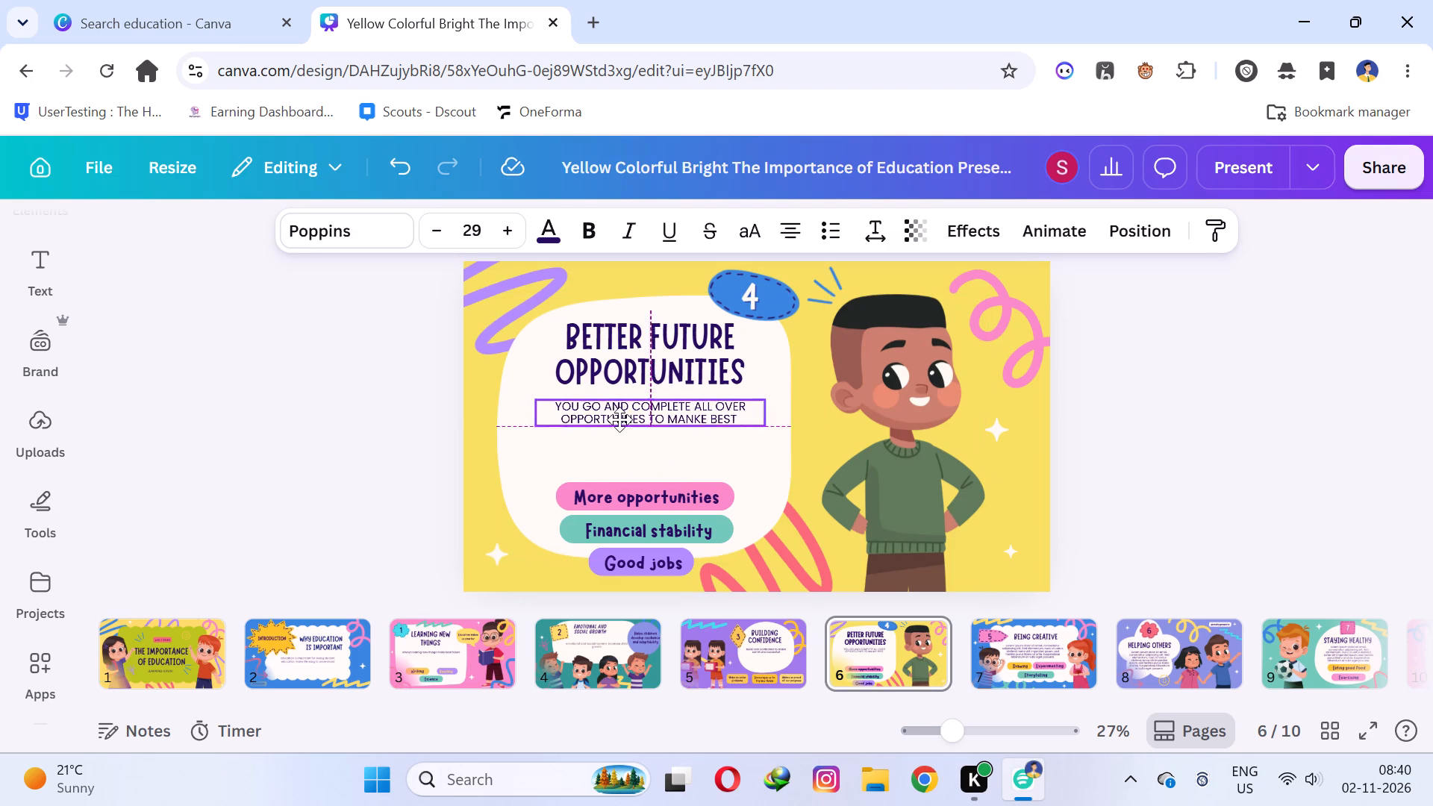
drag(619, 419, 619, 426)
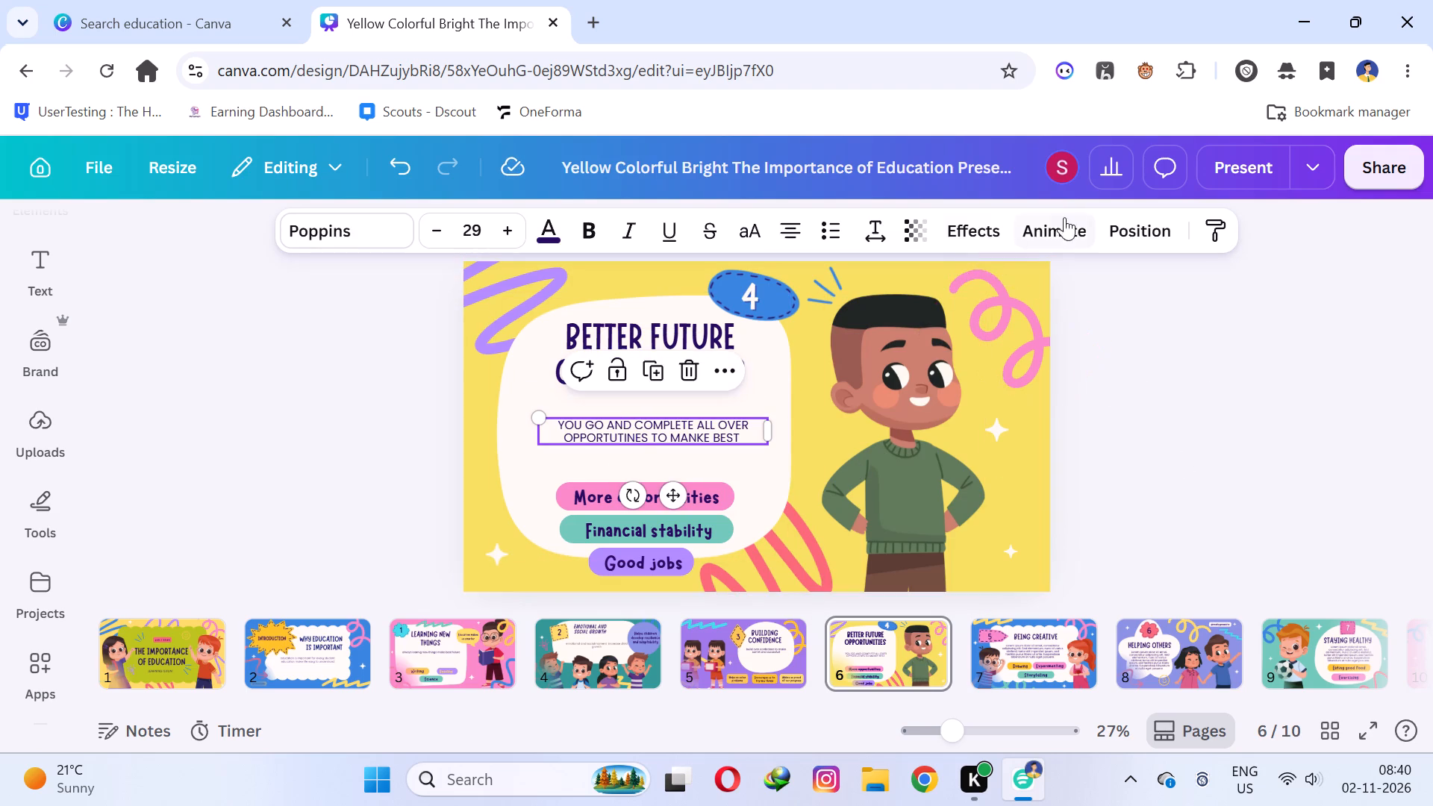
Apply the Typewriter animation to slide 6's paragraph text.
click(1061, 220)
scroll(278, 399, down, 2)
click(142, 509)
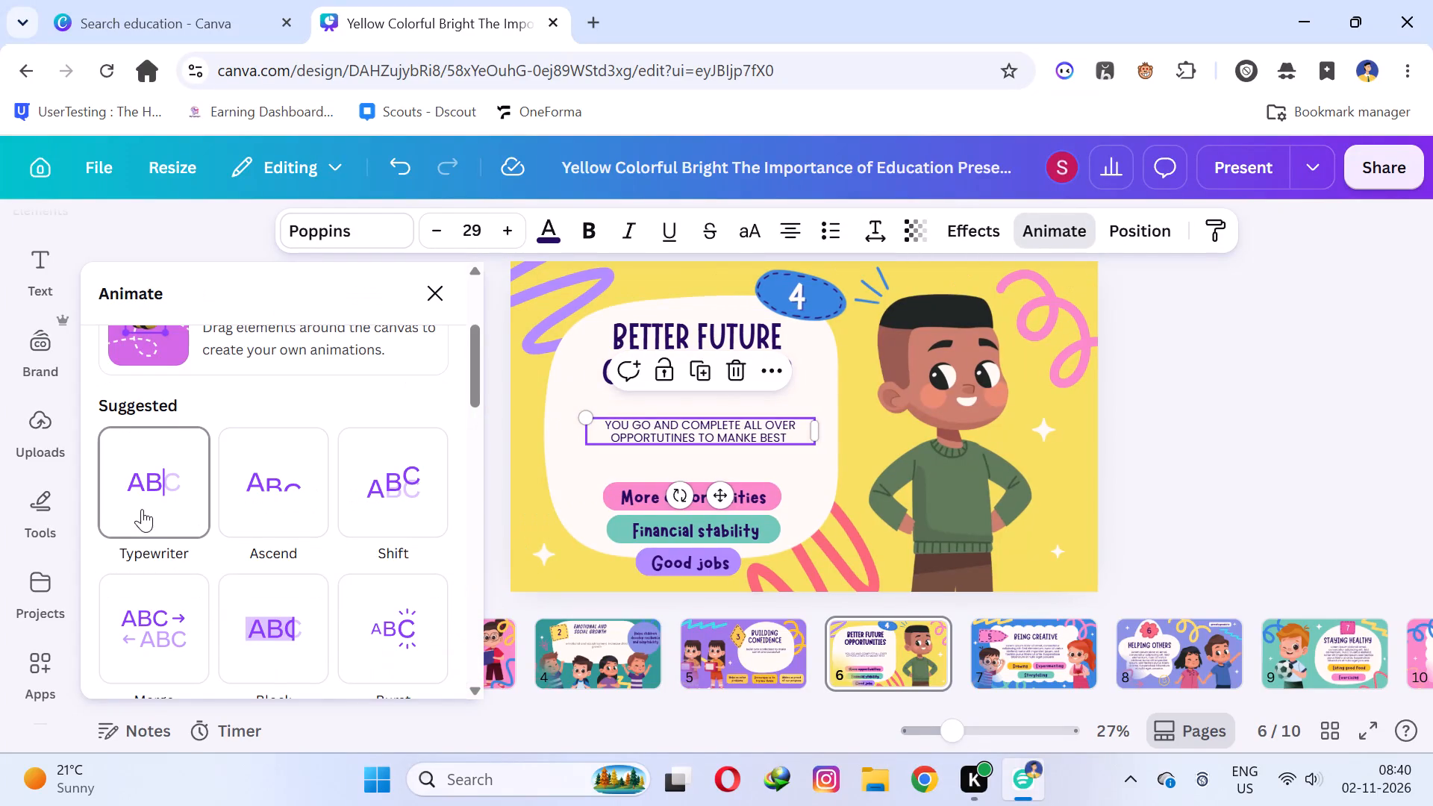
click(723, 347)
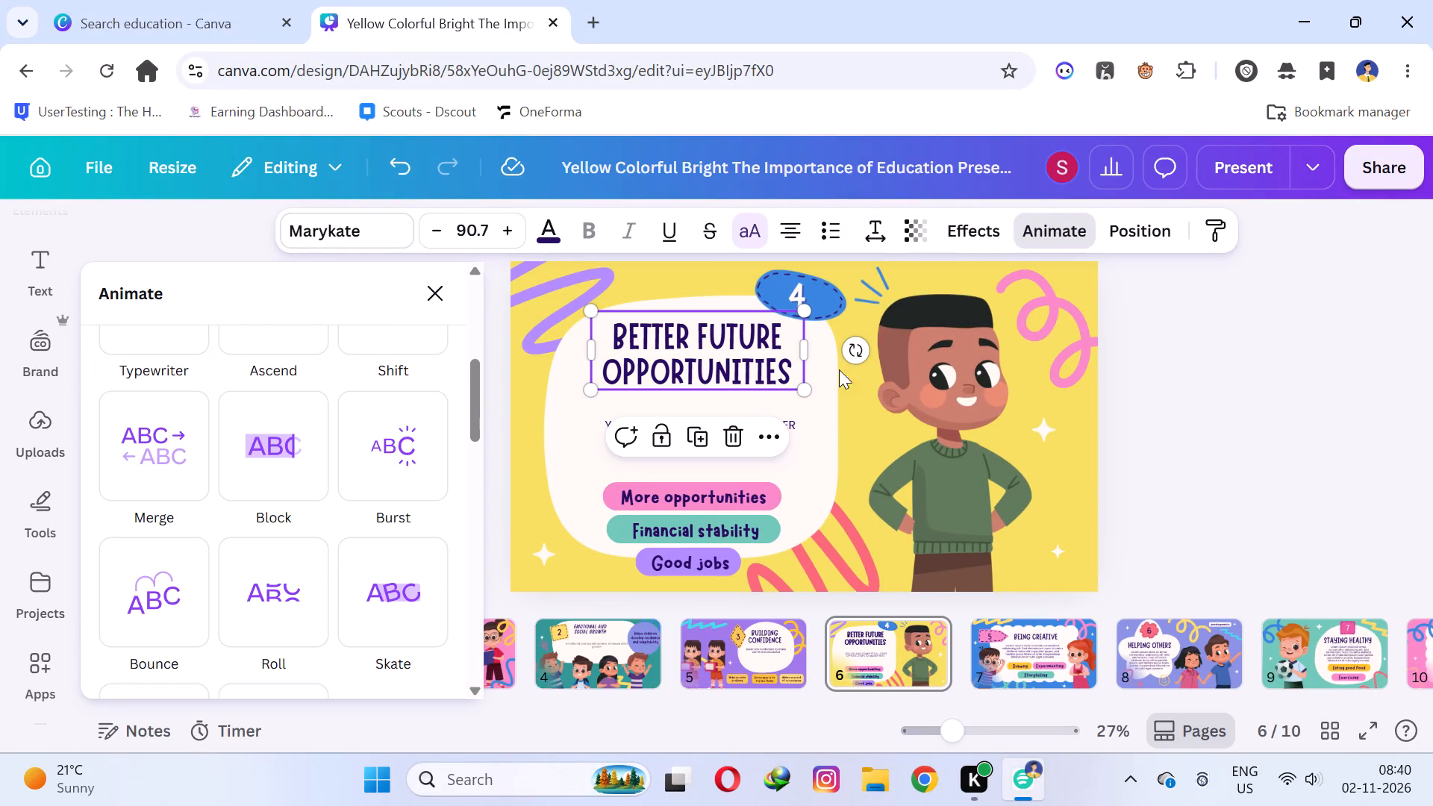
click(1317, 435)
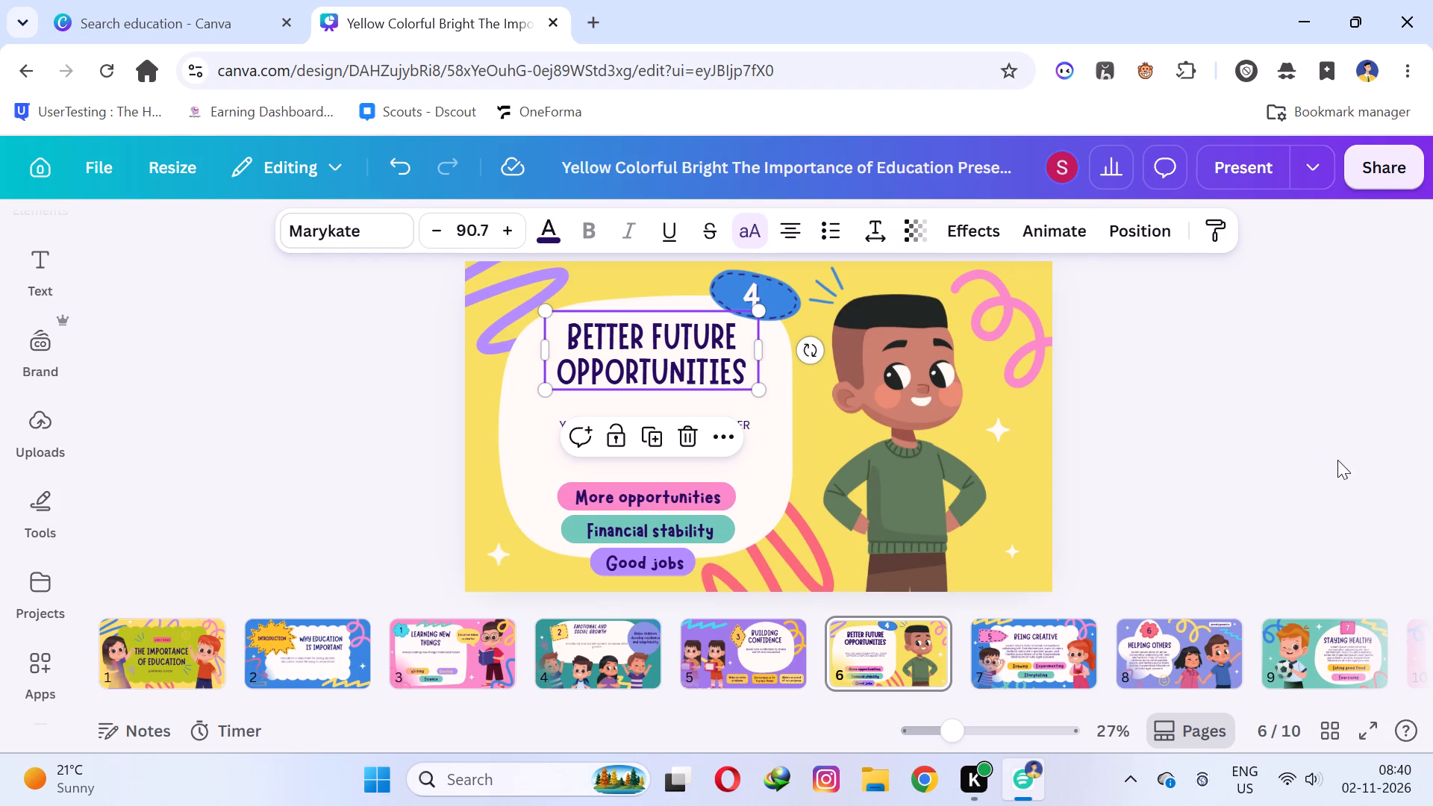
Apply the Bounce animation to the "More opportunities" text on slide 6.
click(643, 497)
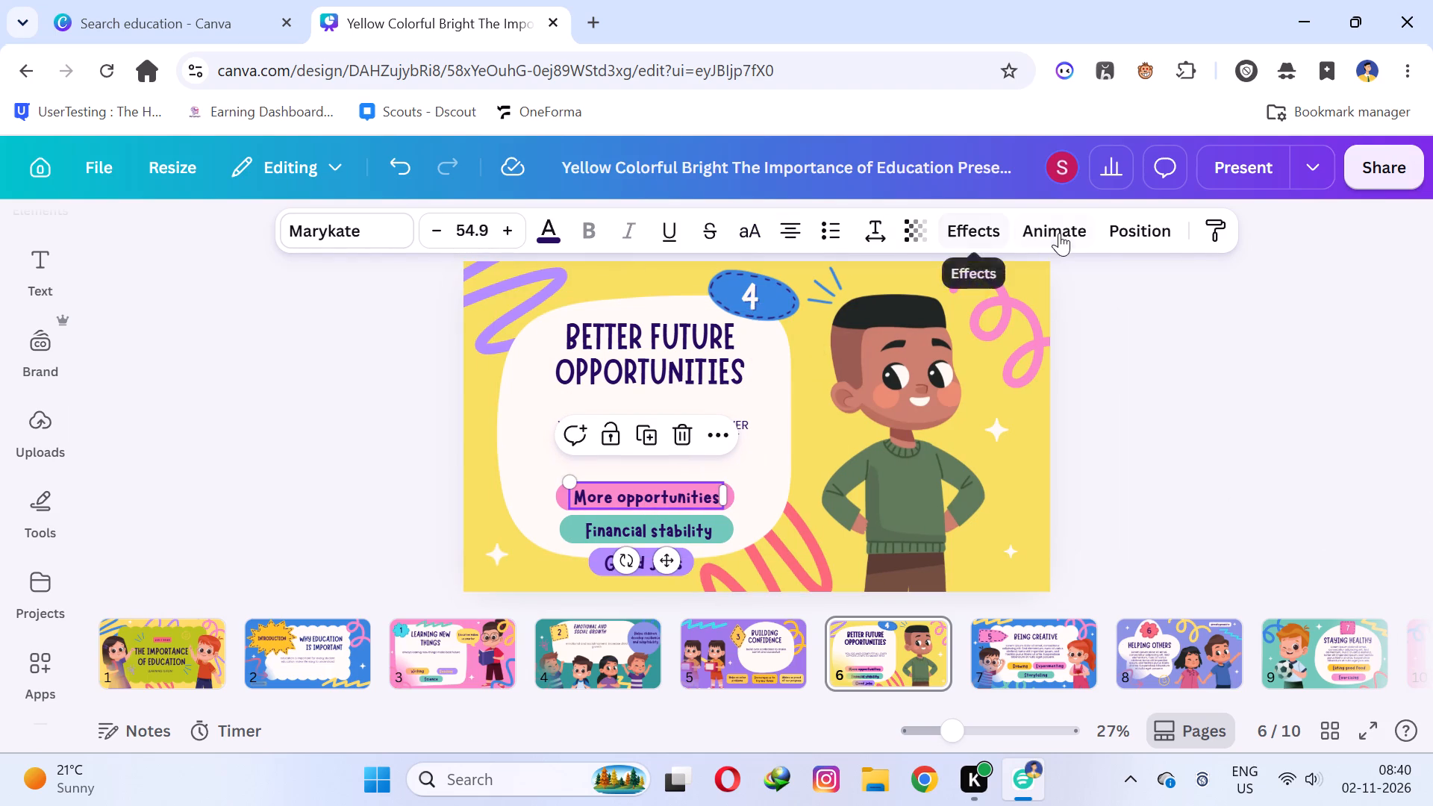
click(1059, 233)
scroll(297, 499, down, 3)
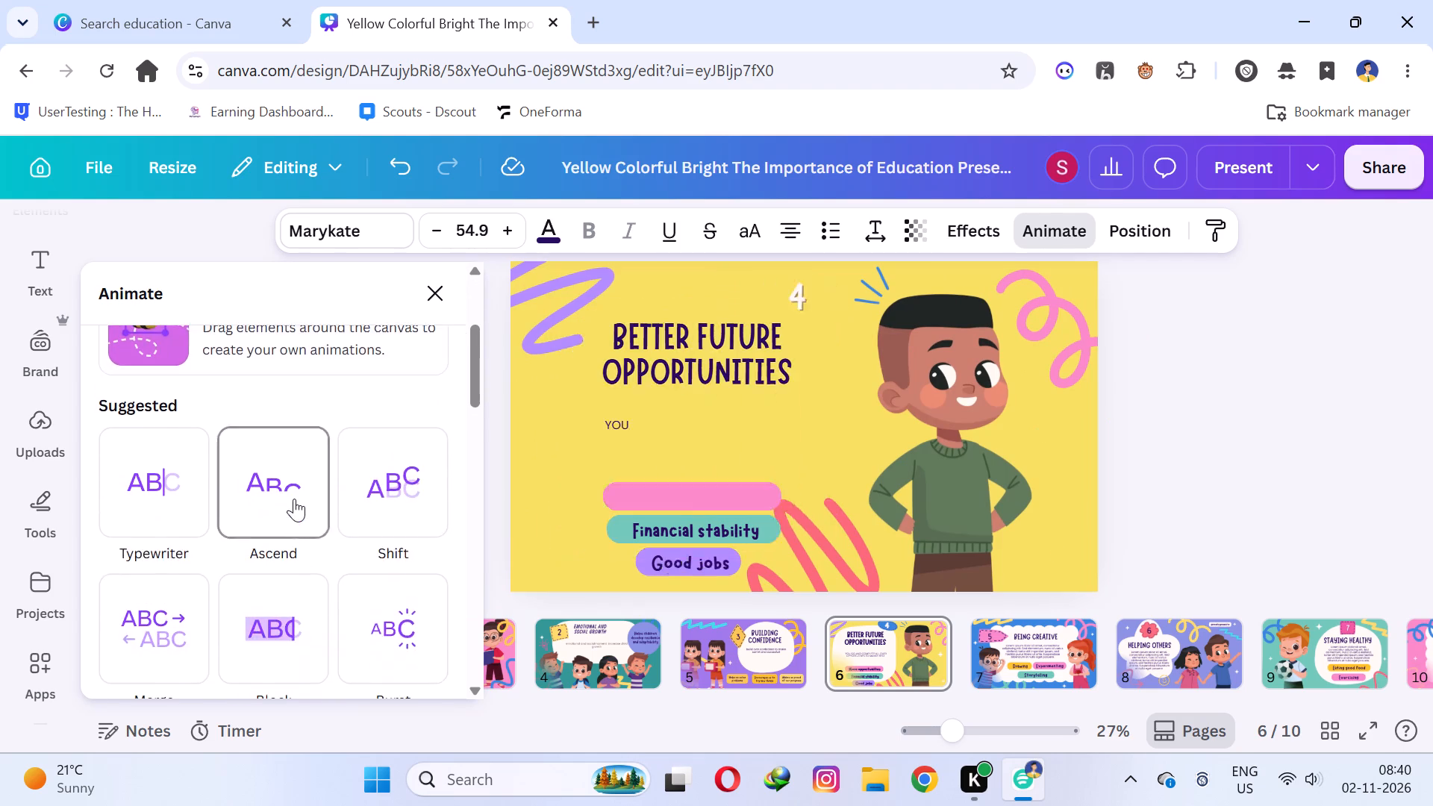
scroll(294, 499, down, 1)
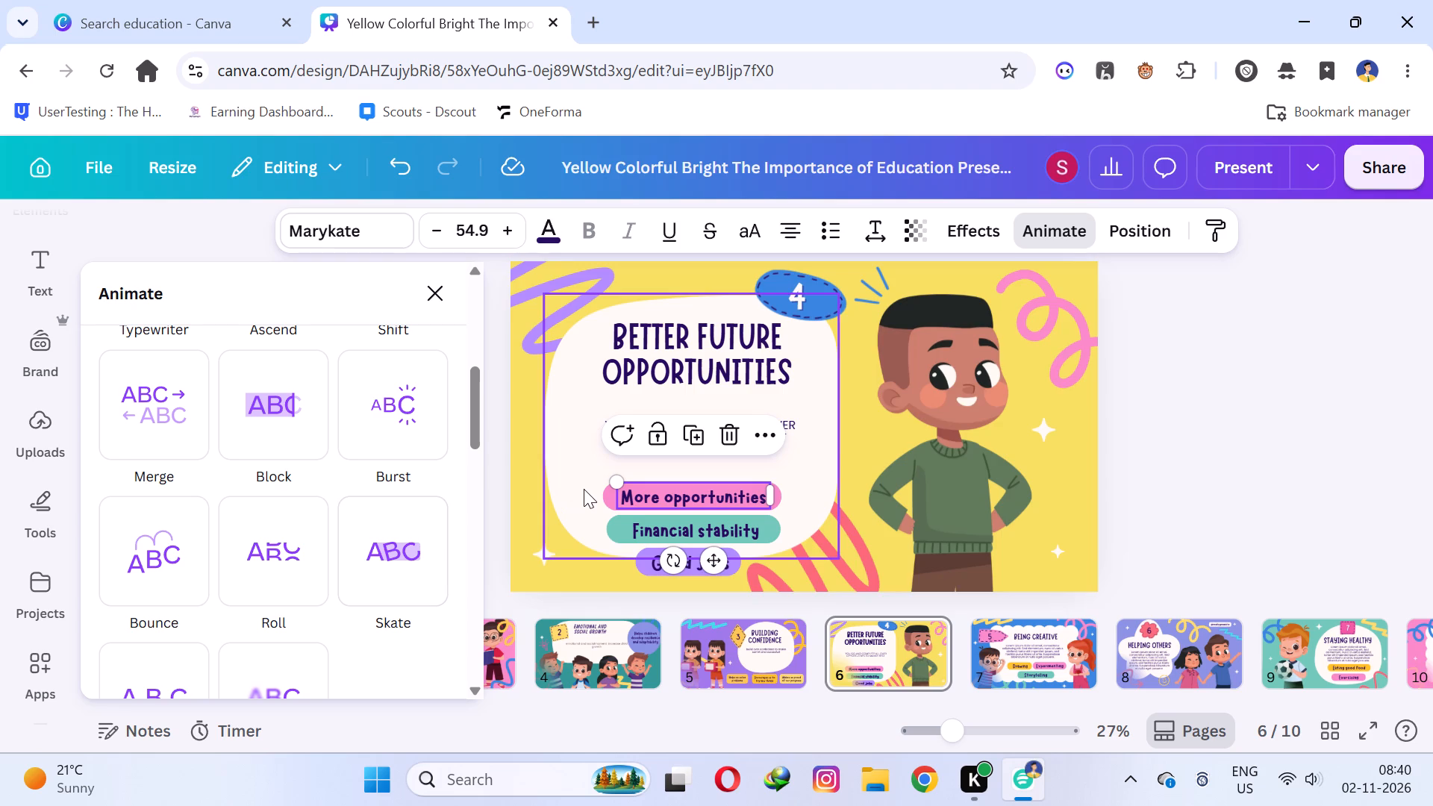
scroll(291, 548, down, 4)
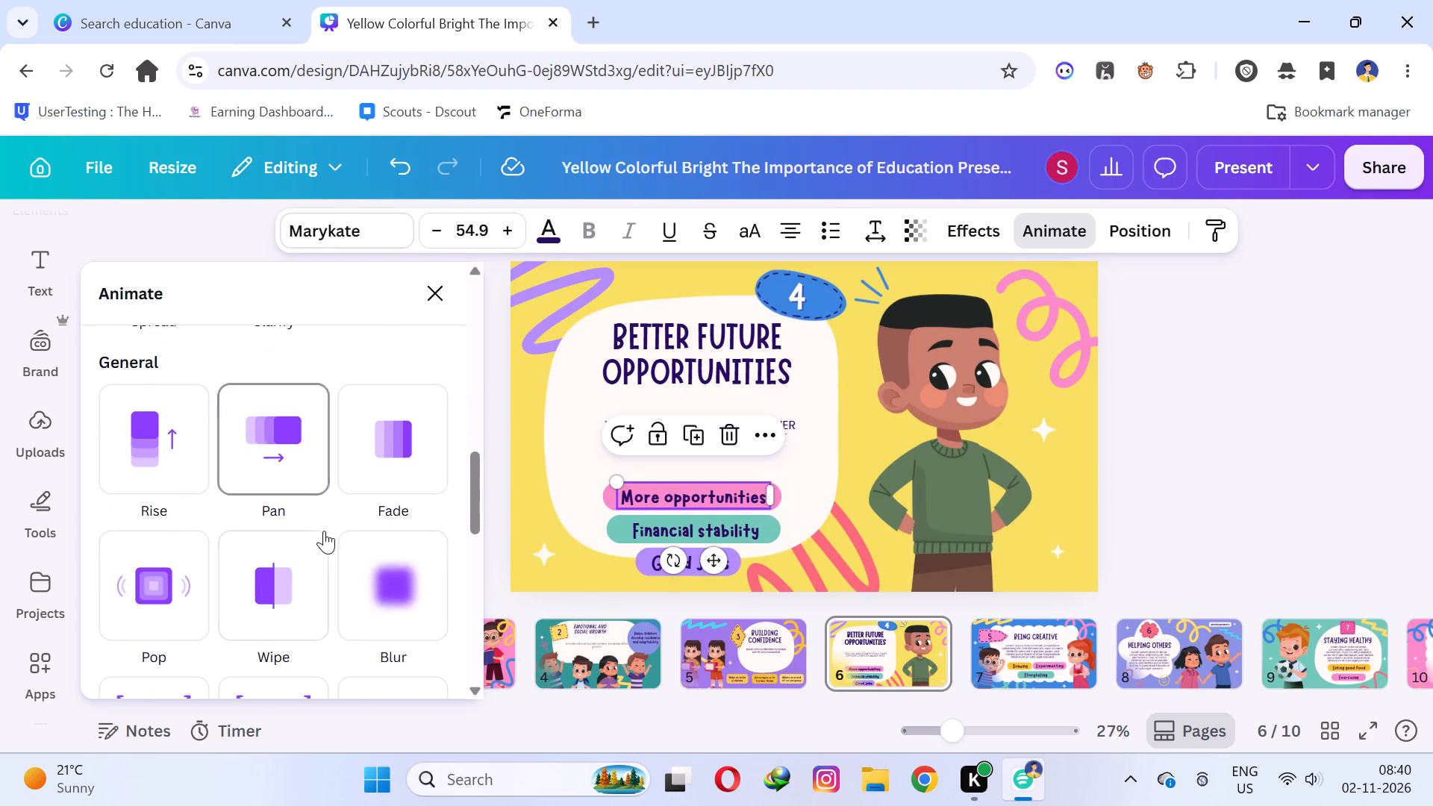
scroll(328, 529, up, 4)
click(143, 554)
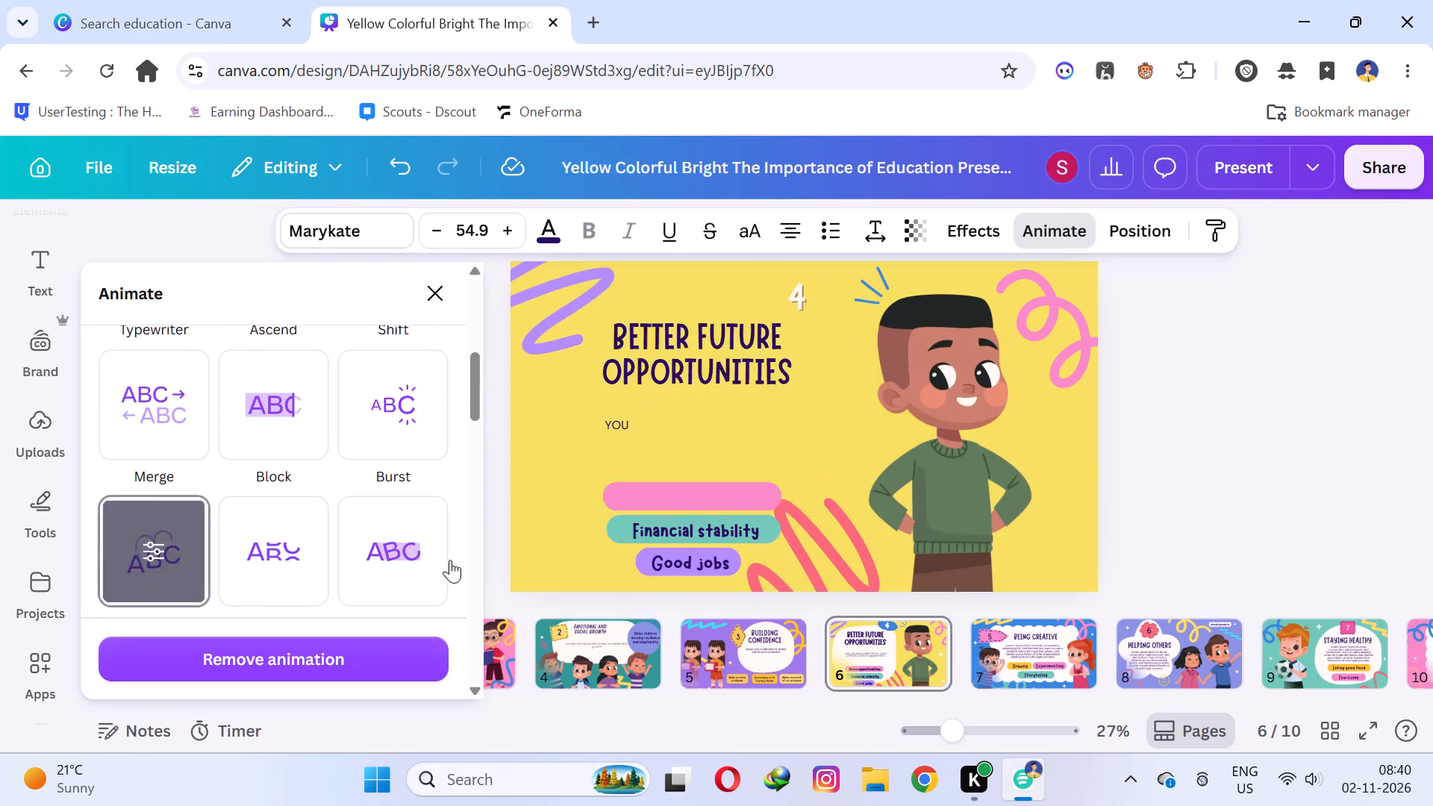
Apply the Bounce animation to the "Financial stability" text on slide 6.
click(700, 523)
scroll(248, 539, down, 3)
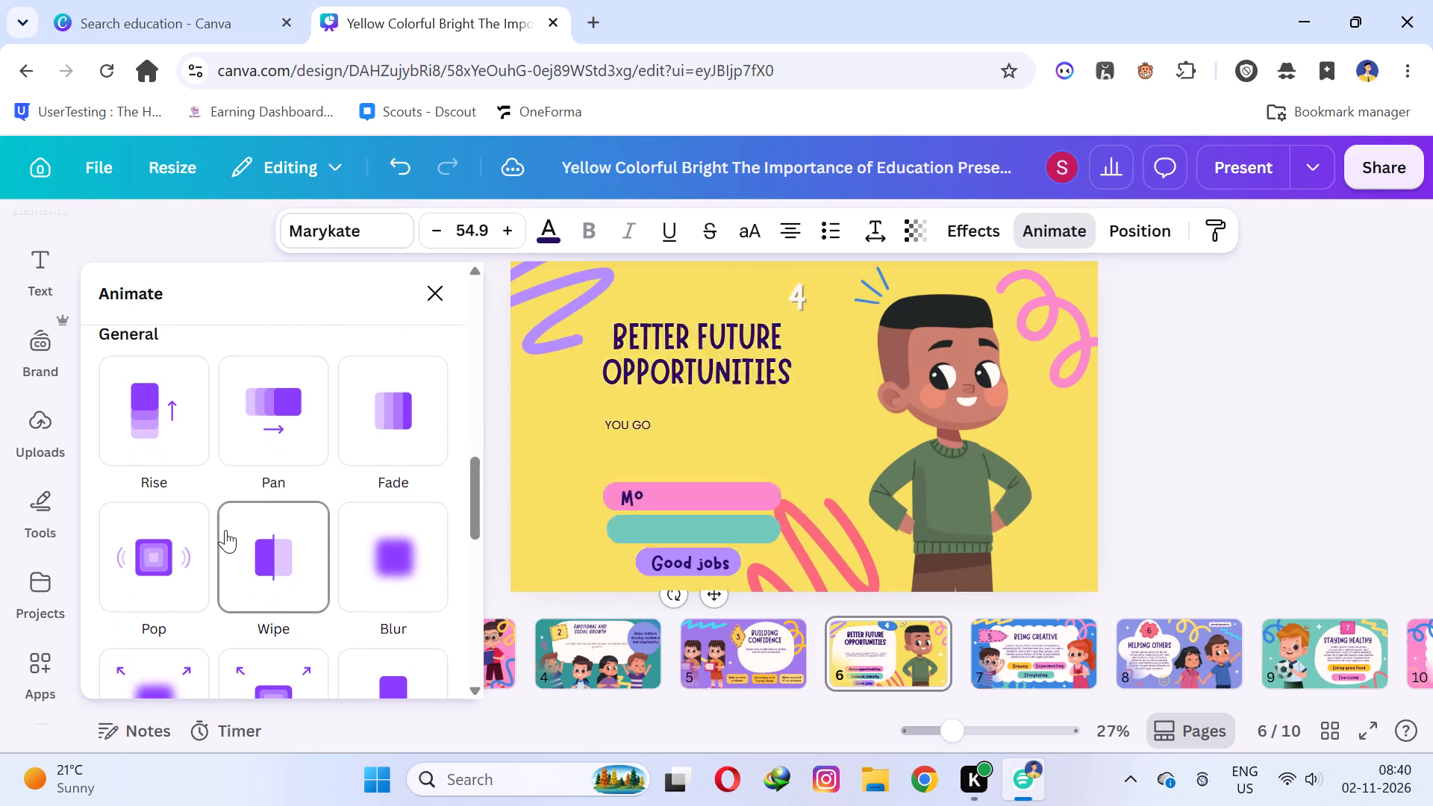
scroll(225, 530, down, 1)
scroll(225, 530, up, 5)
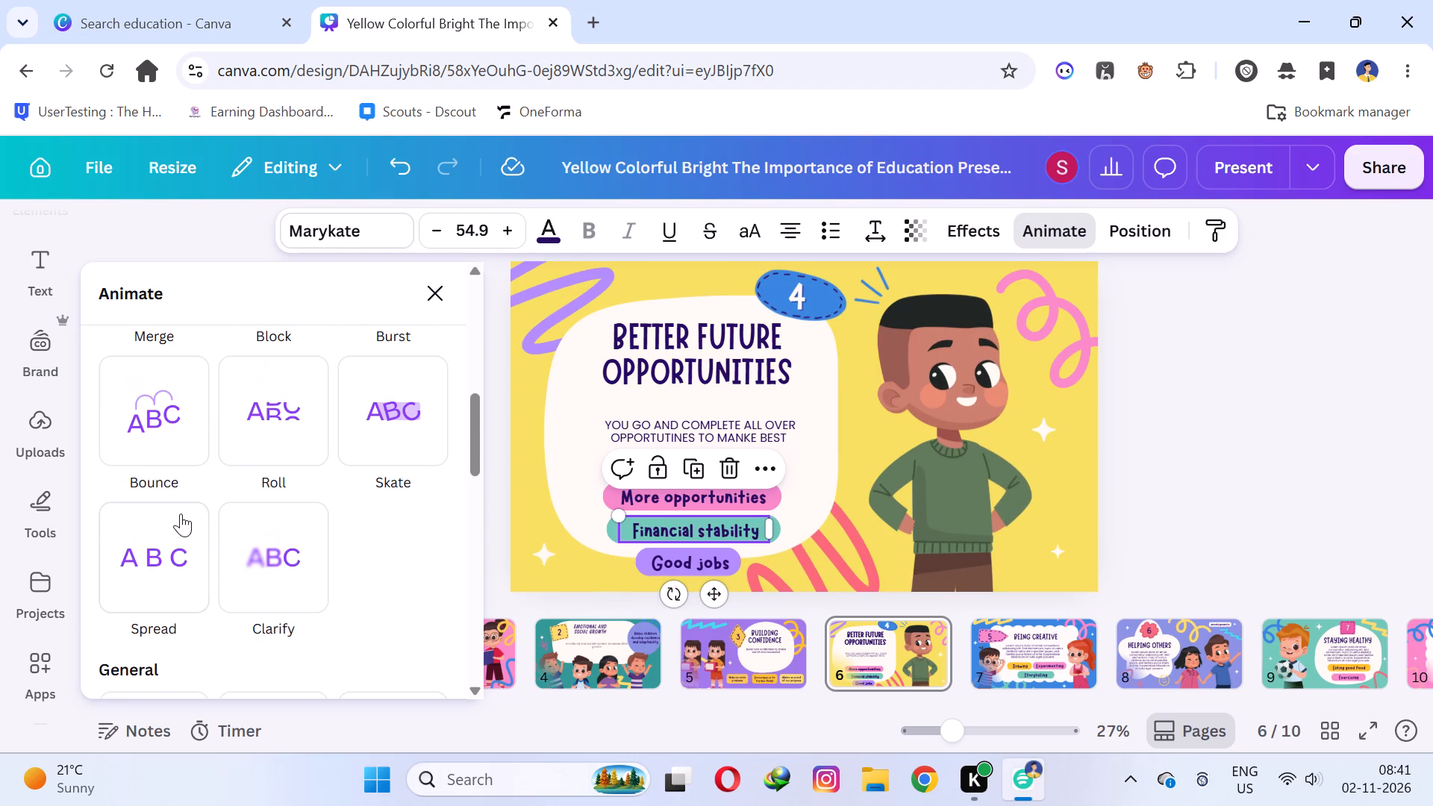
click(187, 434)
Apply the Bounce animation to the "Good jobs" text on slide 6.
click(708, 557)
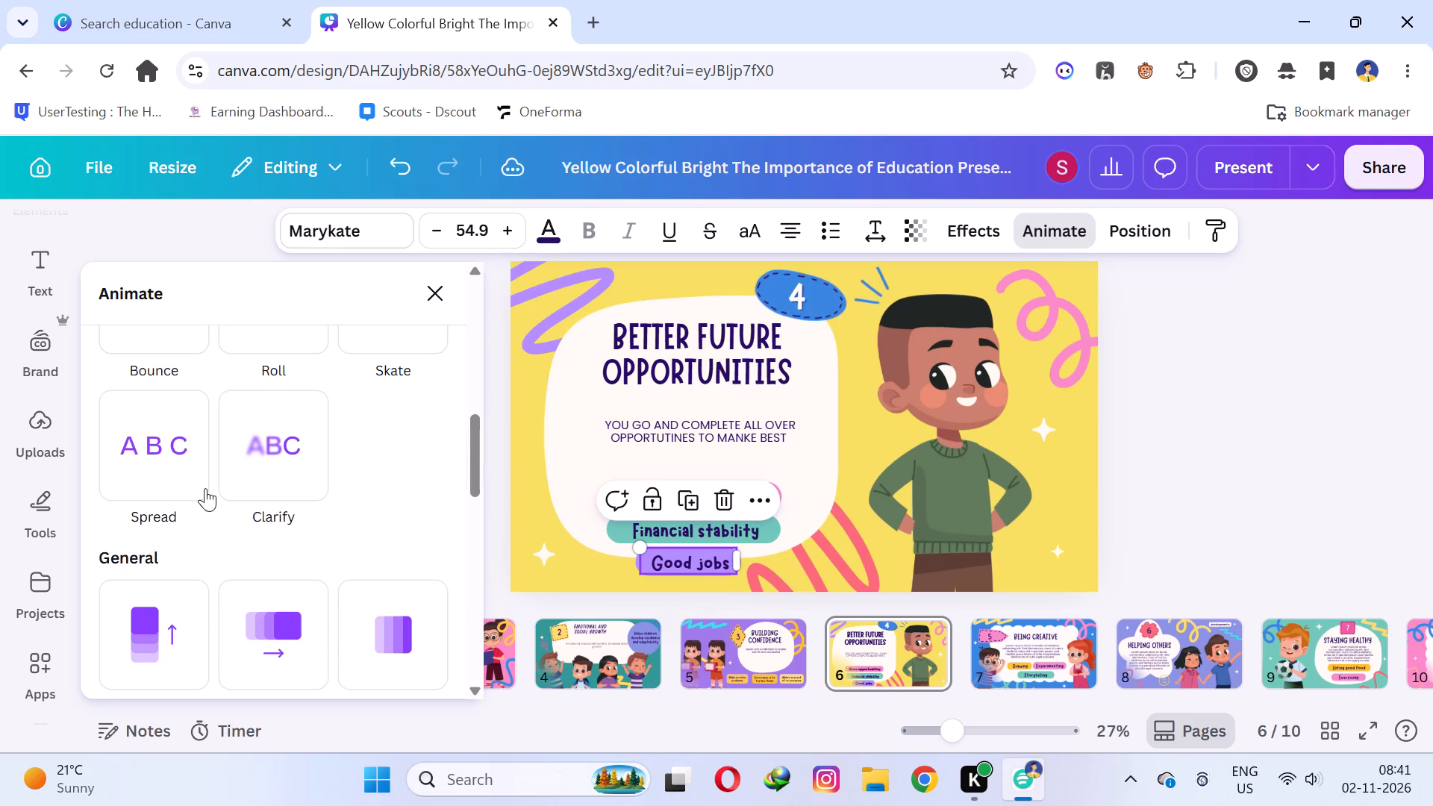
scroll(207, 487, up, 2)
click(150, 516)
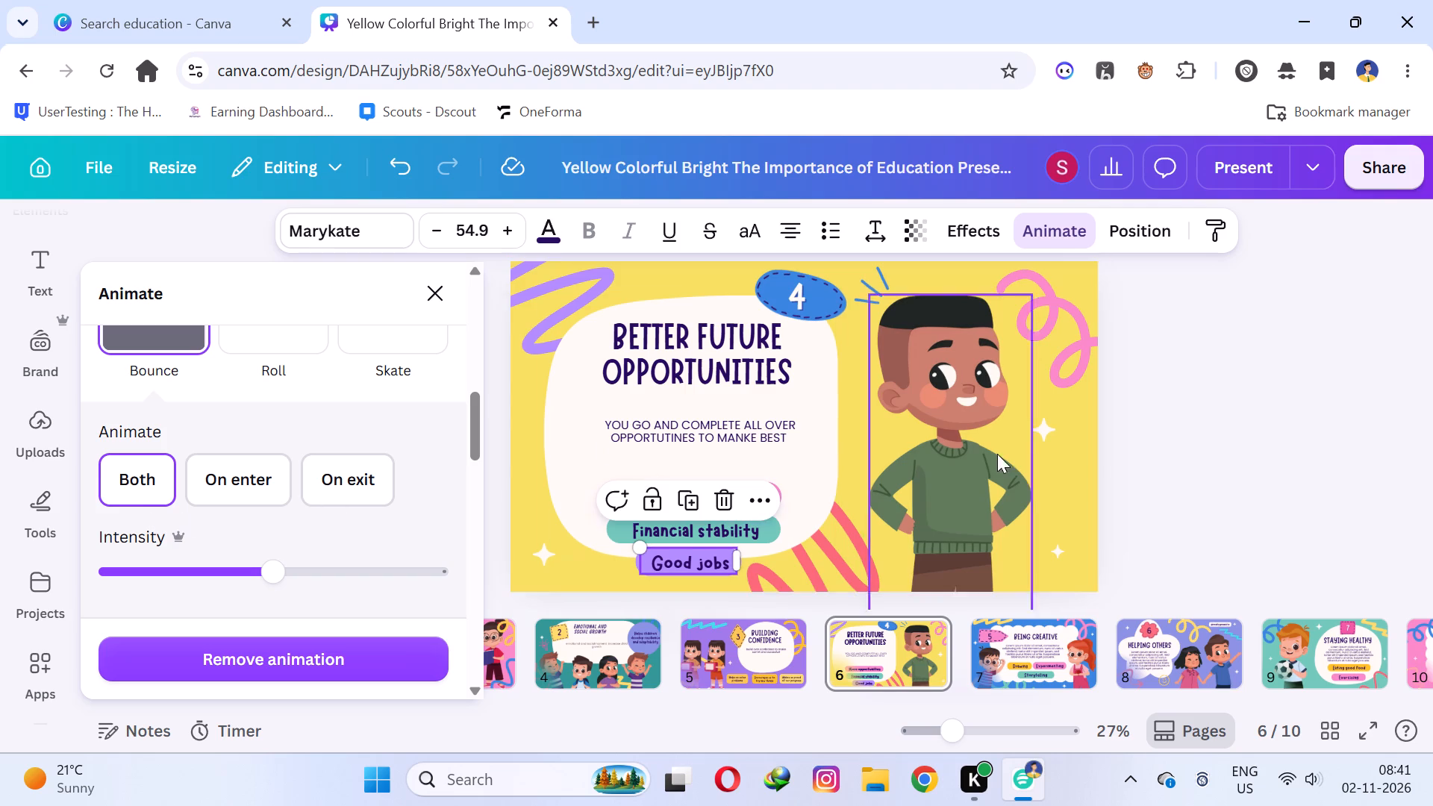
click(1268, 390)
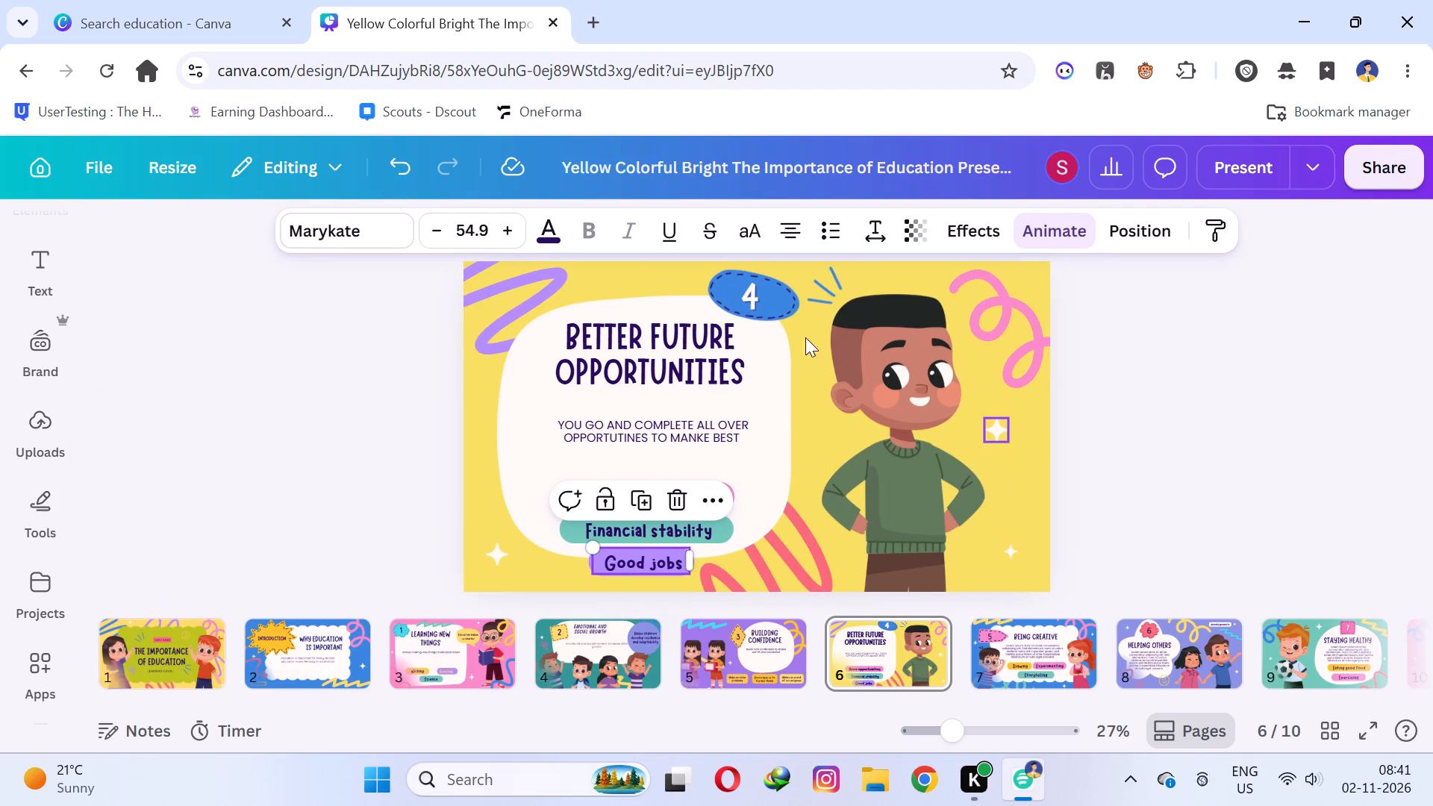
click(848, 334)
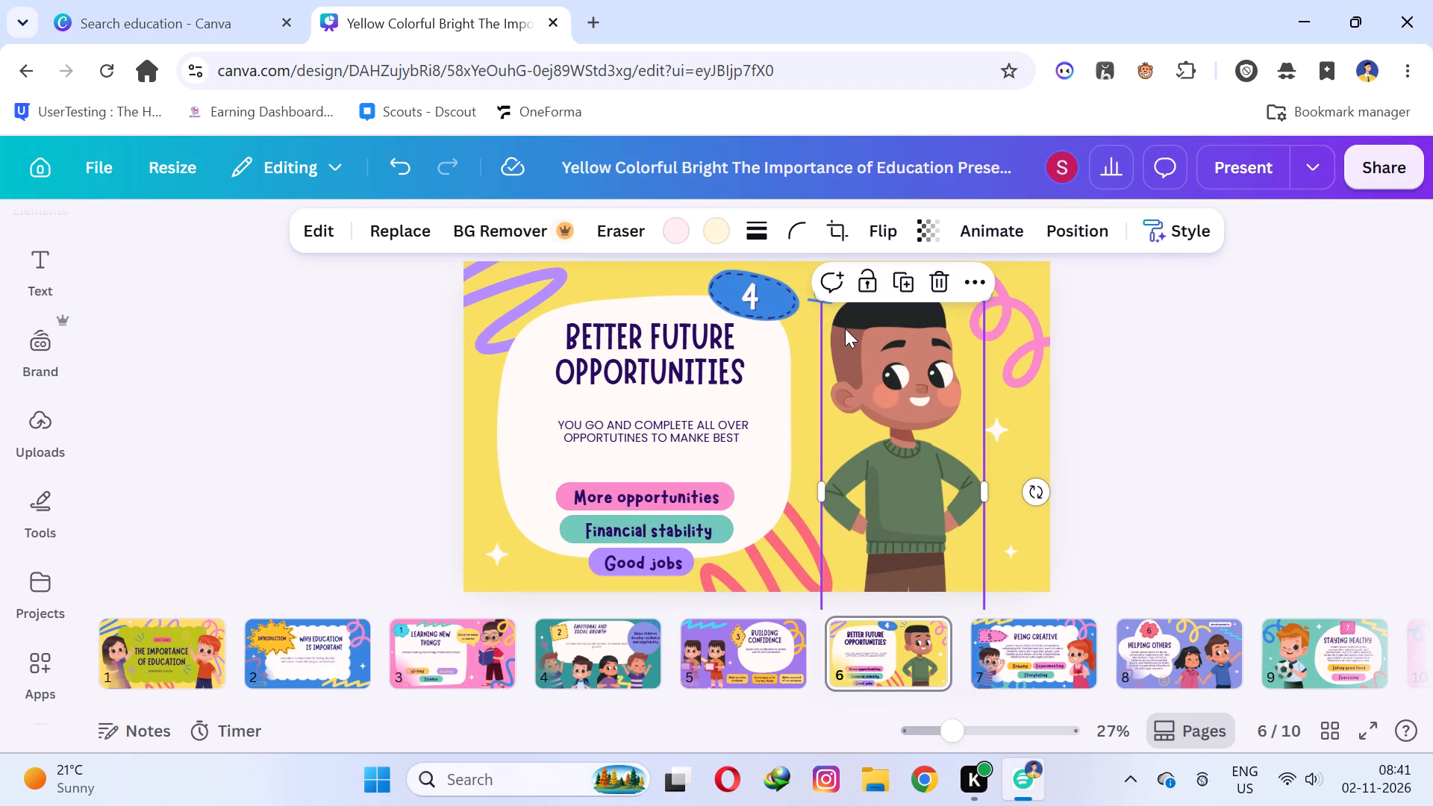
click(845, 328)
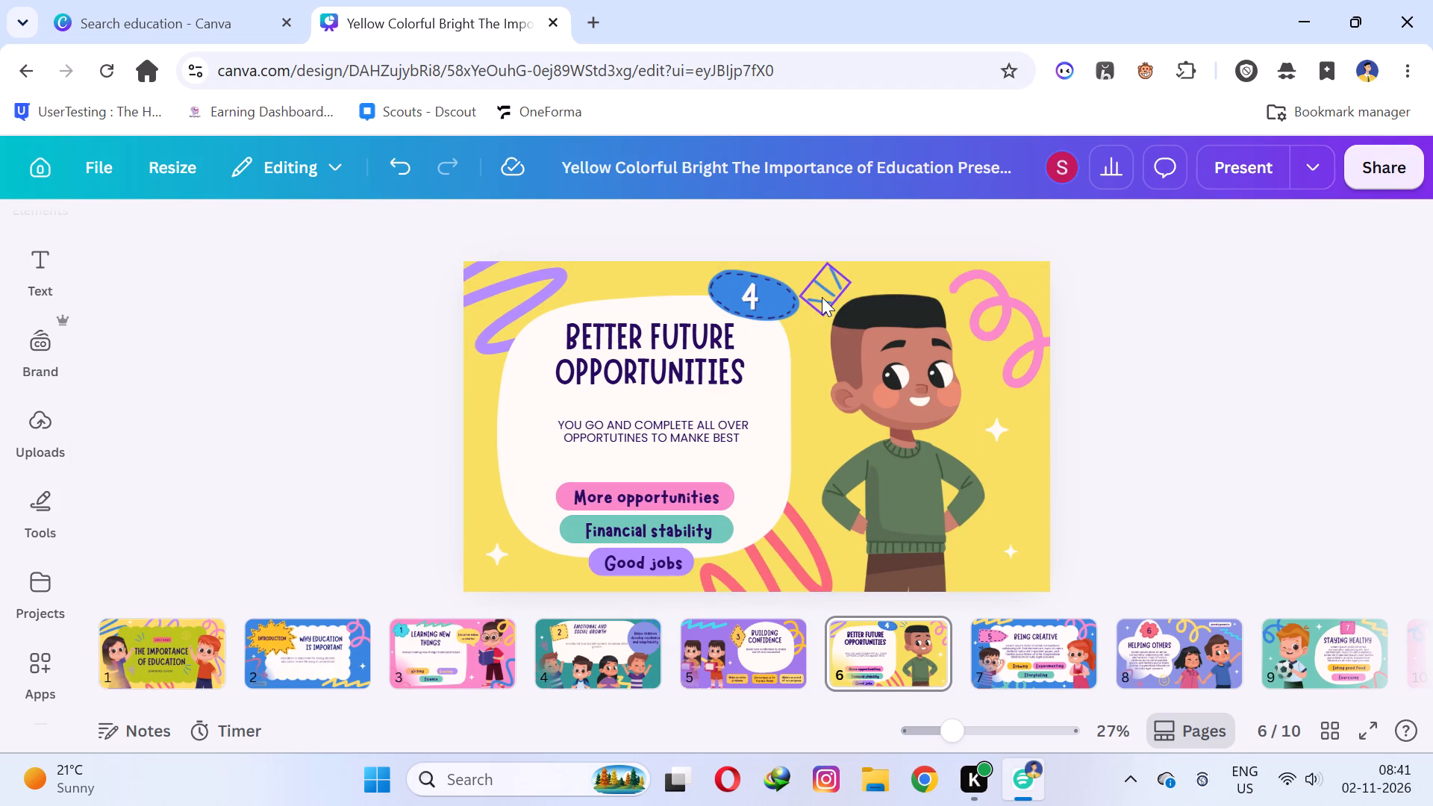
Apply the Shift animation to the "Better Future Opportunities" title on slide 6.
click(692, 339)
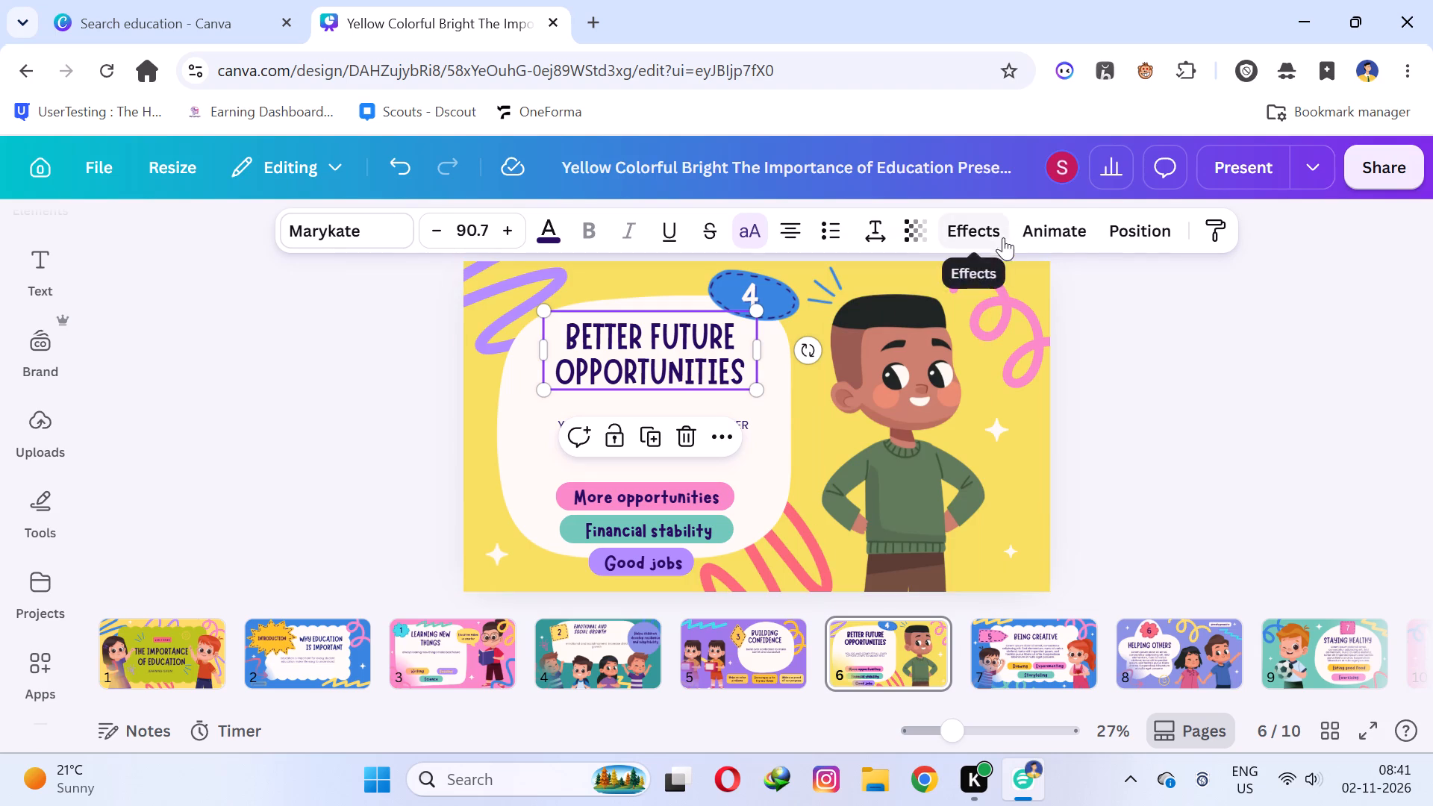
click(1056, 232)
scroll(435, 440, down, 1)
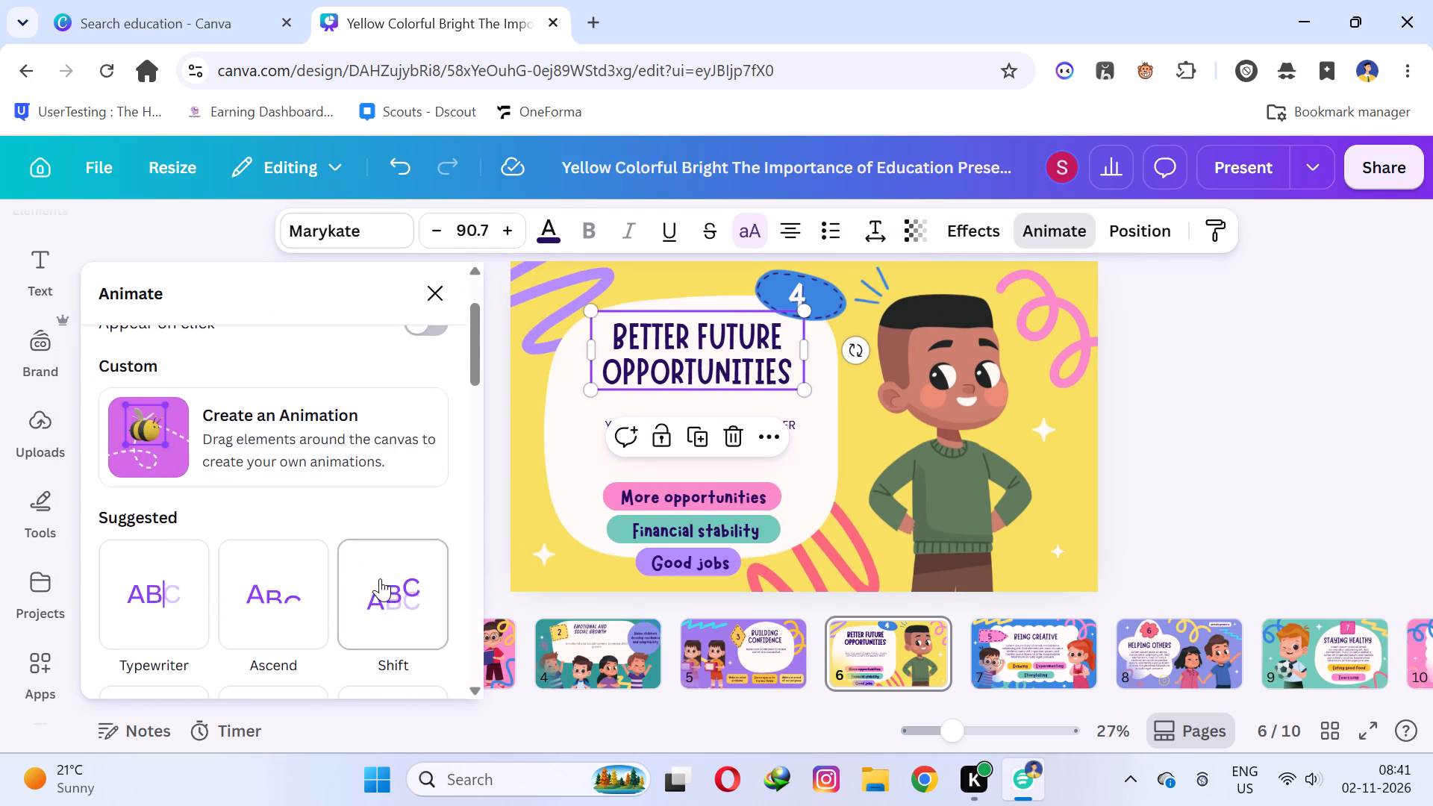
click(389, 581)
click(1289, 458)
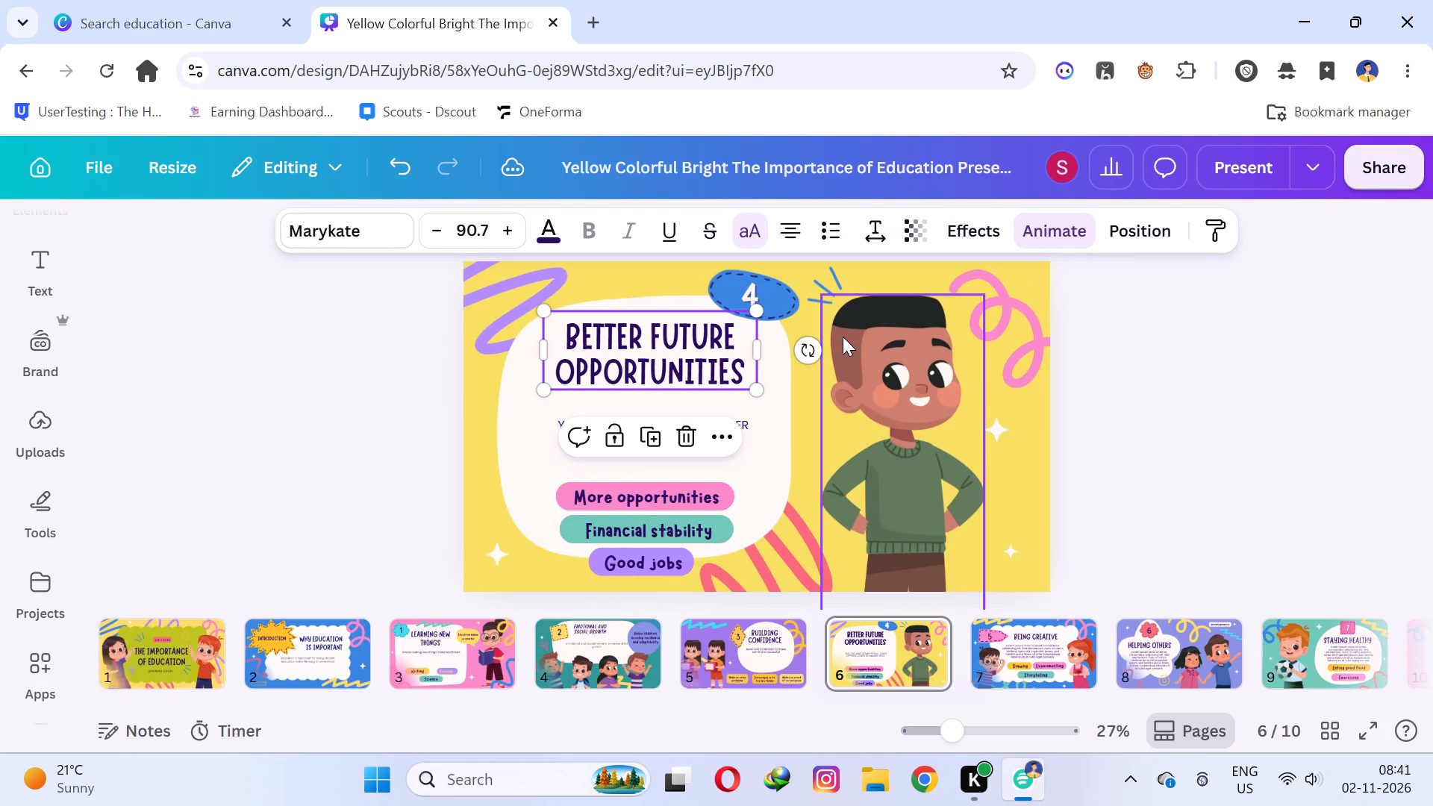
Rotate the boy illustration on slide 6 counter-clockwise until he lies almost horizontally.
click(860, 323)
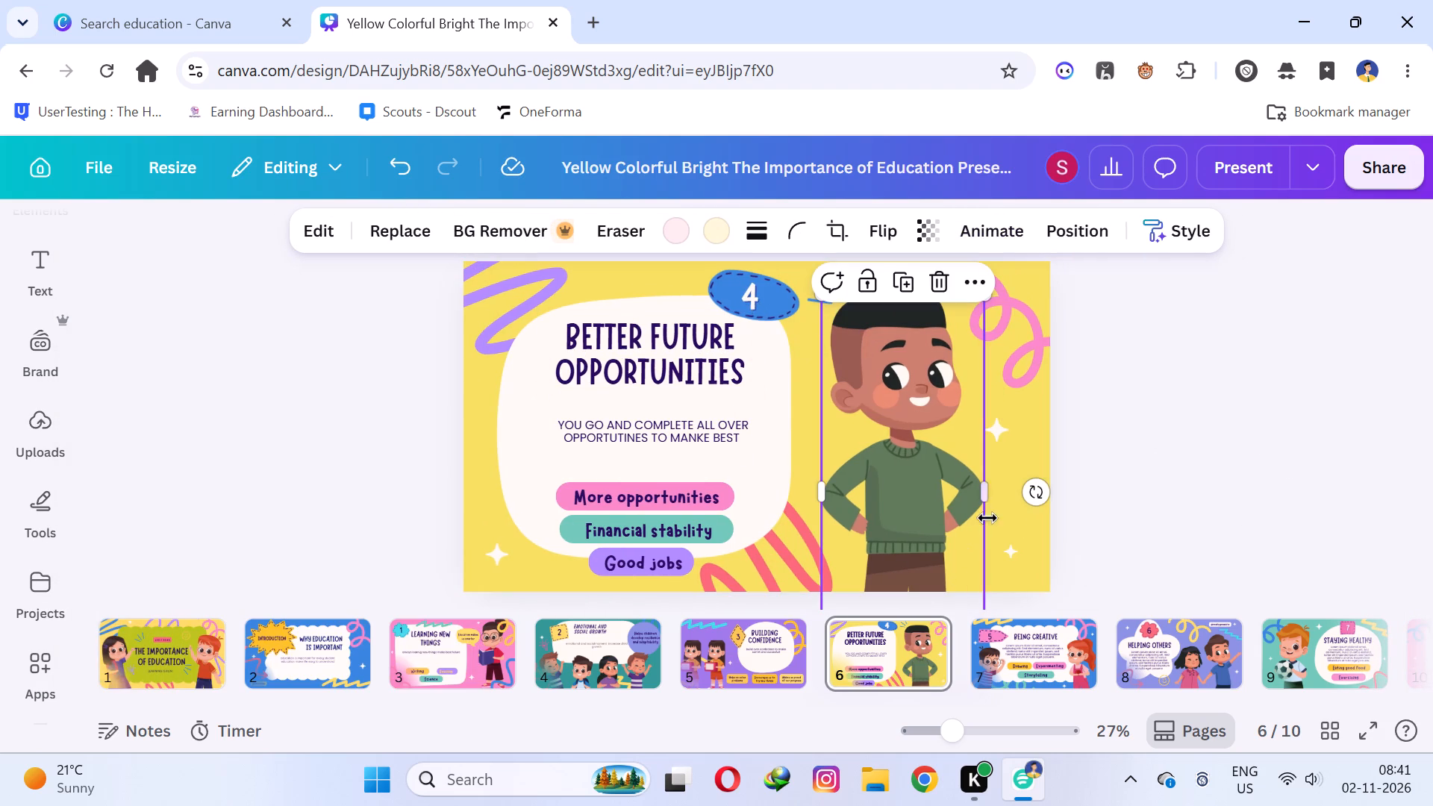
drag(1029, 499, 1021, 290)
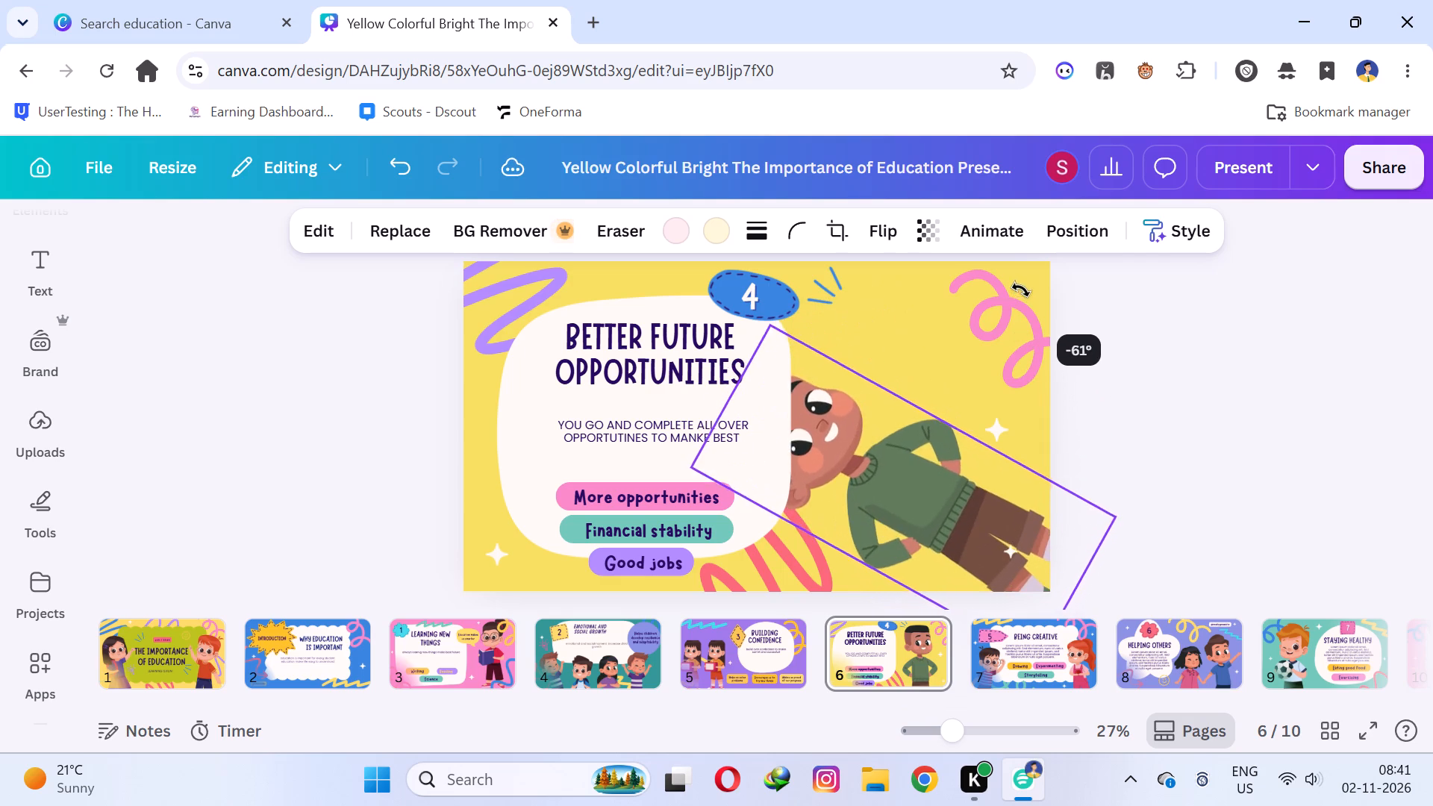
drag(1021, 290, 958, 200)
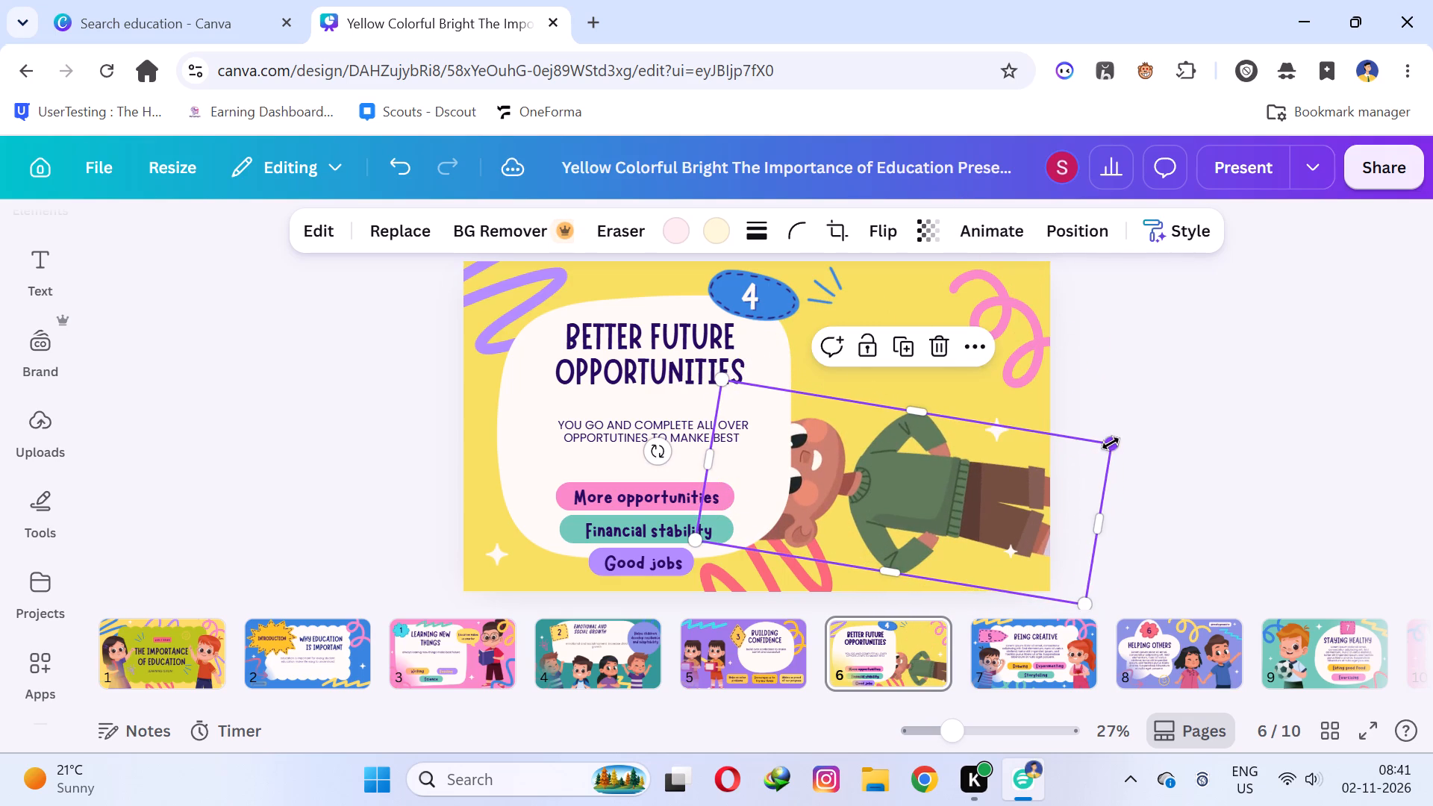
Shrink the boy illustration to about 320 by 775 and move it into the yellow area beside the white shape.
drag(1111, 443, 934, 443)
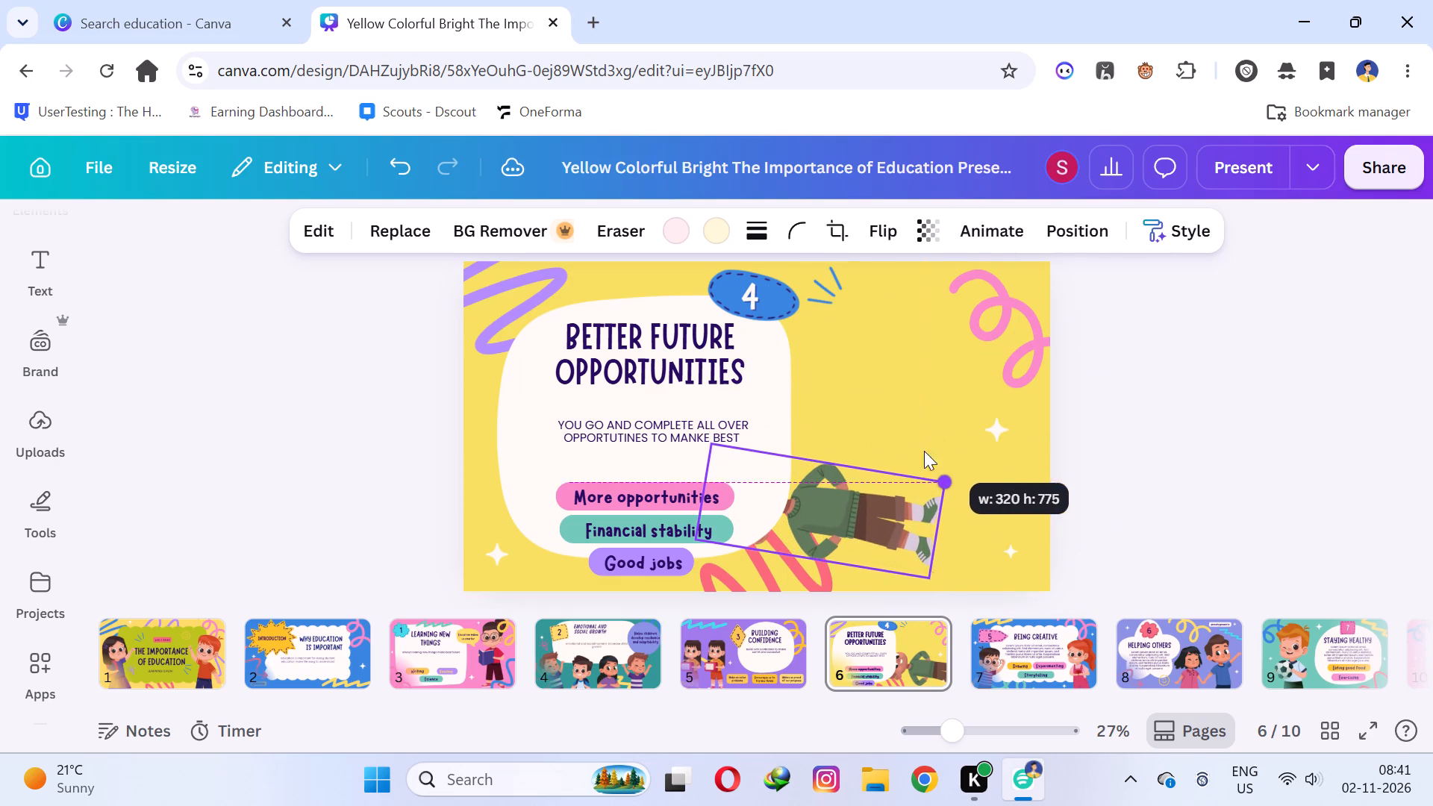
drag(830, 502, 889, 466)
drag(904, 466, 920, 466)
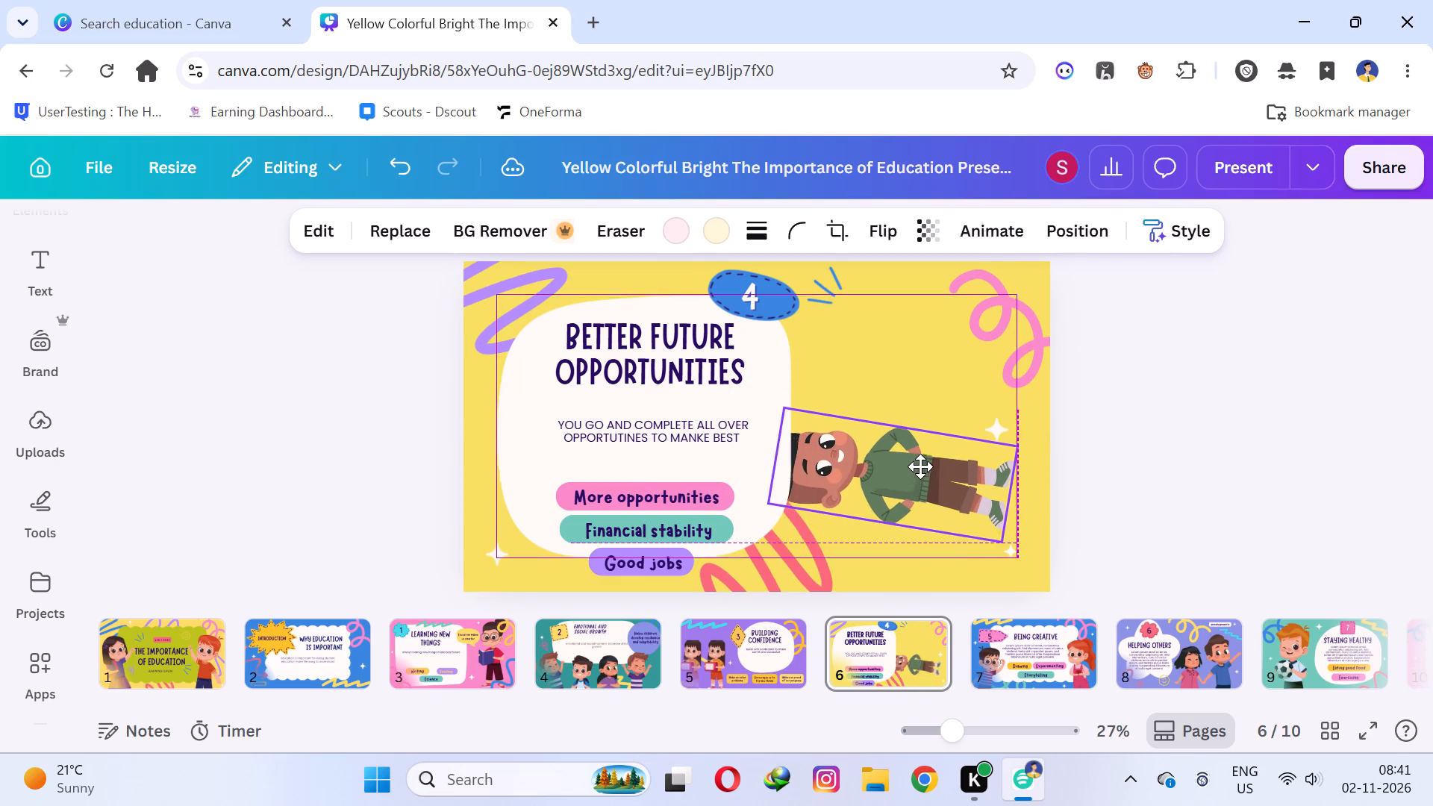
drag(920, 466, 922, 466)
drag(878, 470, 893, 468)
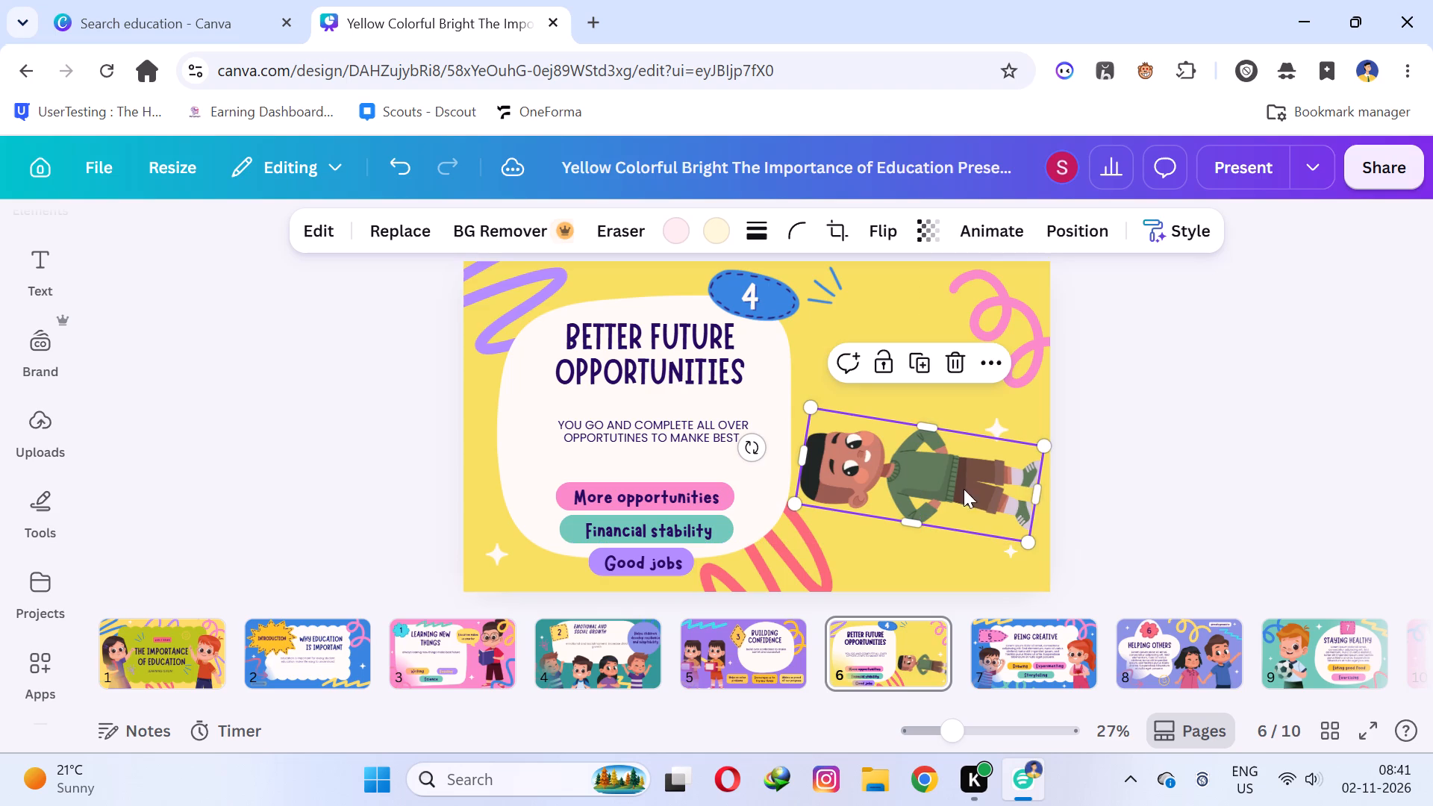
Lengthen the boy illustration slightly at the feet end and reposition it in the yellow area, clear of the white shape.
drag(918, 490, 927, 451)
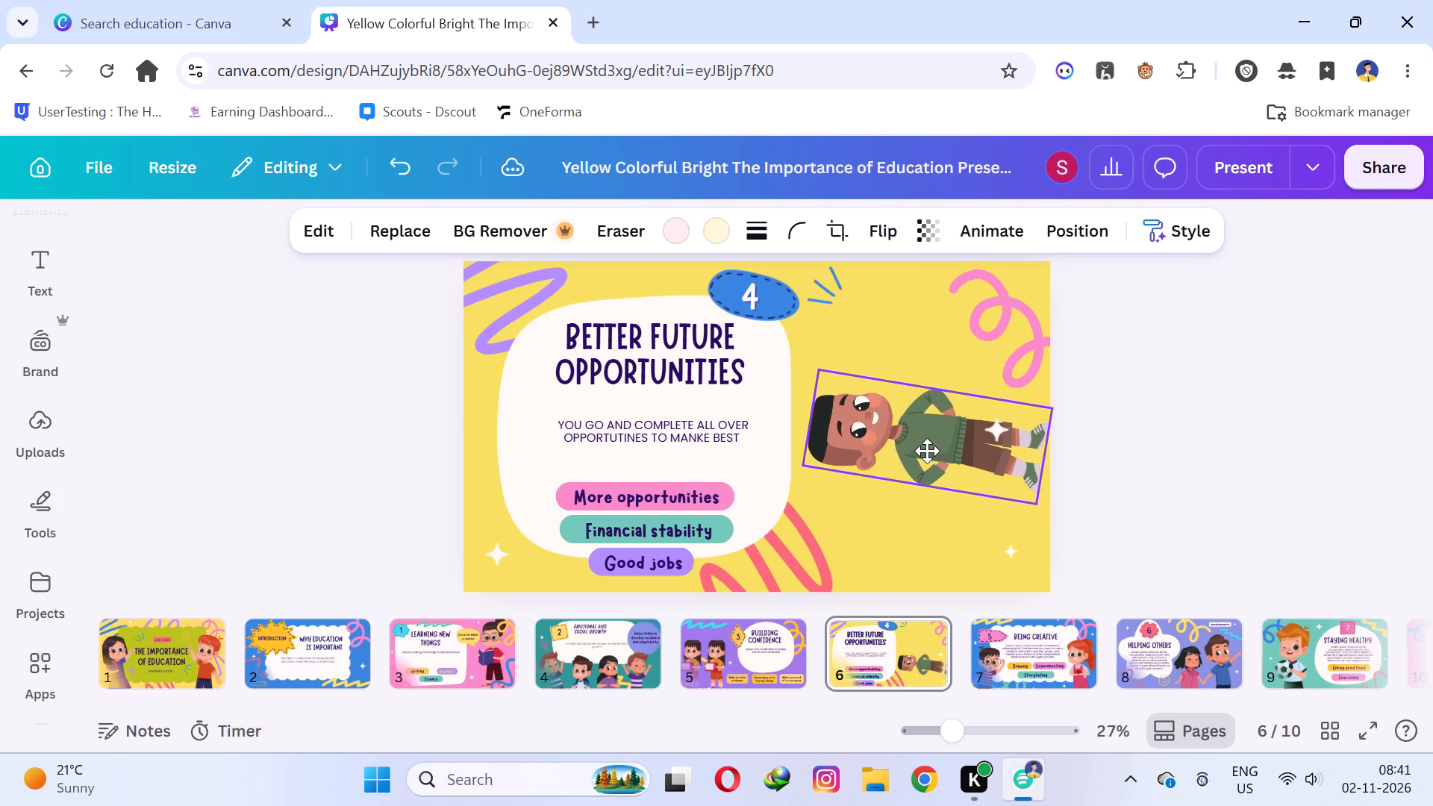
drag(927, 451, 855, 488)
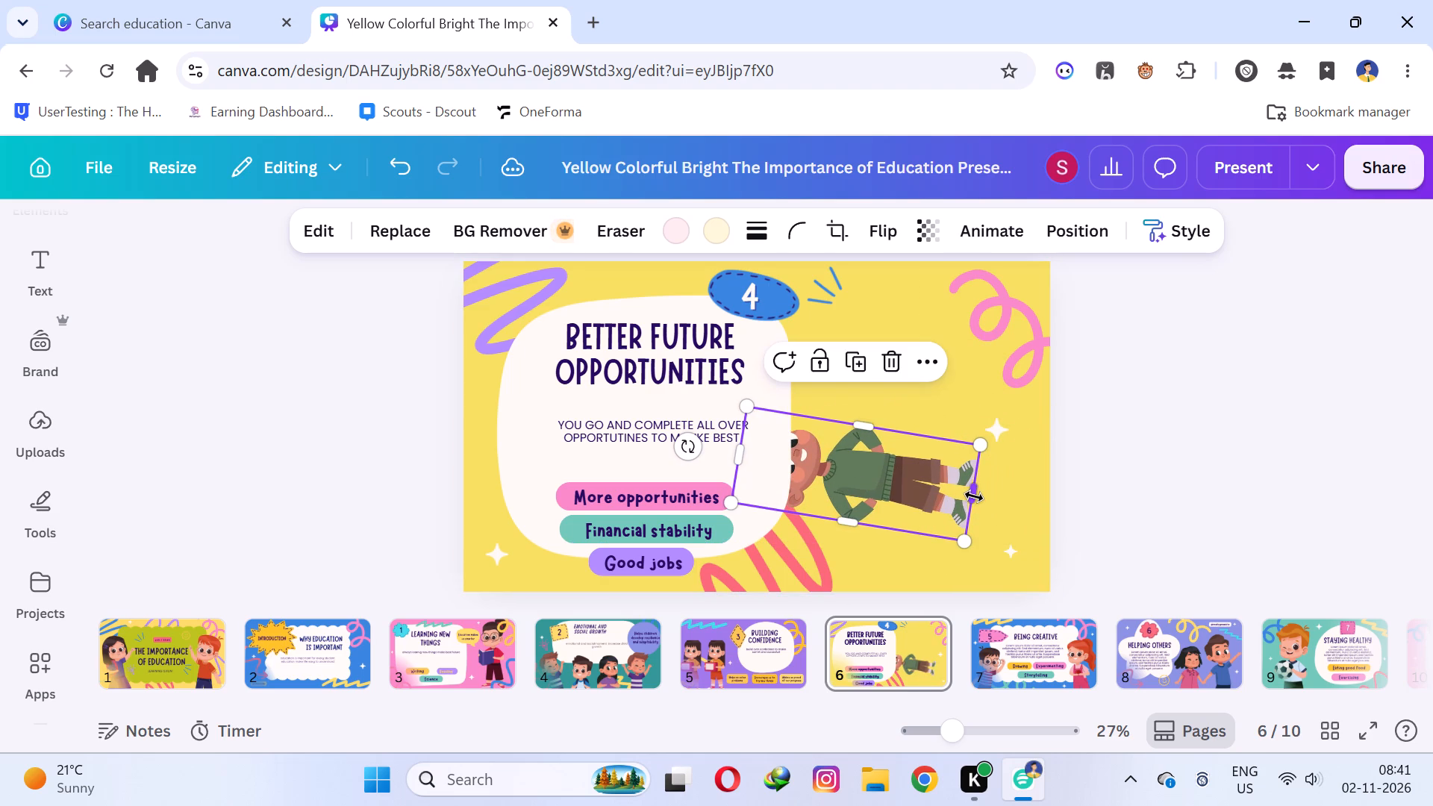
drag(978, 496, 996, 500)
click(846, 487)
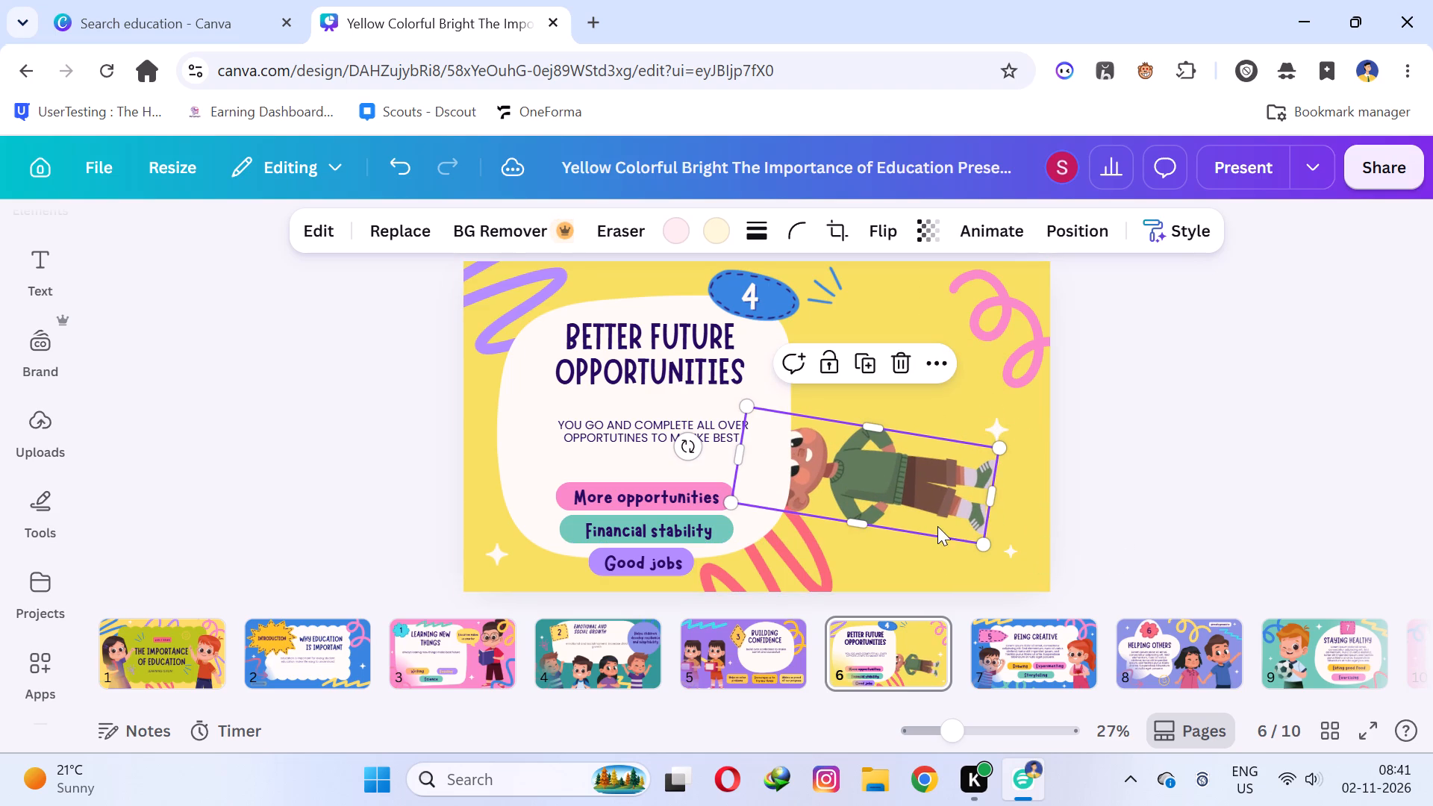
click(1192, 509)
drag(818, 488, 878, 490)
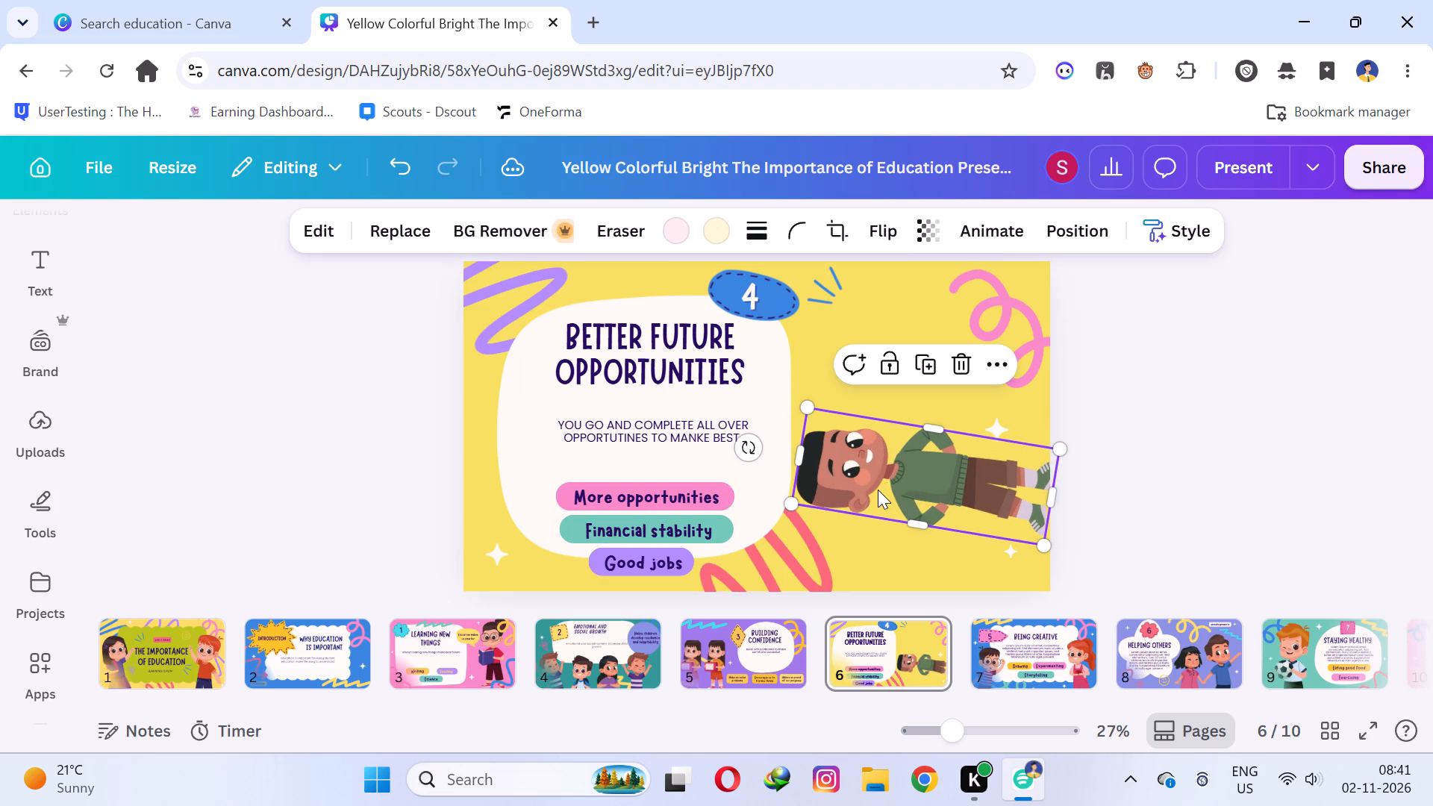
click(878, 490)
click(878, 490)
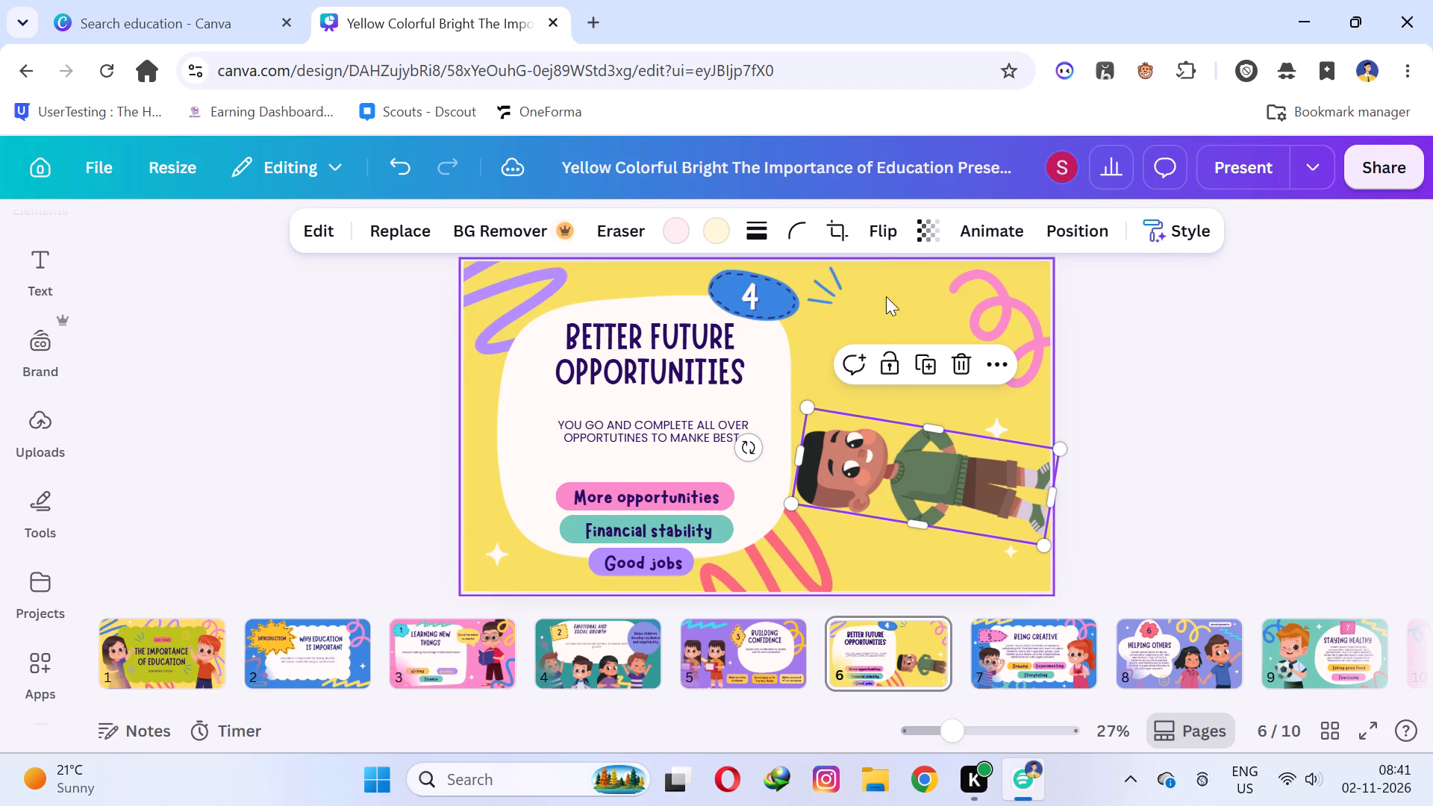
Flip the boy illustration vertically.
click(891, 240)
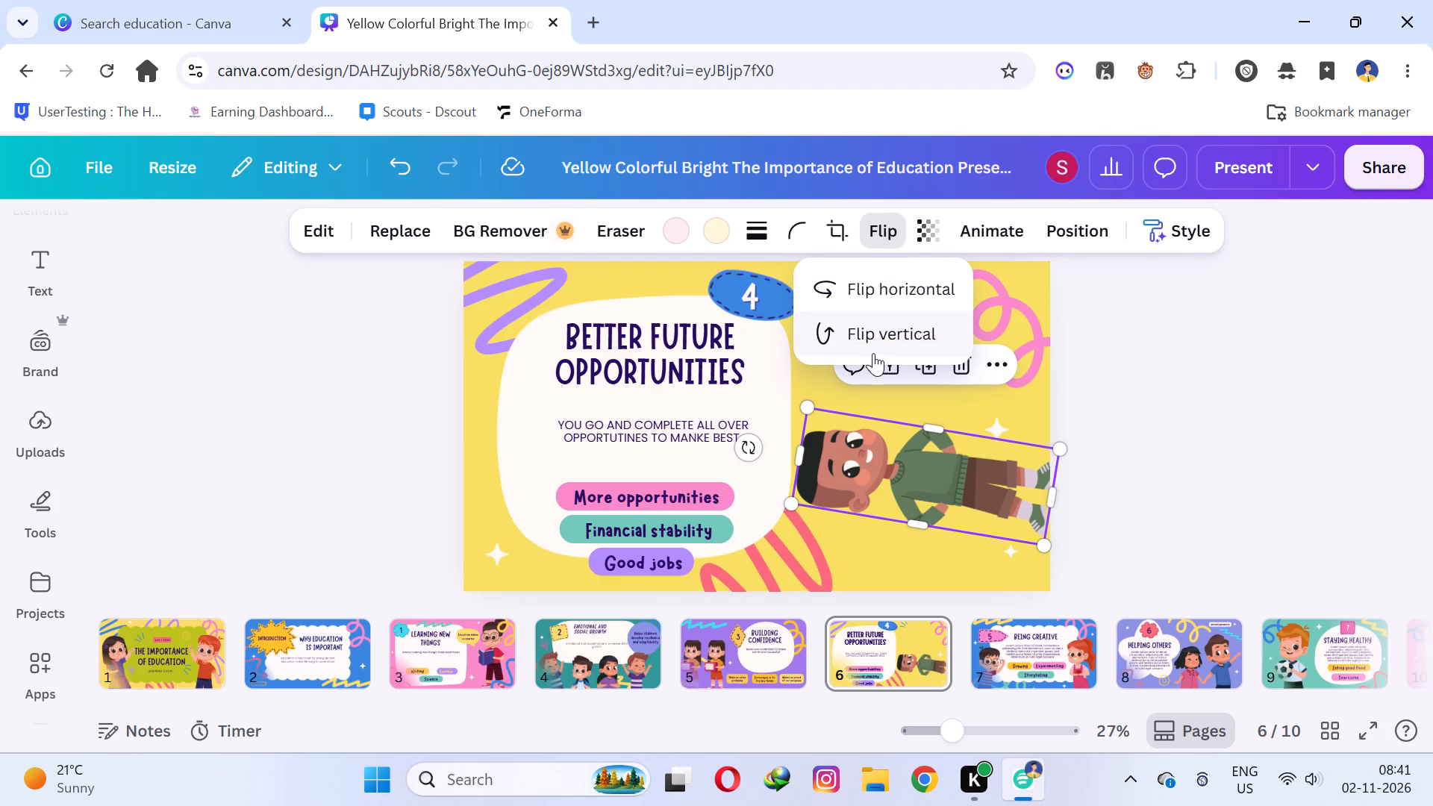
click(873, 343)
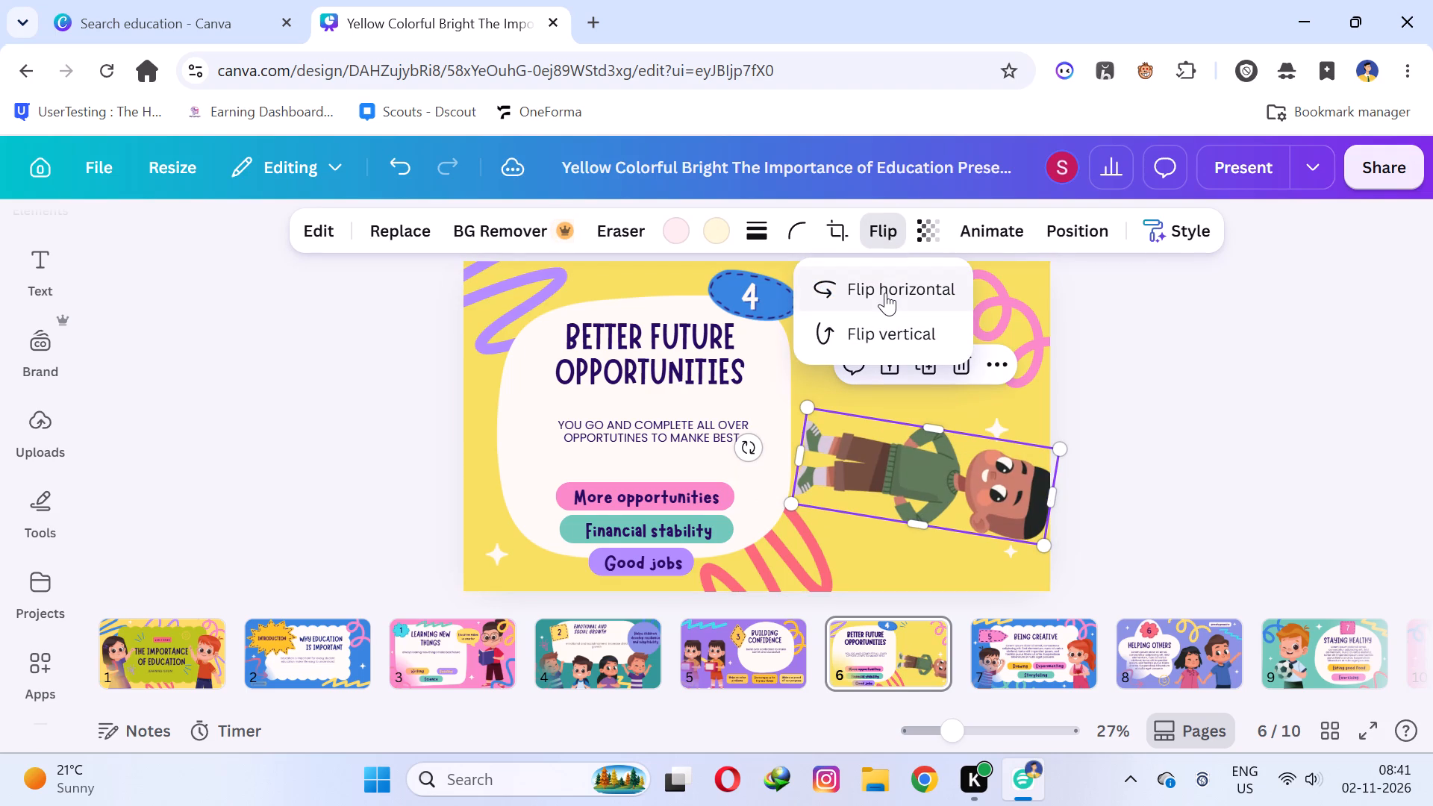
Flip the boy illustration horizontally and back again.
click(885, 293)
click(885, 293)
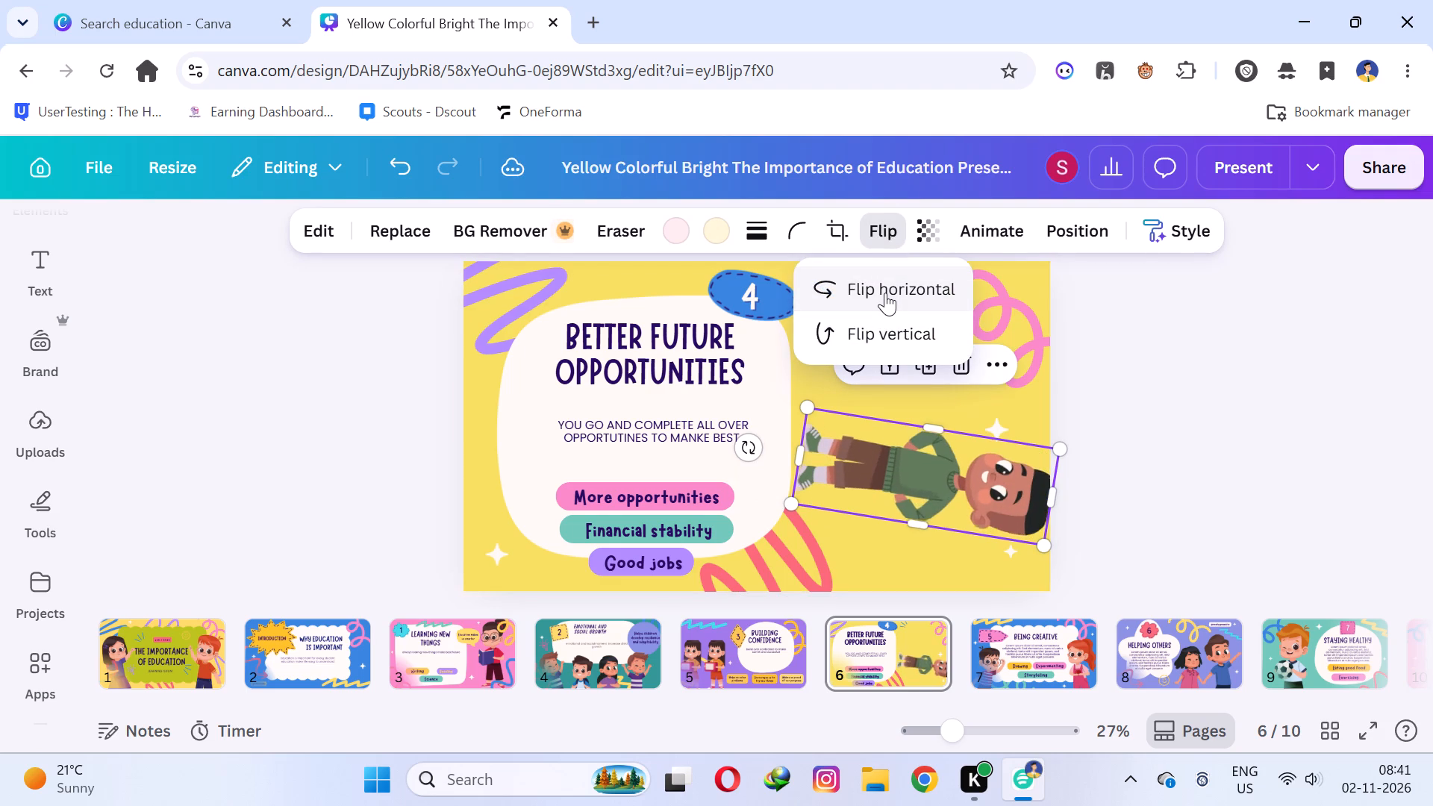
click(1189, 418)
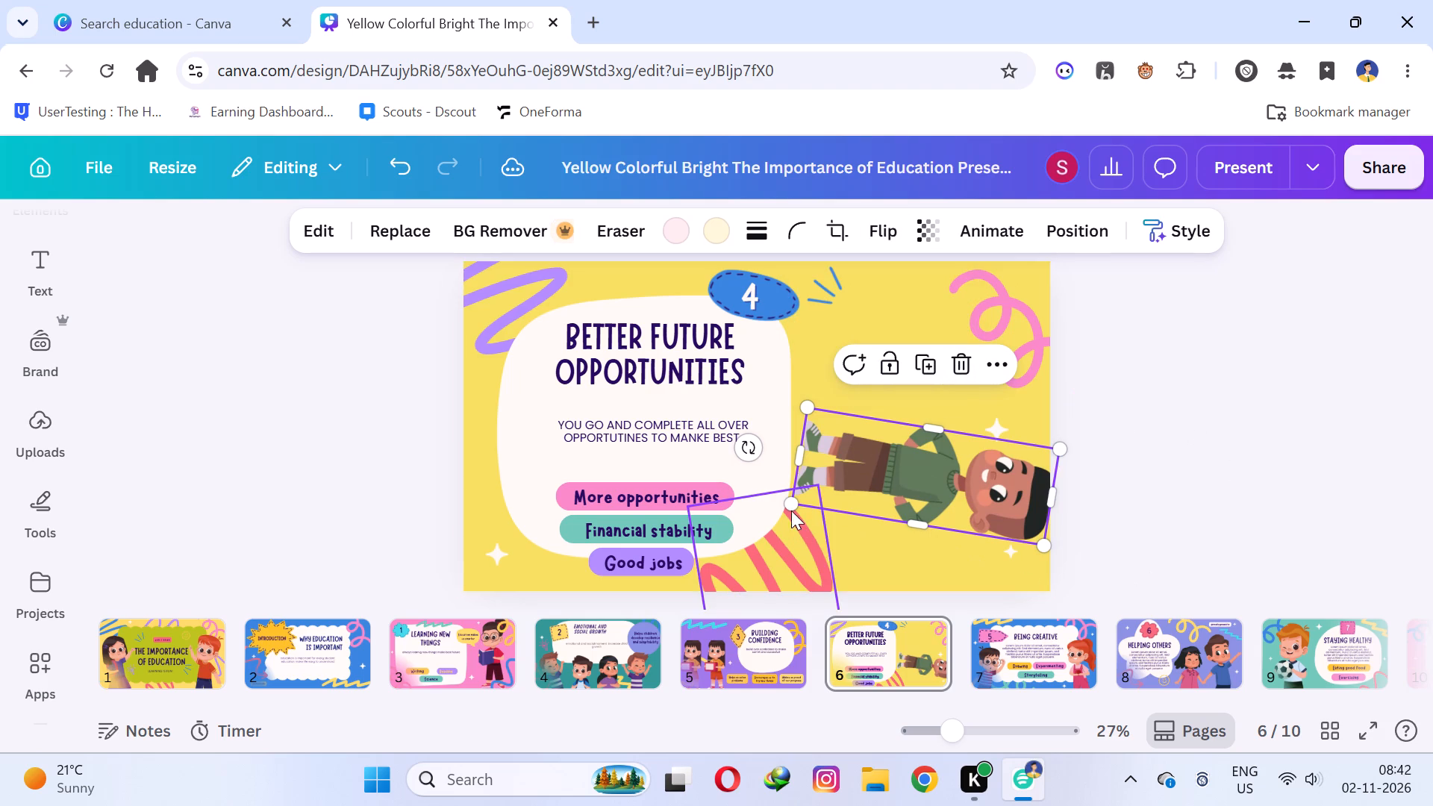
Rotate the boy illustration upright and stand him at the slide's bottom edge, just beside the white shape.
drag(742, 444, 759, 575)
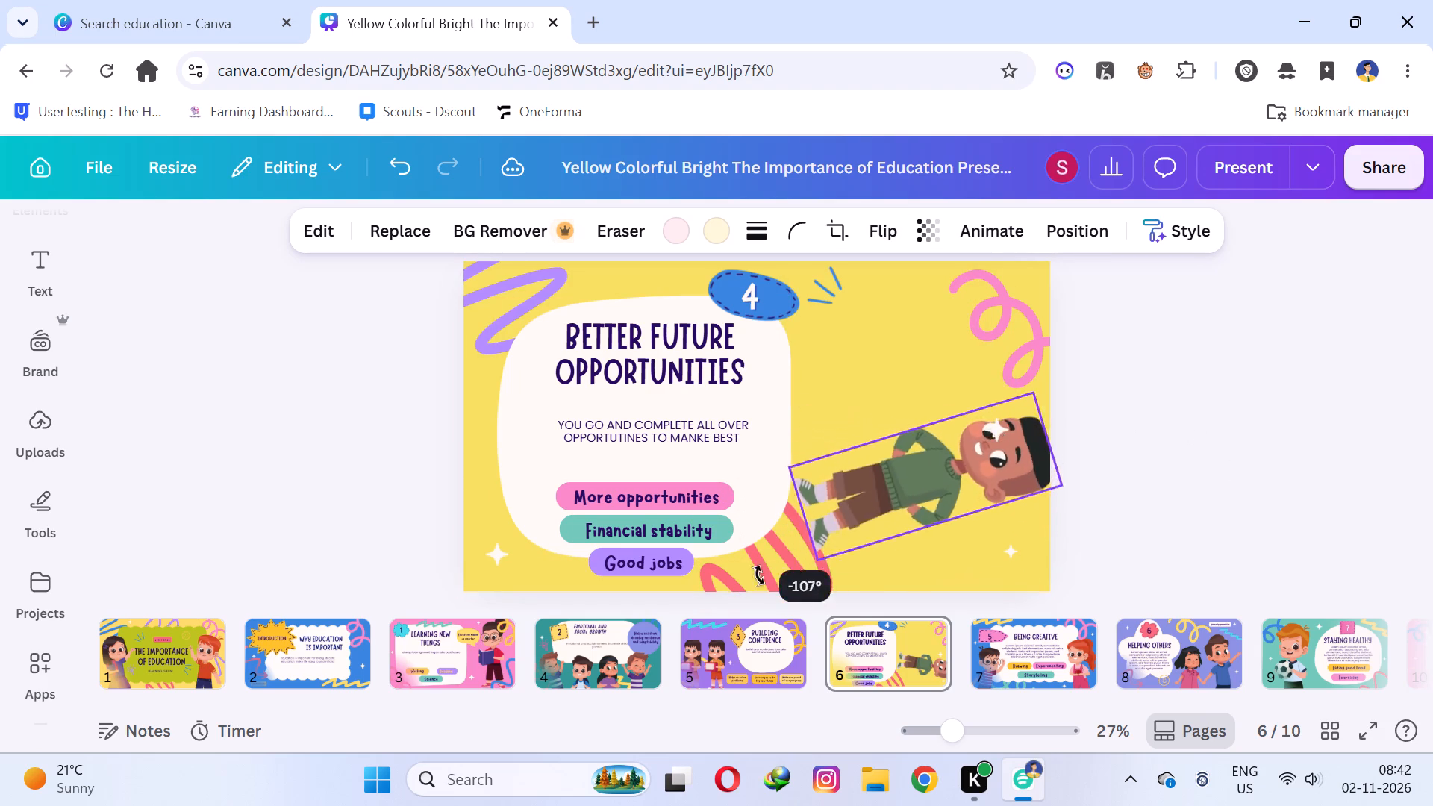
drag(759, 575, 923, 627)
drag(908, 444, 867, 427)
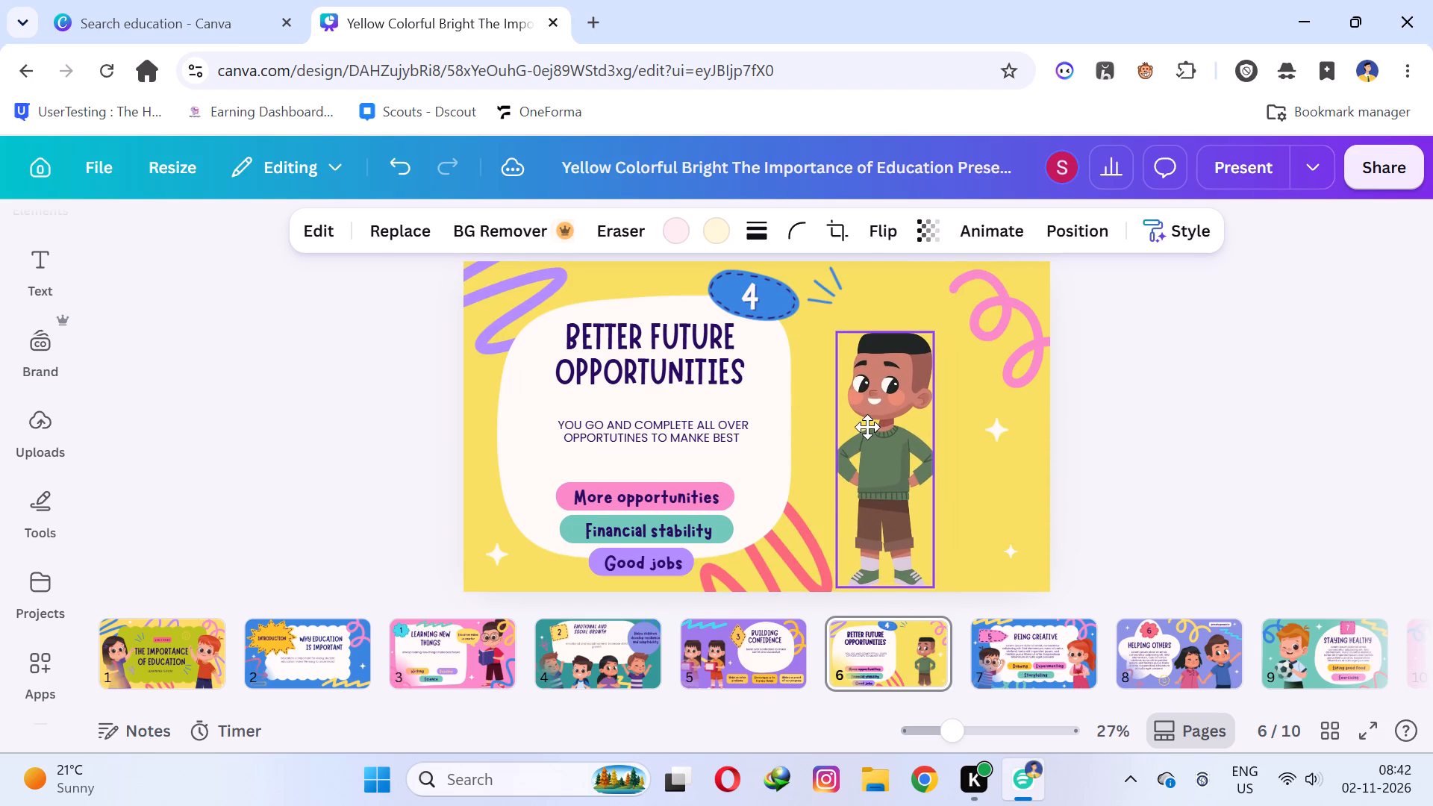
drag(867, 427, 868, 428)
click(1199, 415)
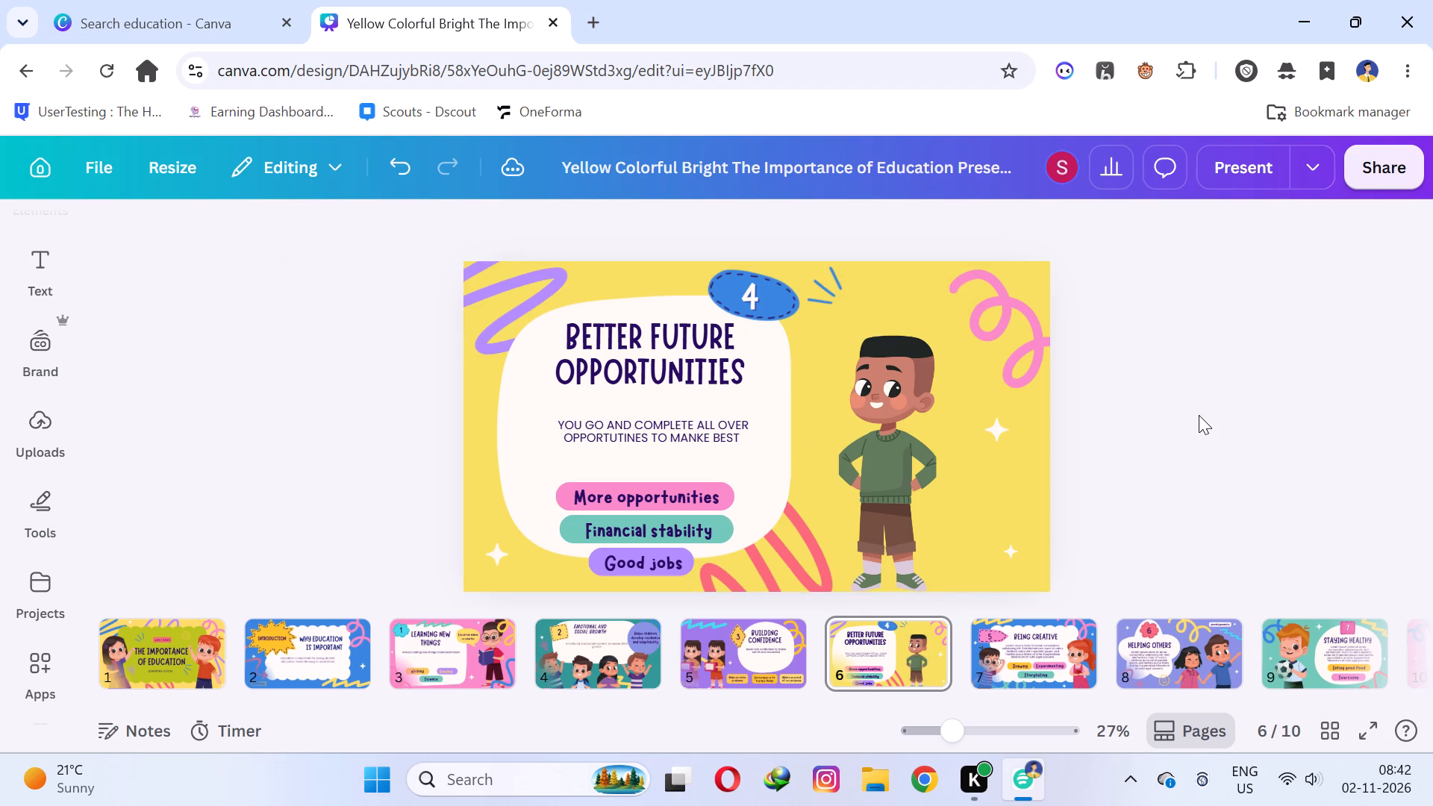
Duplicate the boy illustration and place the copy side by side with the original, near the slide's outer edge.
right_click(901, 459)
click(985, 275)
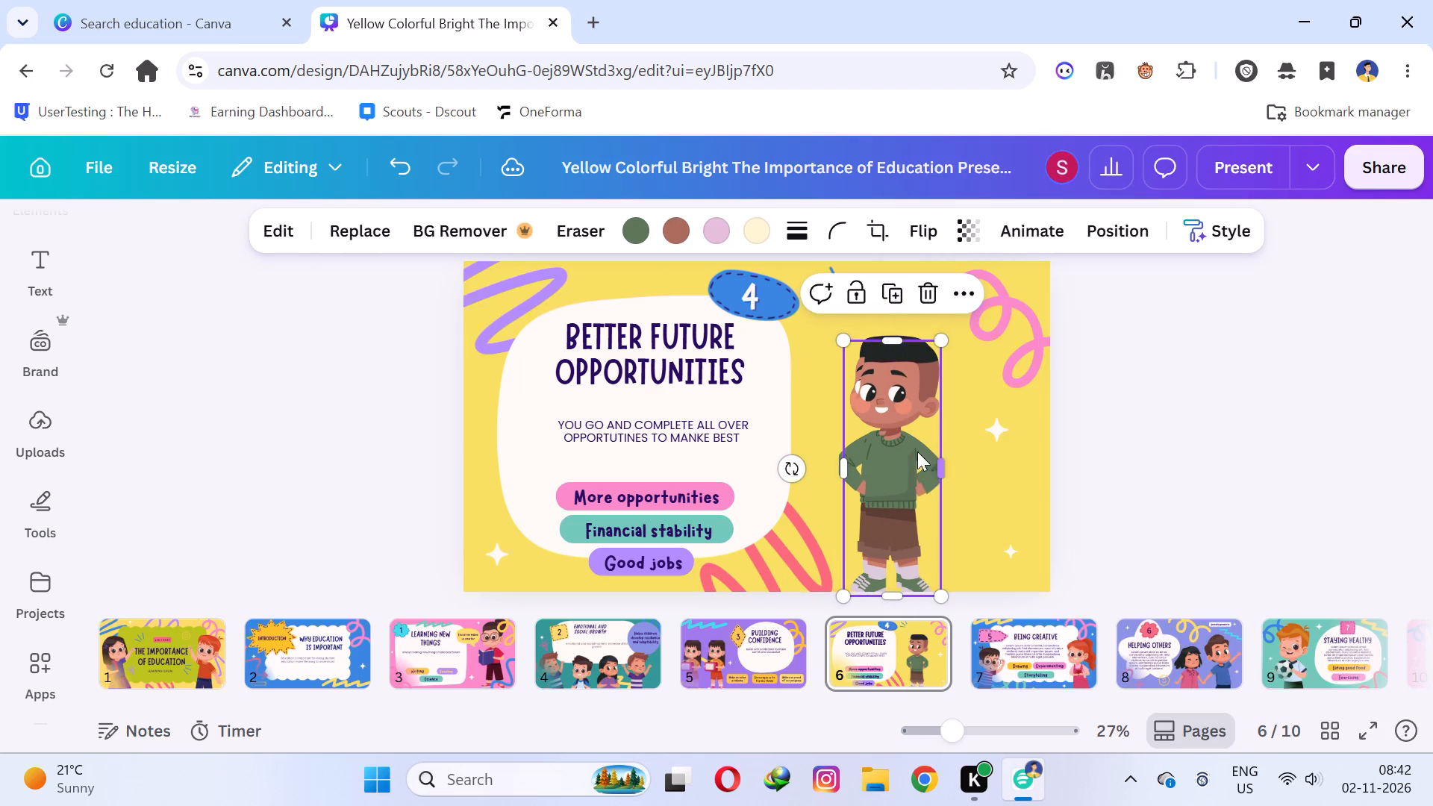
drag(898, 452, 970, 448)
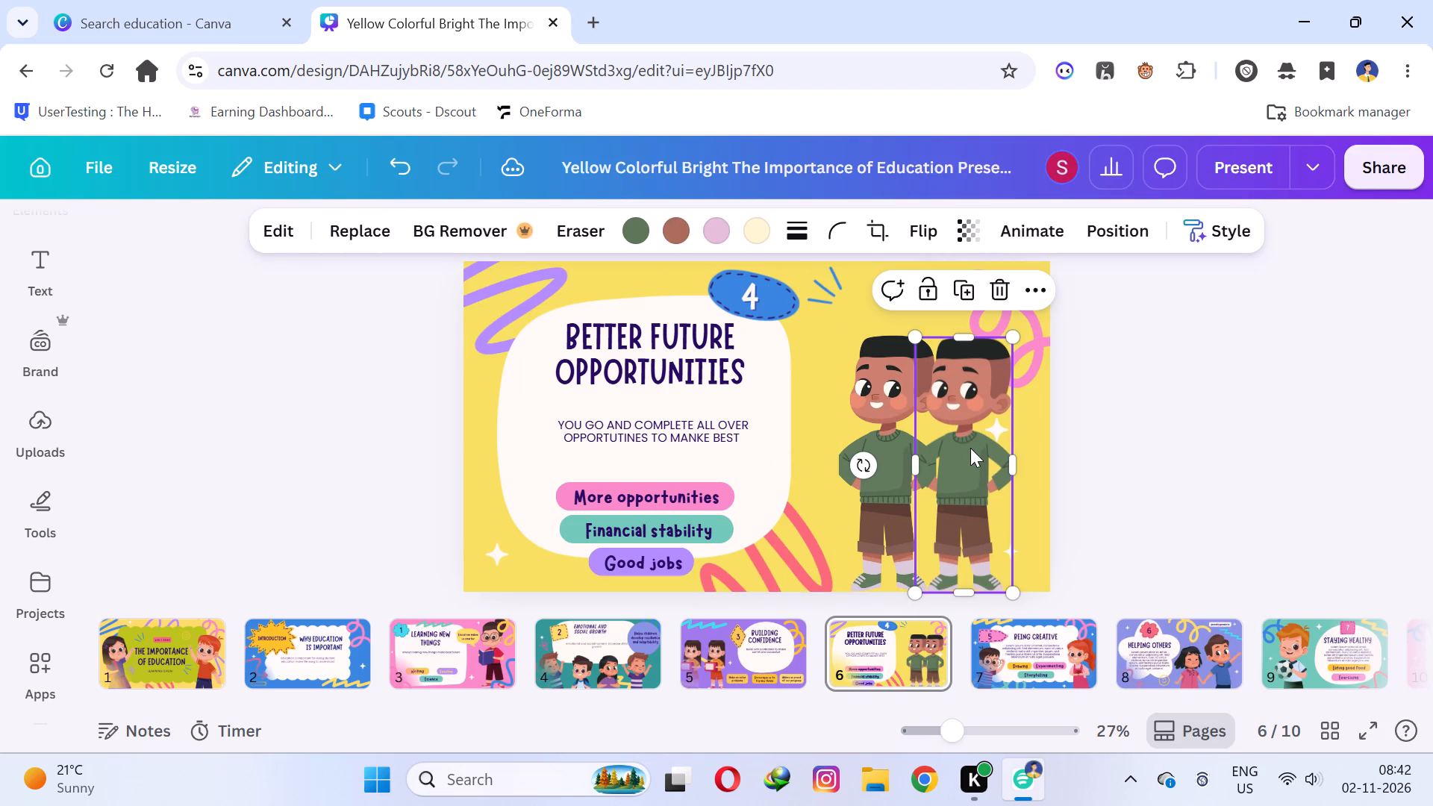
click(970, 448)
key(Delete)
drag(958, 475, 974, 476)
drag(974, 476, 986, 472)
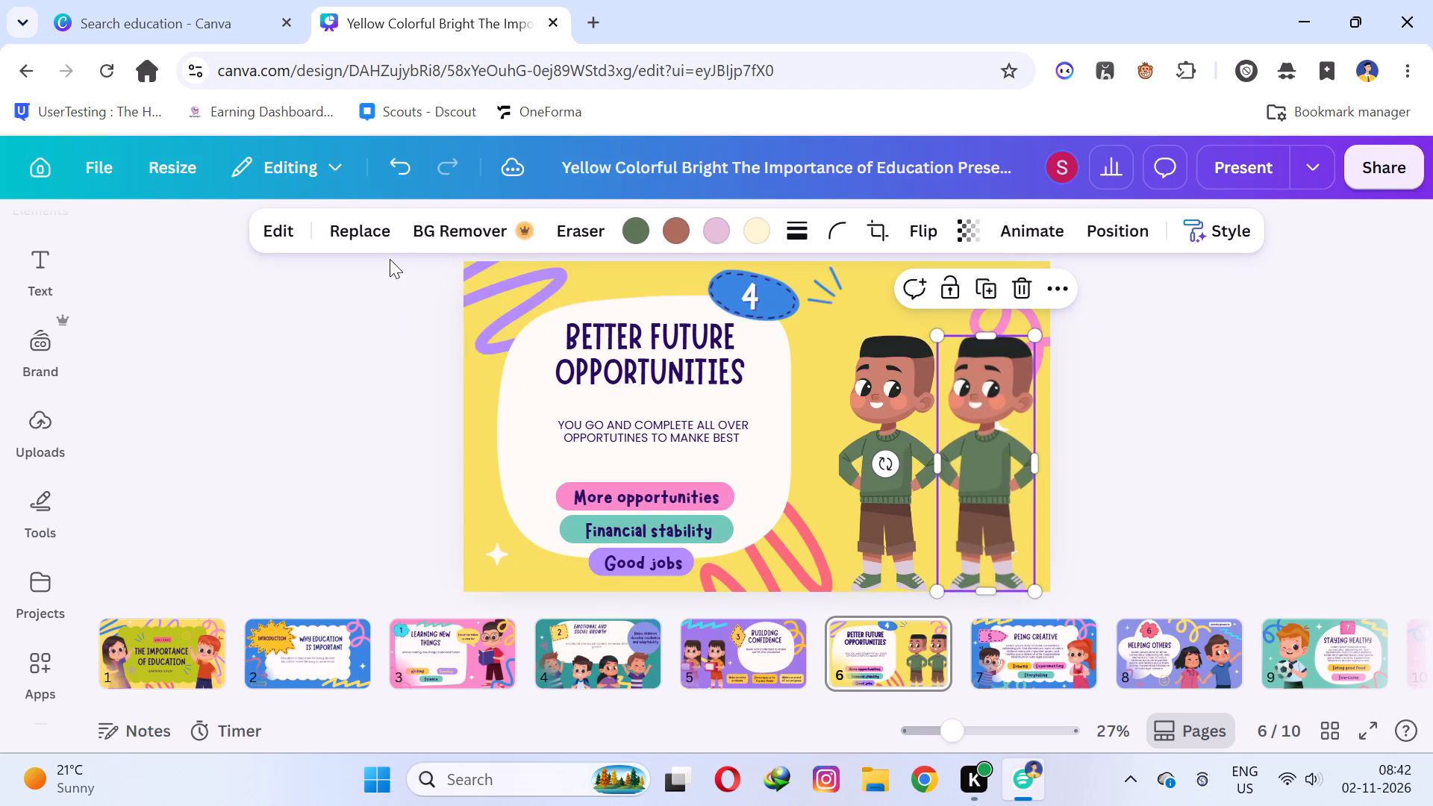
Search the replacement photos for GIRL KIDS and browse the results for an image to replace the duplicated boy.
click(386, 240)
click(259, 298)
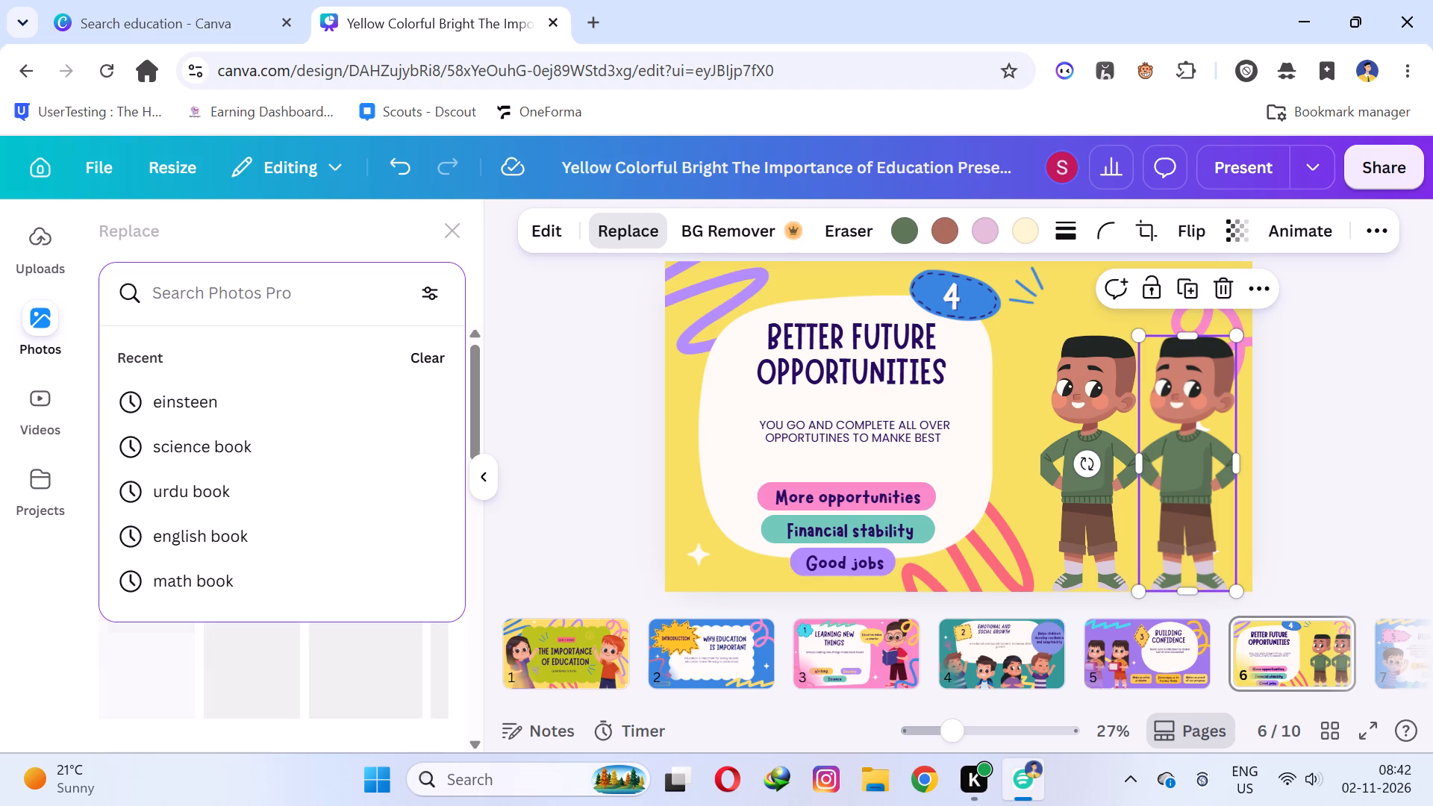
text(GIRL KIDS)
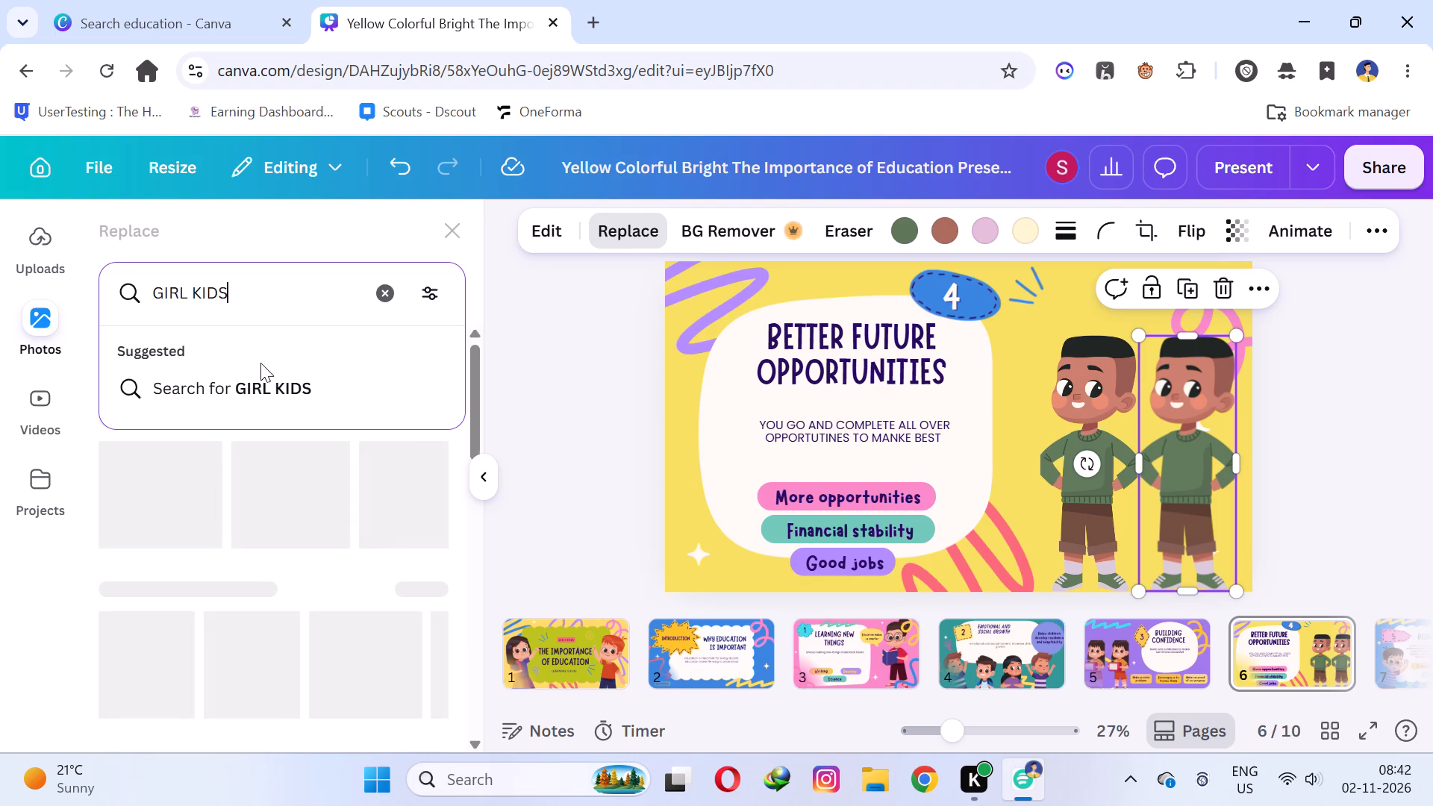
click(260, 363)
click(260, 391)
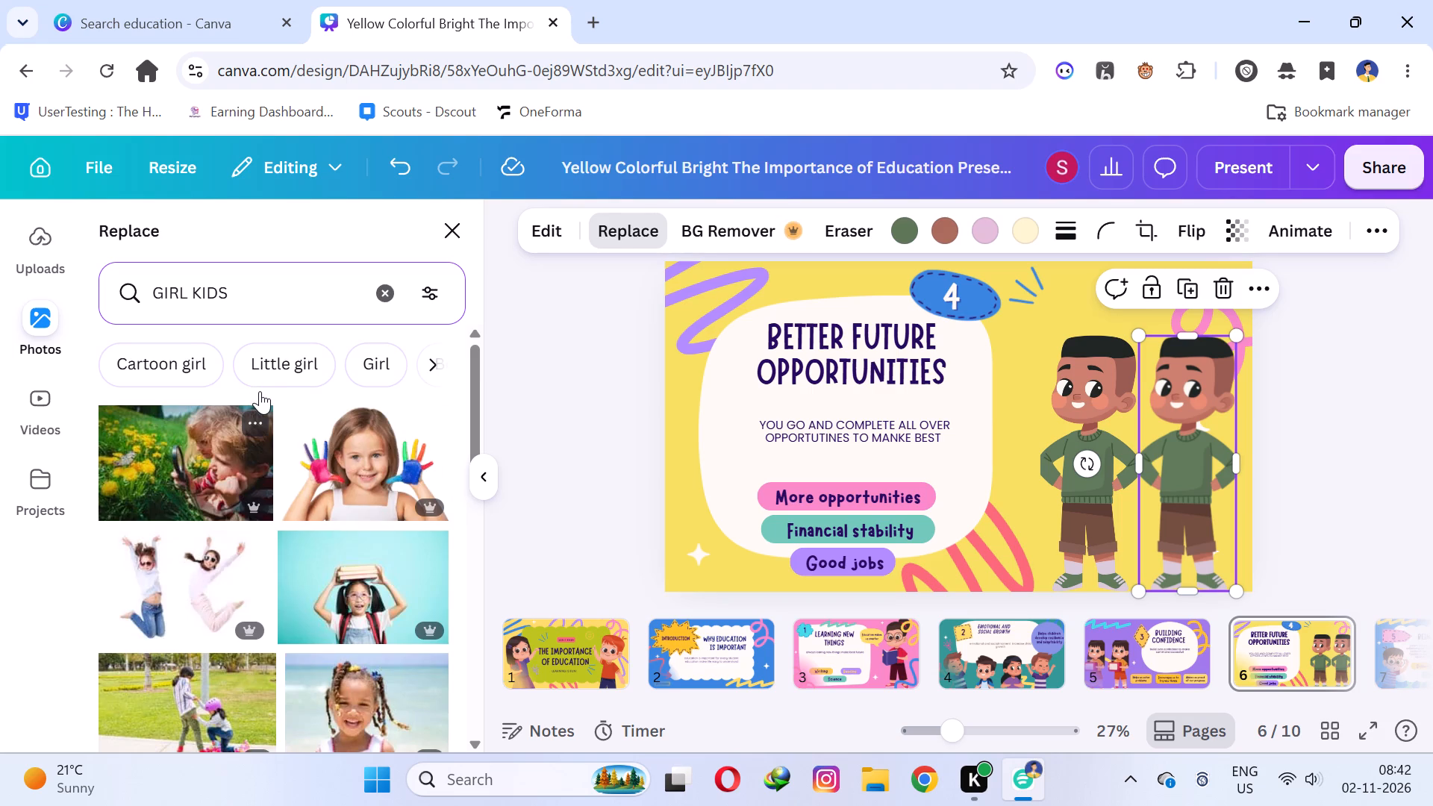
scroll(280, 431, down, 1)
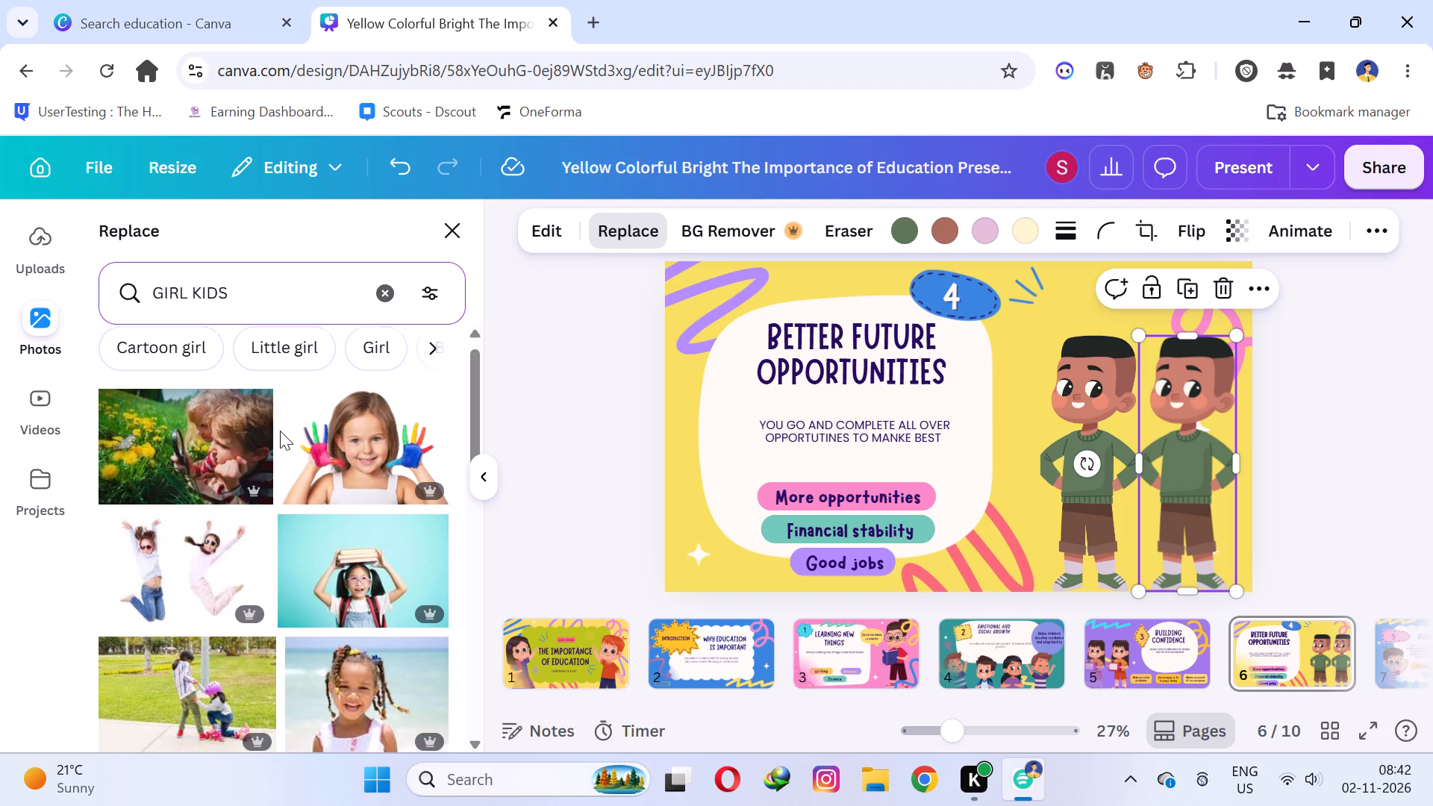
scroll(280, 431, down, 2)
scroll(160, 447, down, 2)
scroll(261, 534, up, 1)
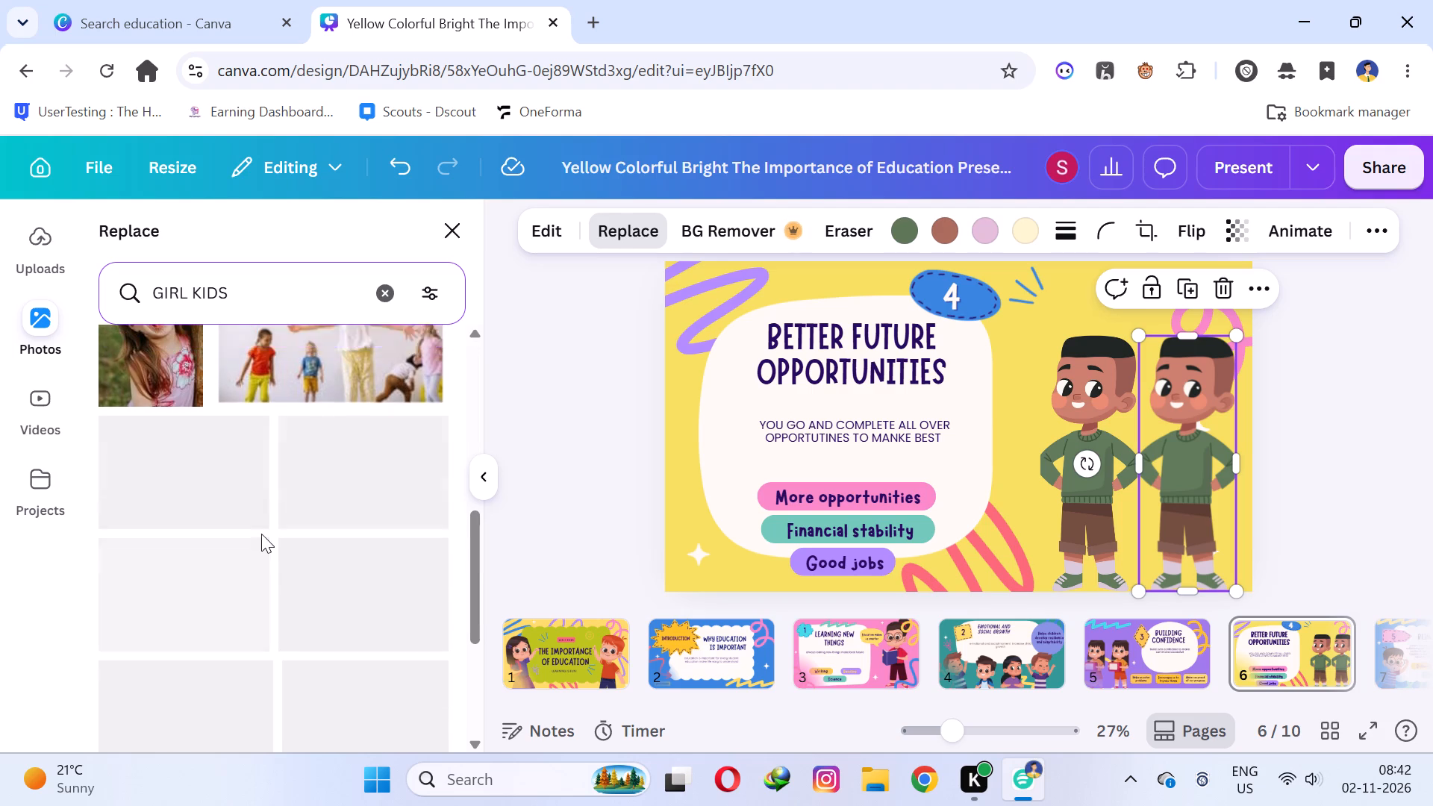
scroll(224, 496, down, 2)
scroll(224, 496, up, 2)
scroll(224, 496, down, 3)
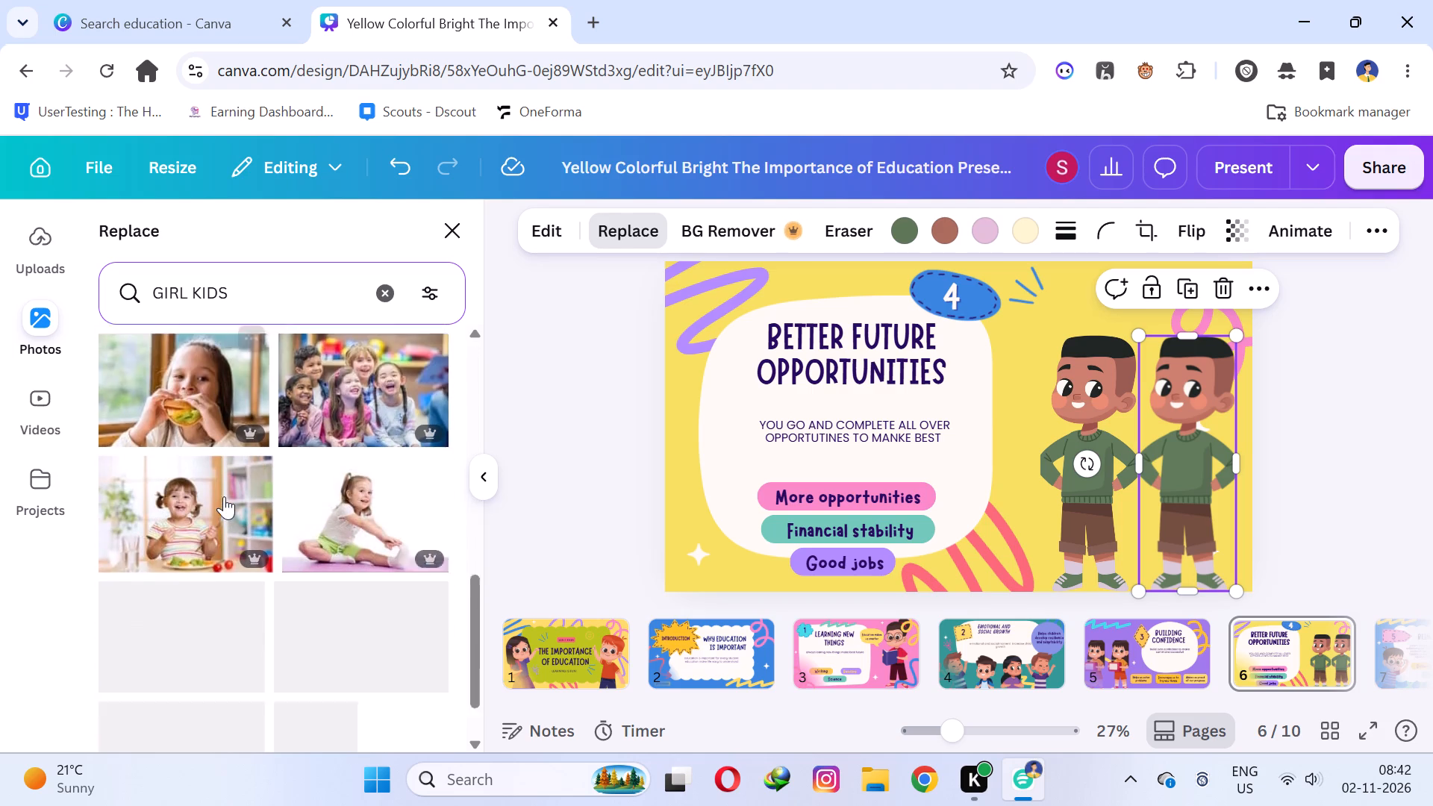
scroll(224, 496, down, 1)
Search the replacement photos for GIRL CARTOON and replace the duplicated boy with the braided girl reading a yellow book.
drag(253, 278, 181, 293)
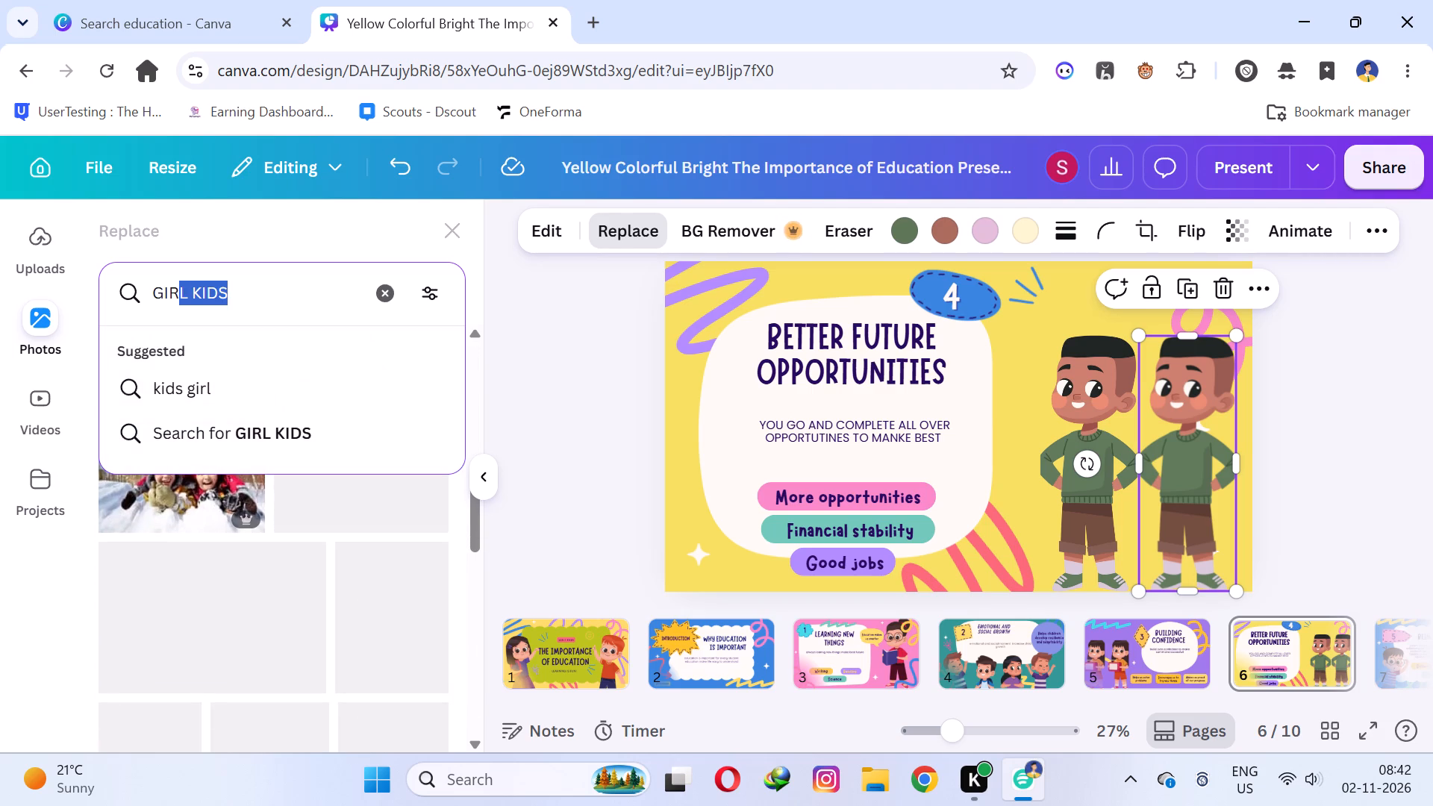
drag(181, 293, 196, 293)
text(CARTOON)
key(Return)
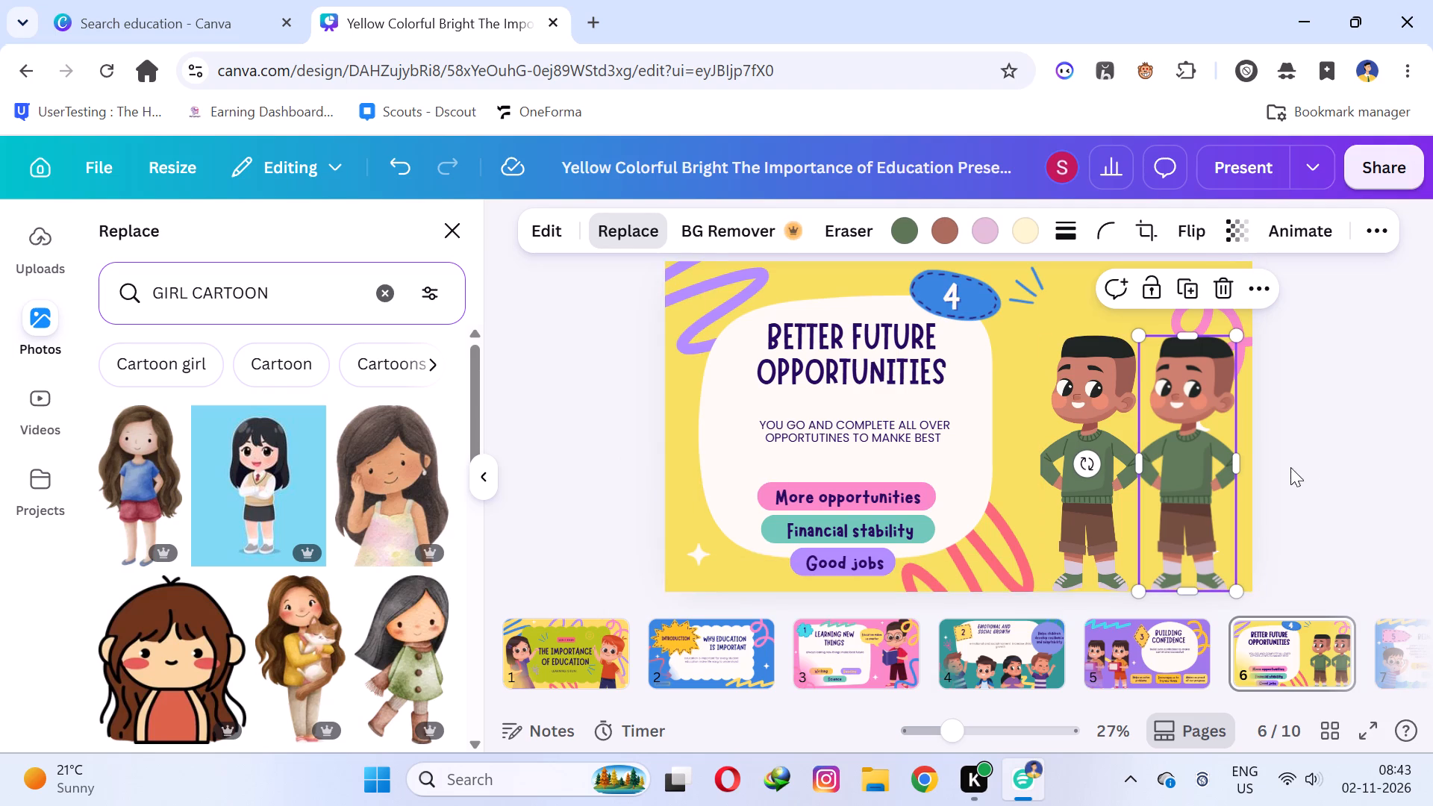
click(1355, 443)
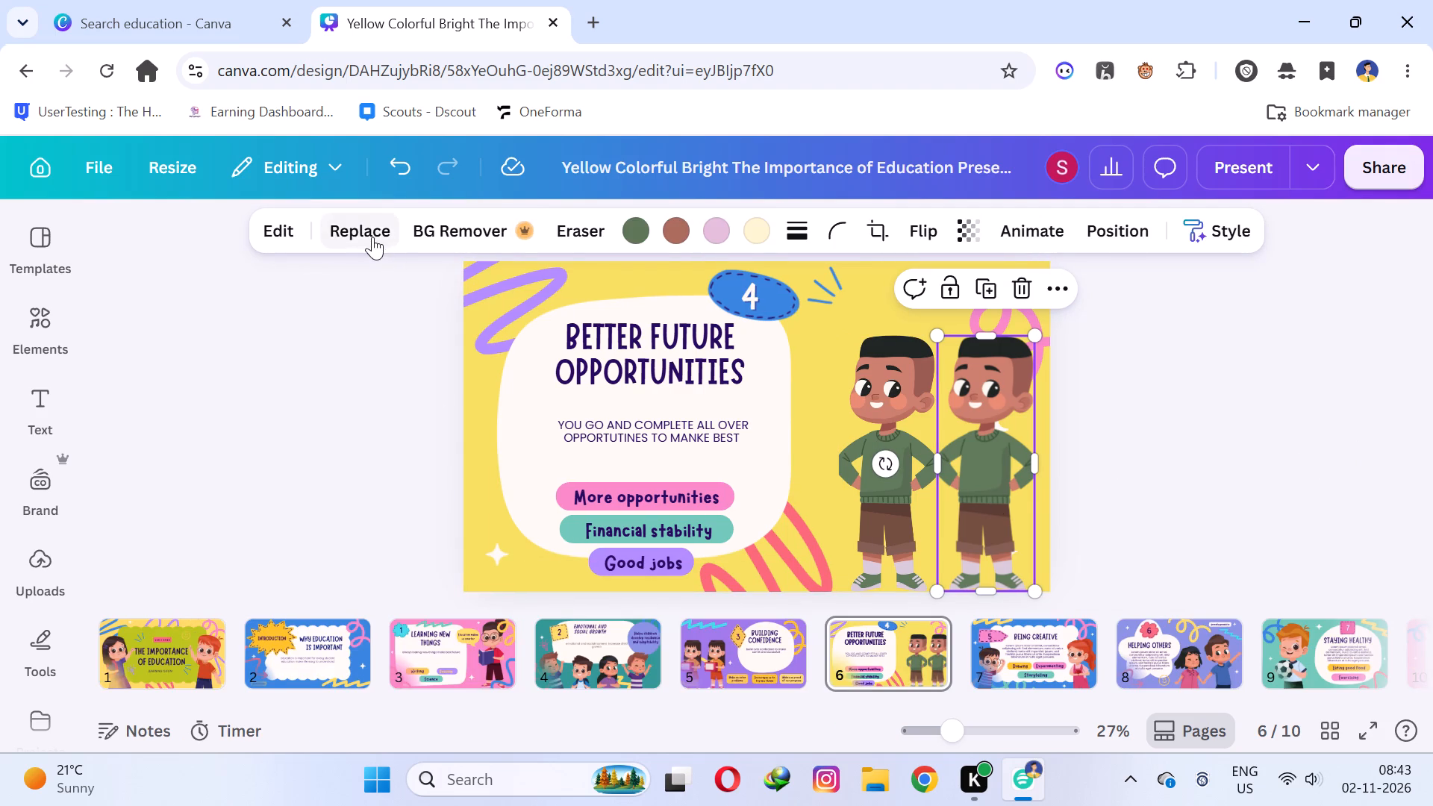
click(372, 237)
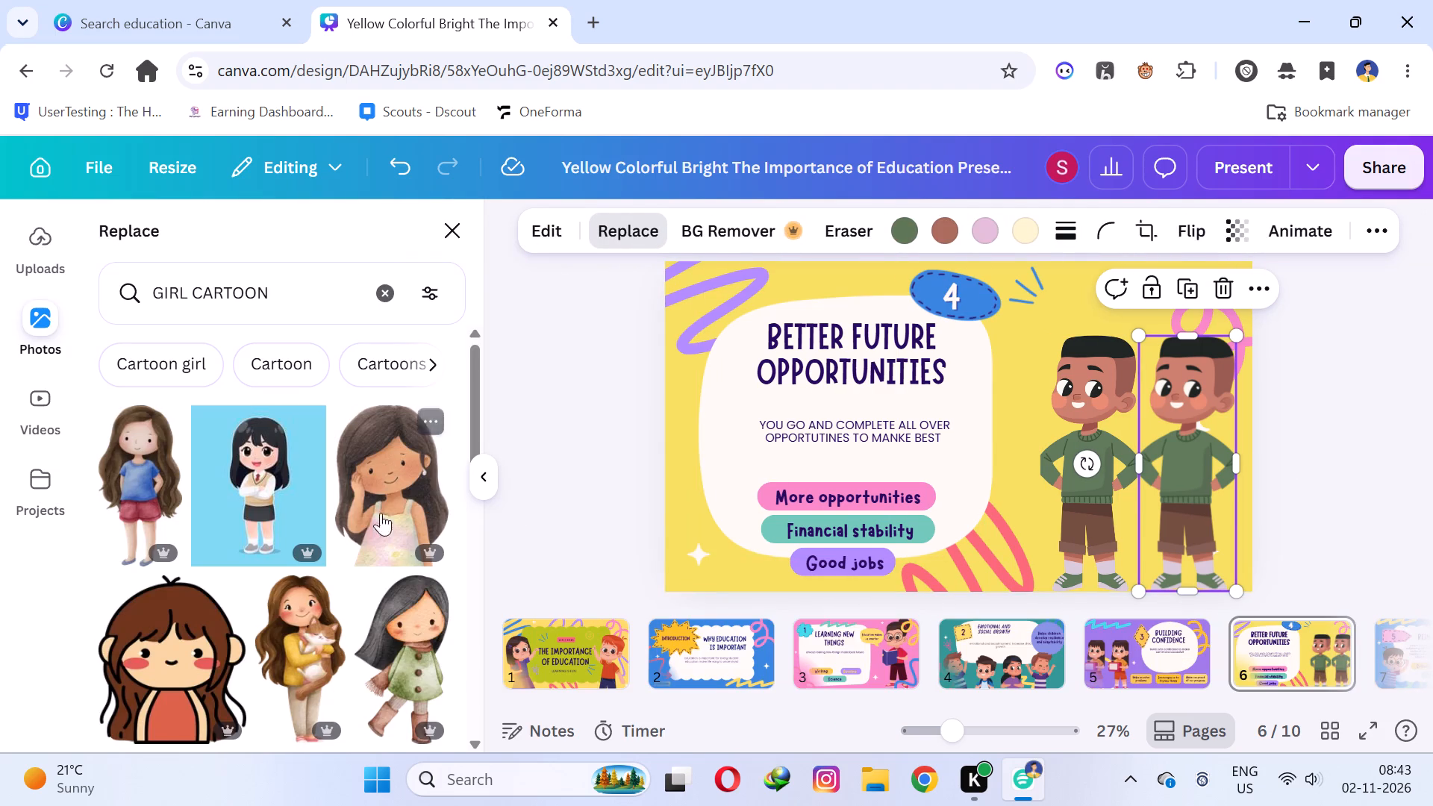
scroll(275, 531, down, 1)
scroll(197, 554, down, 2)
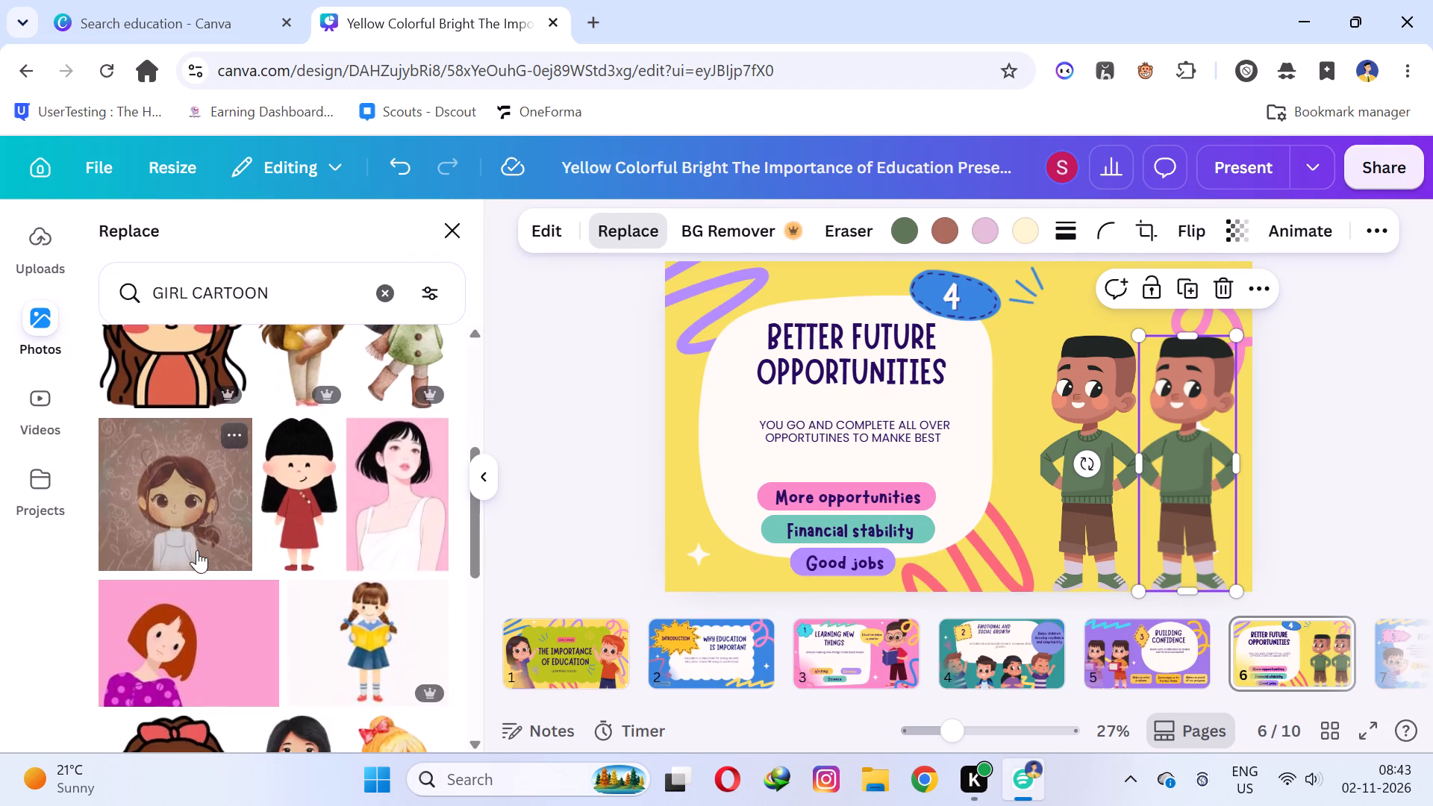
scroll(197, 550, down, 1)
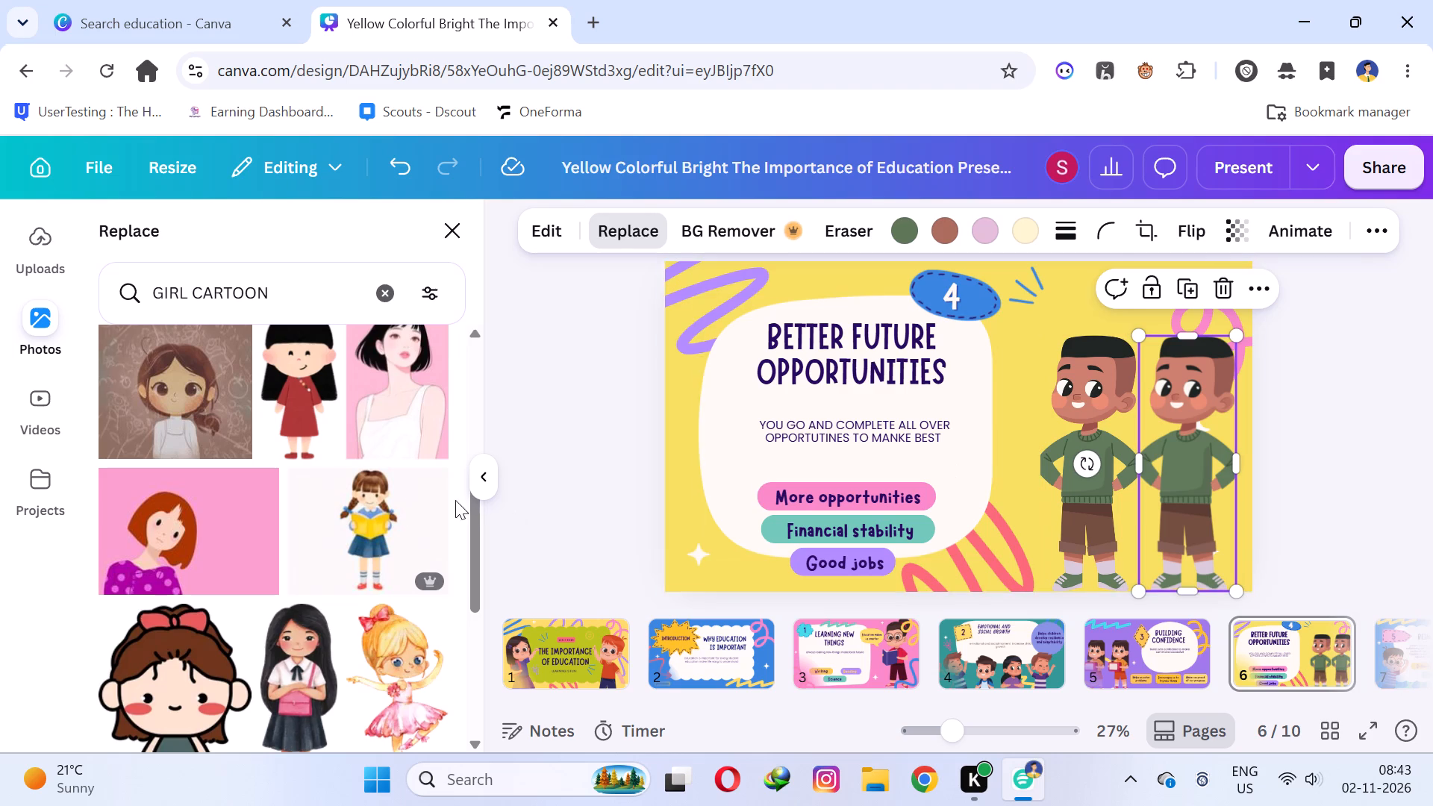
click(376, 510)
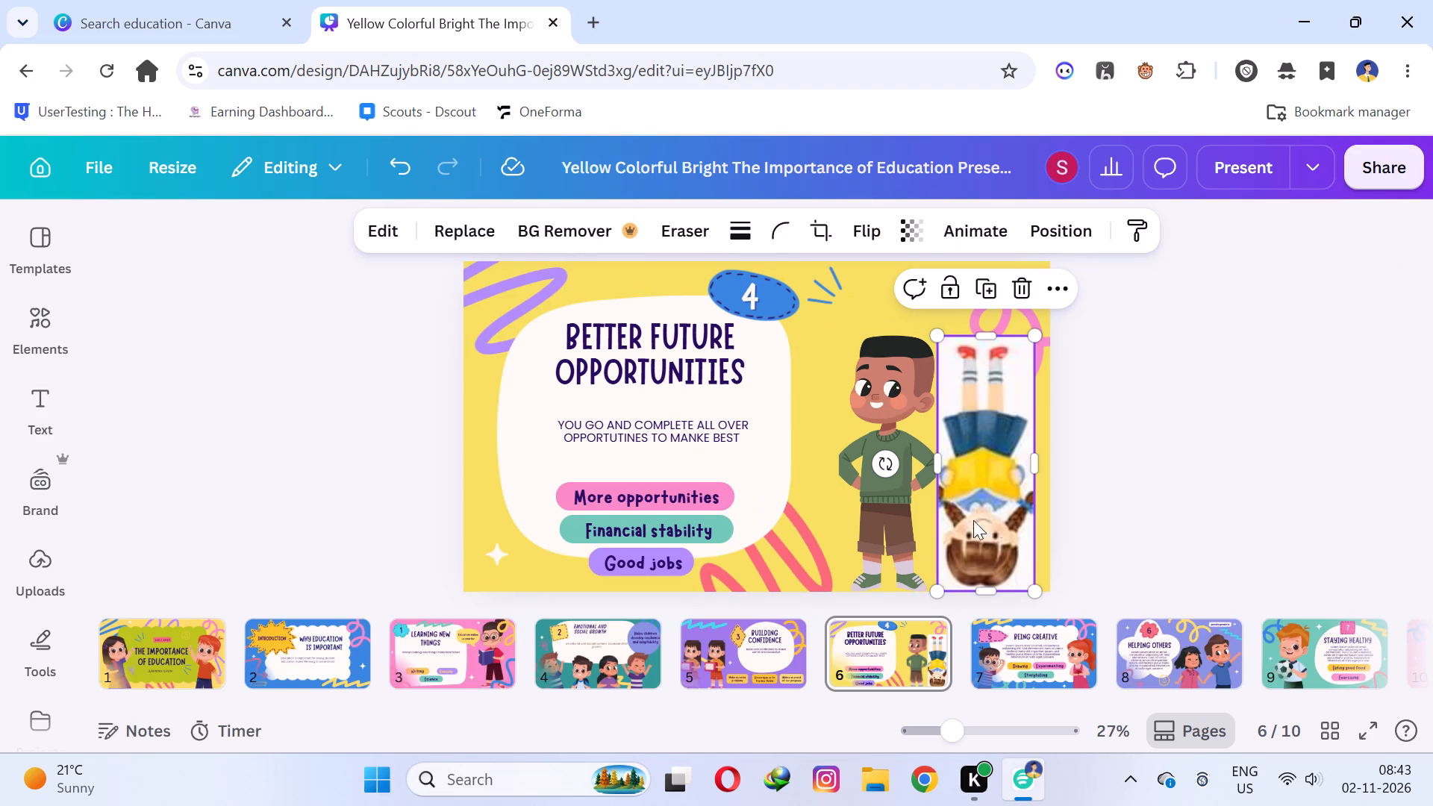
Rotate the girl image upright and position her directly beside the boy near the slide's outer edge.
click(1117, 366)
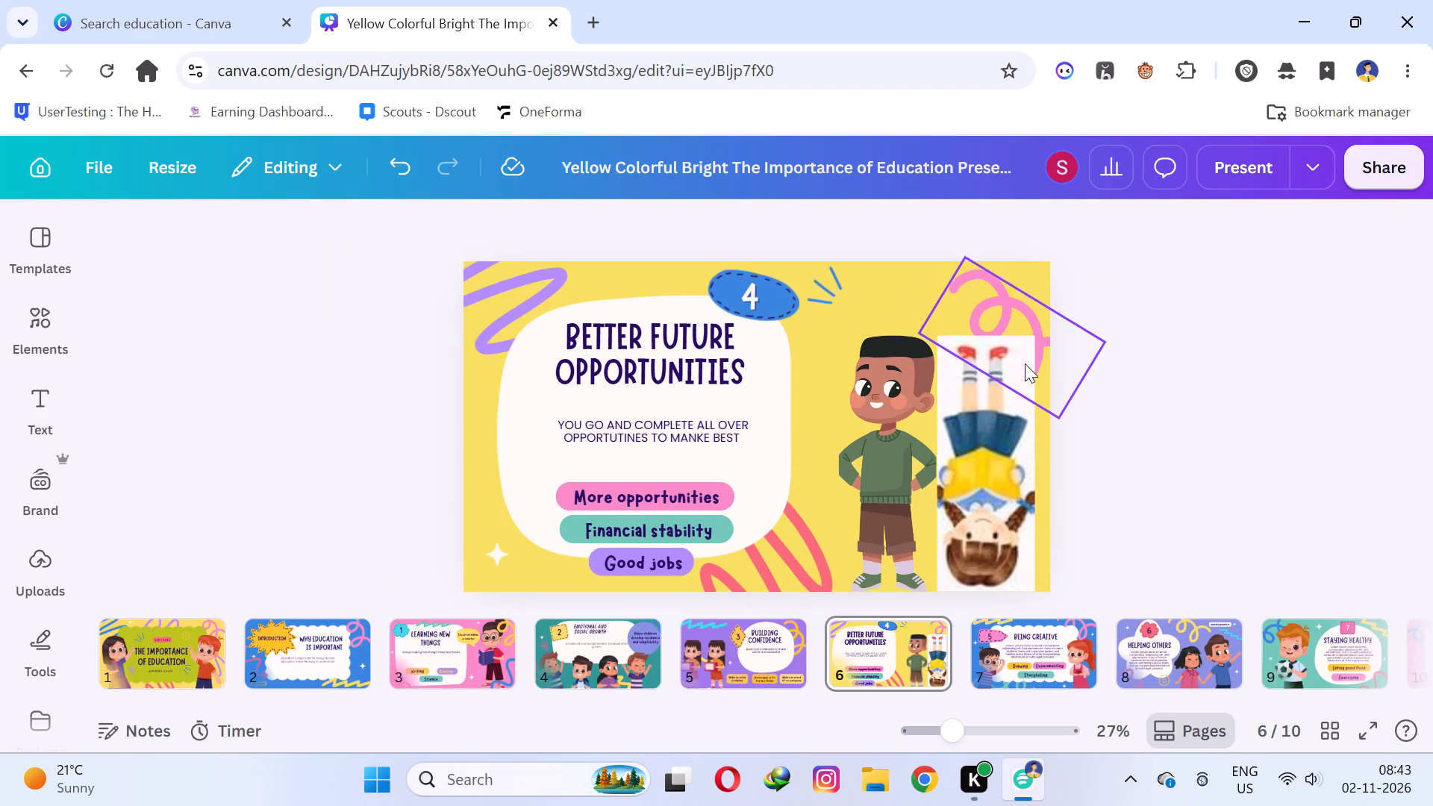
click(1009, 366)
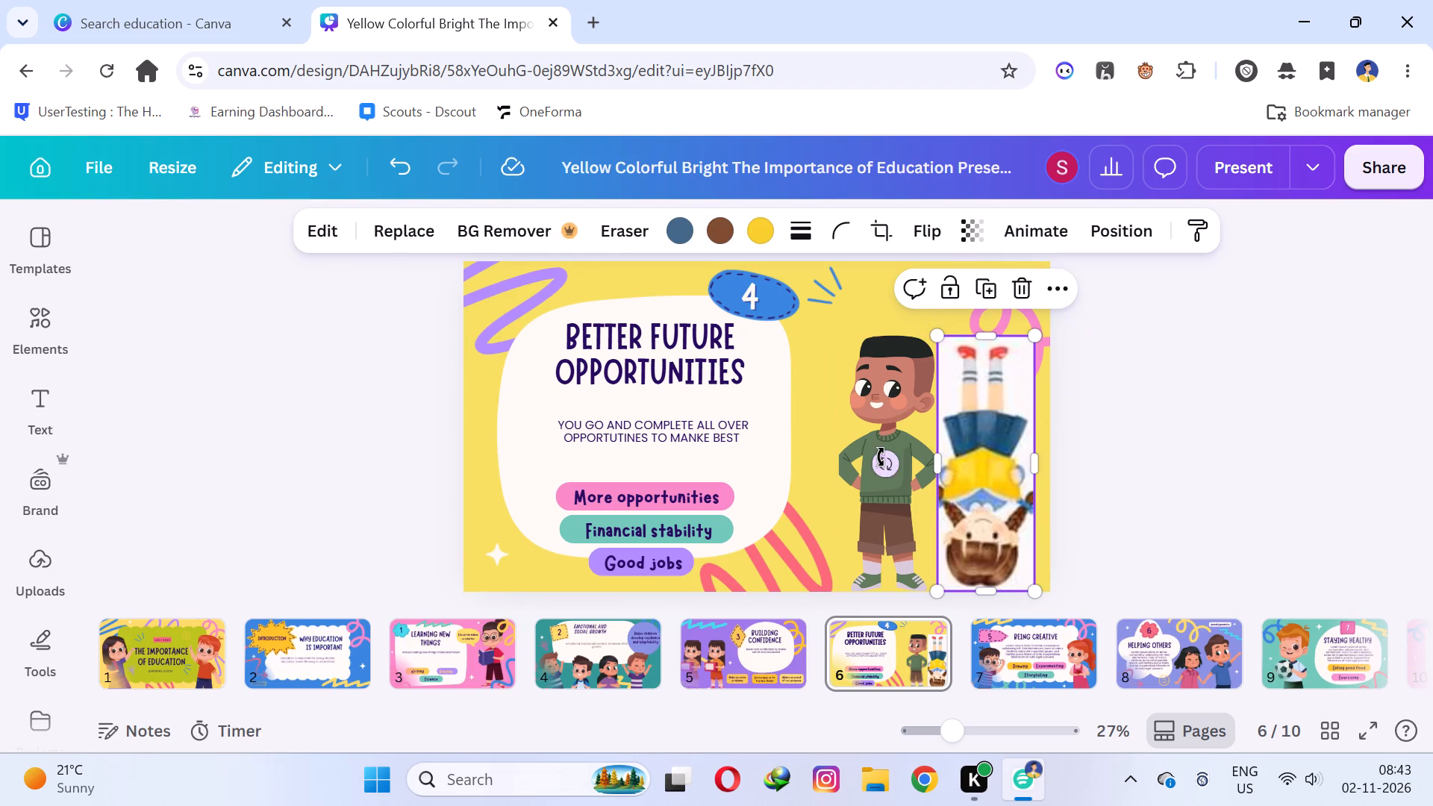
drag(887, 461, 1161, 512)
click(1196, 387)
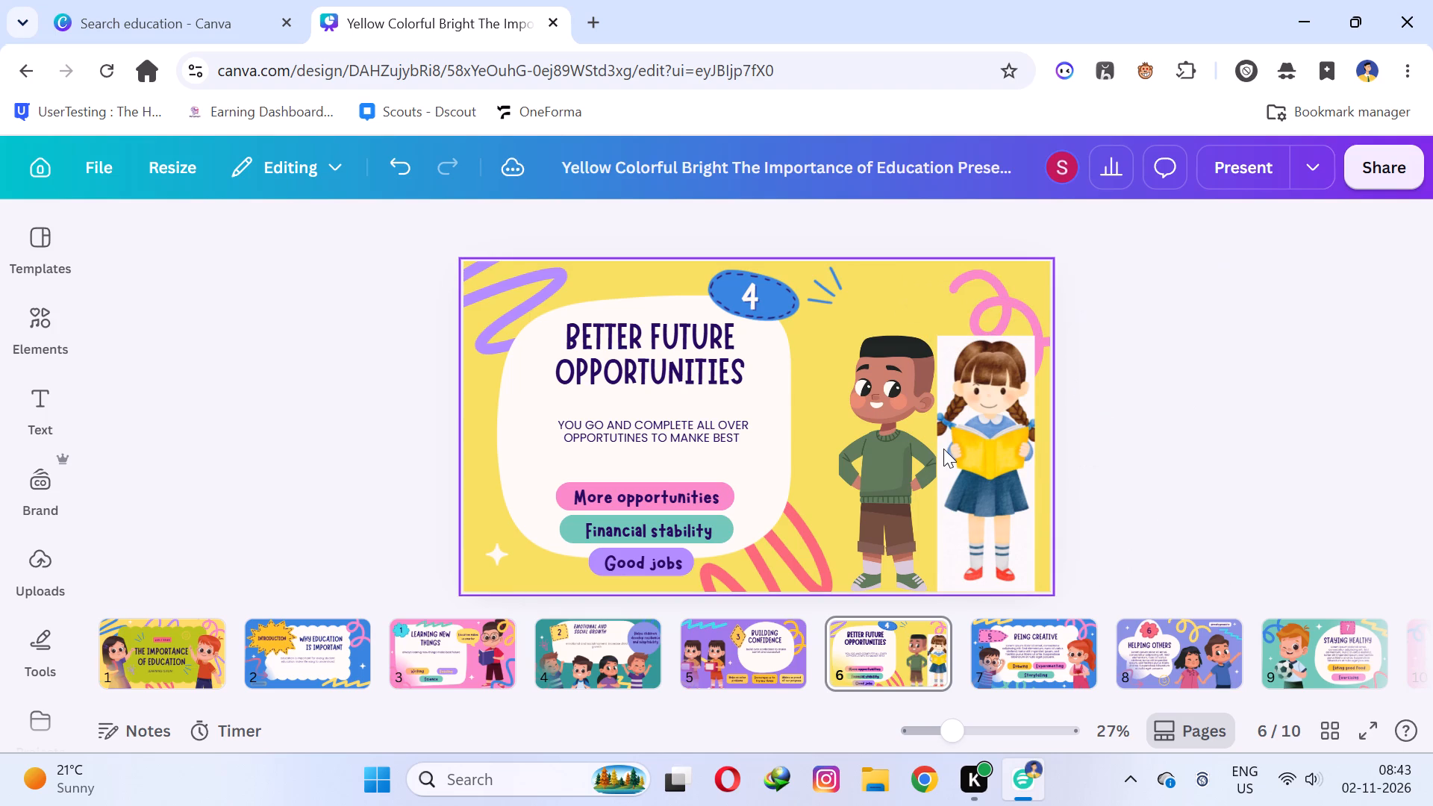
drag(957, 457, 967, 458)
click(1222, 452)
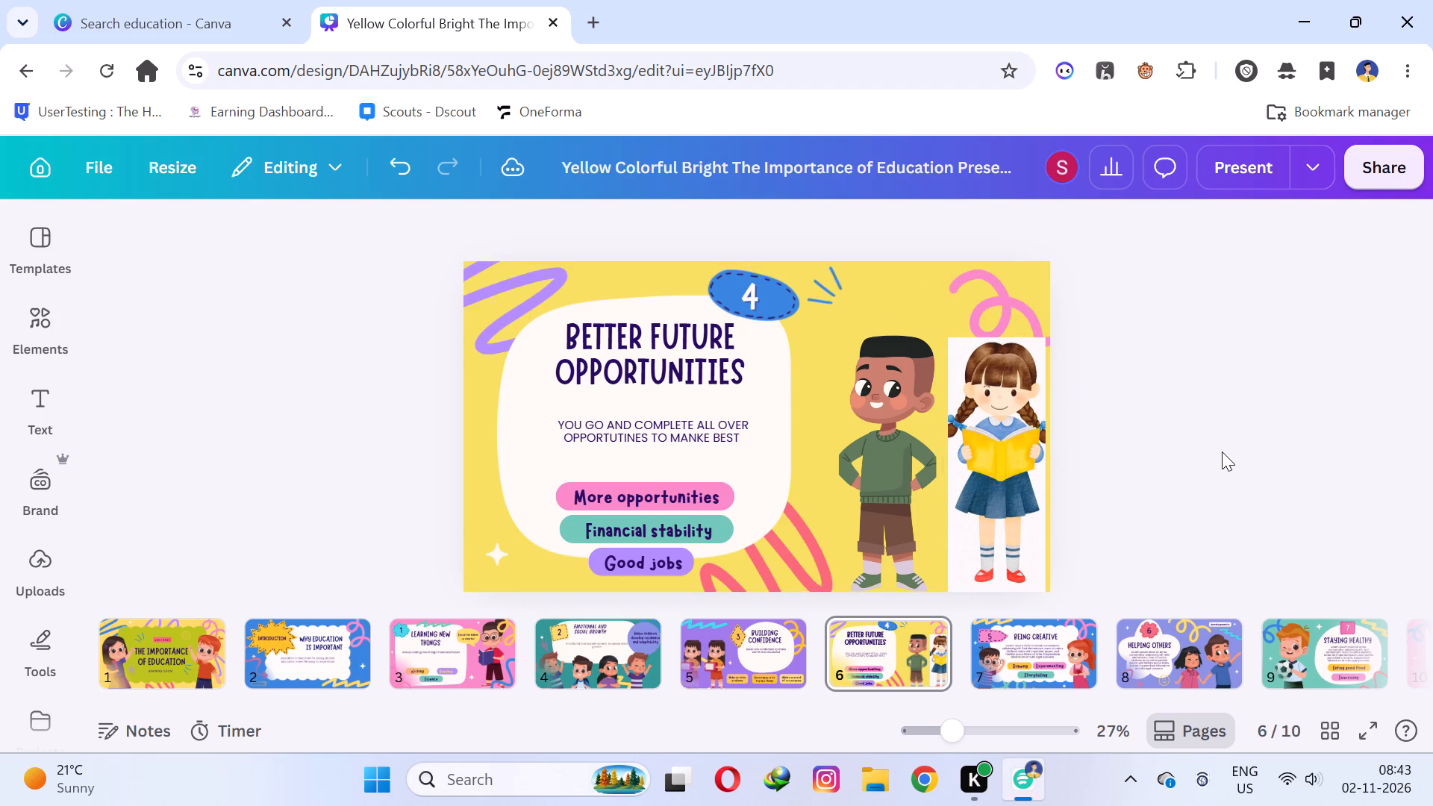
click(1014, 445)
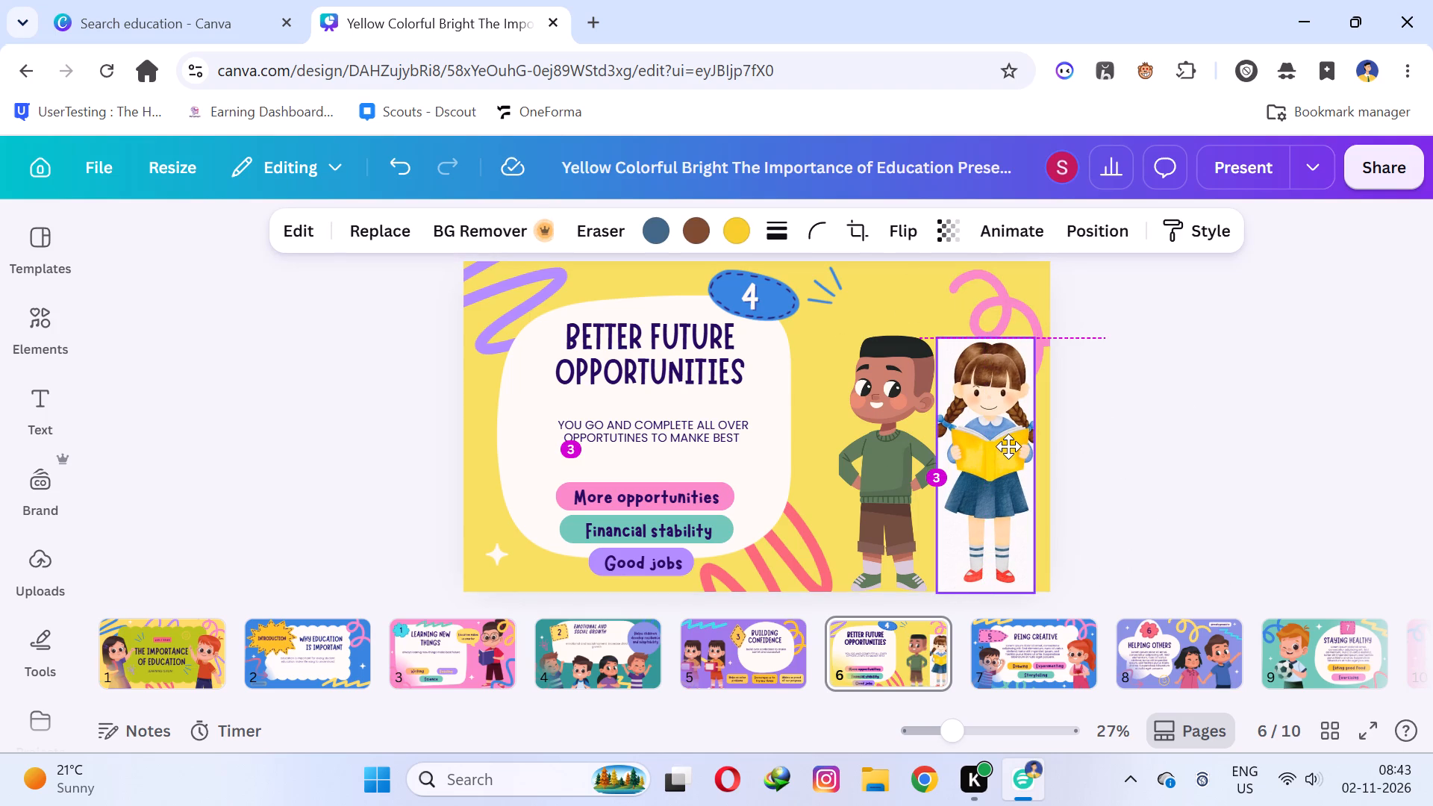
click(1164, 452)
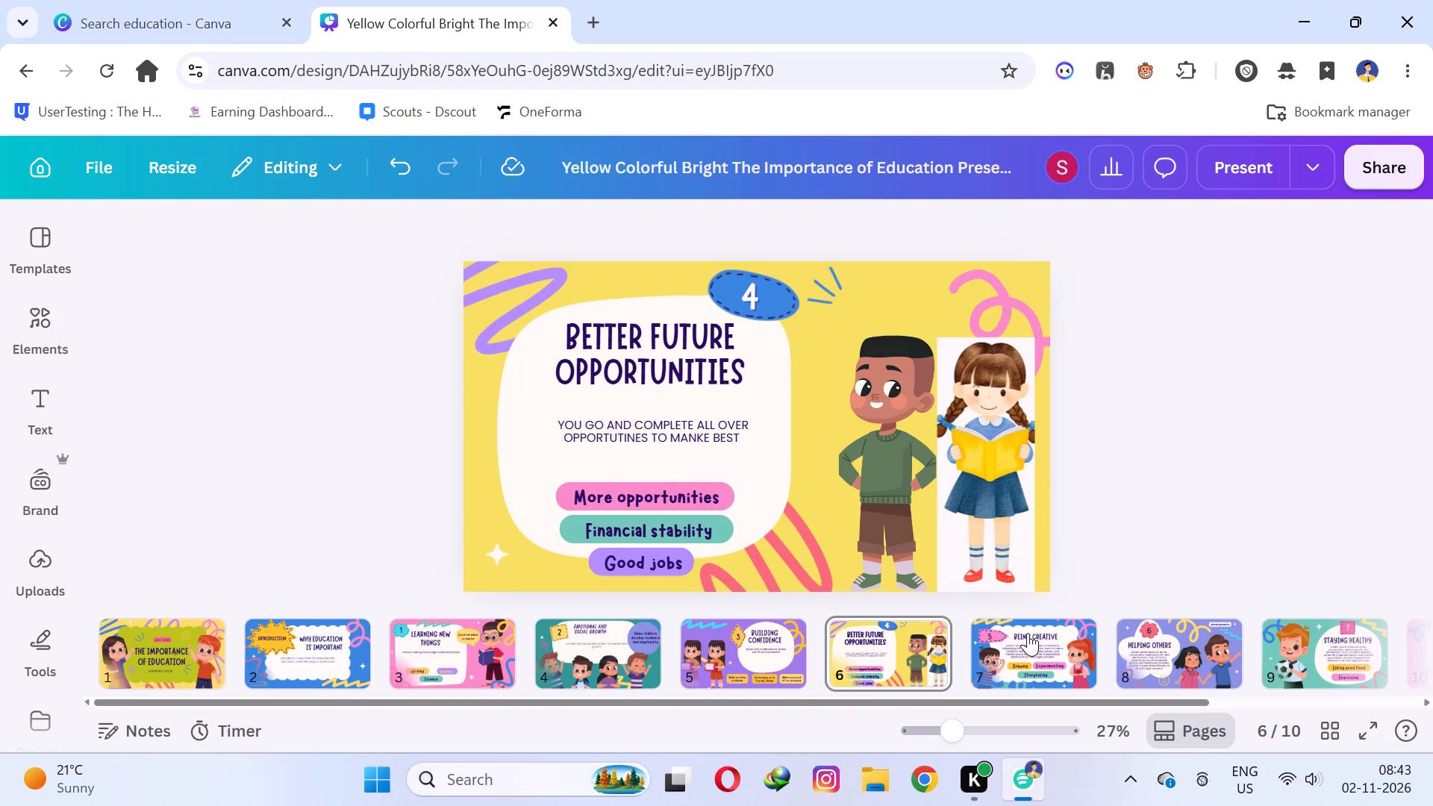
click(1262, 386)
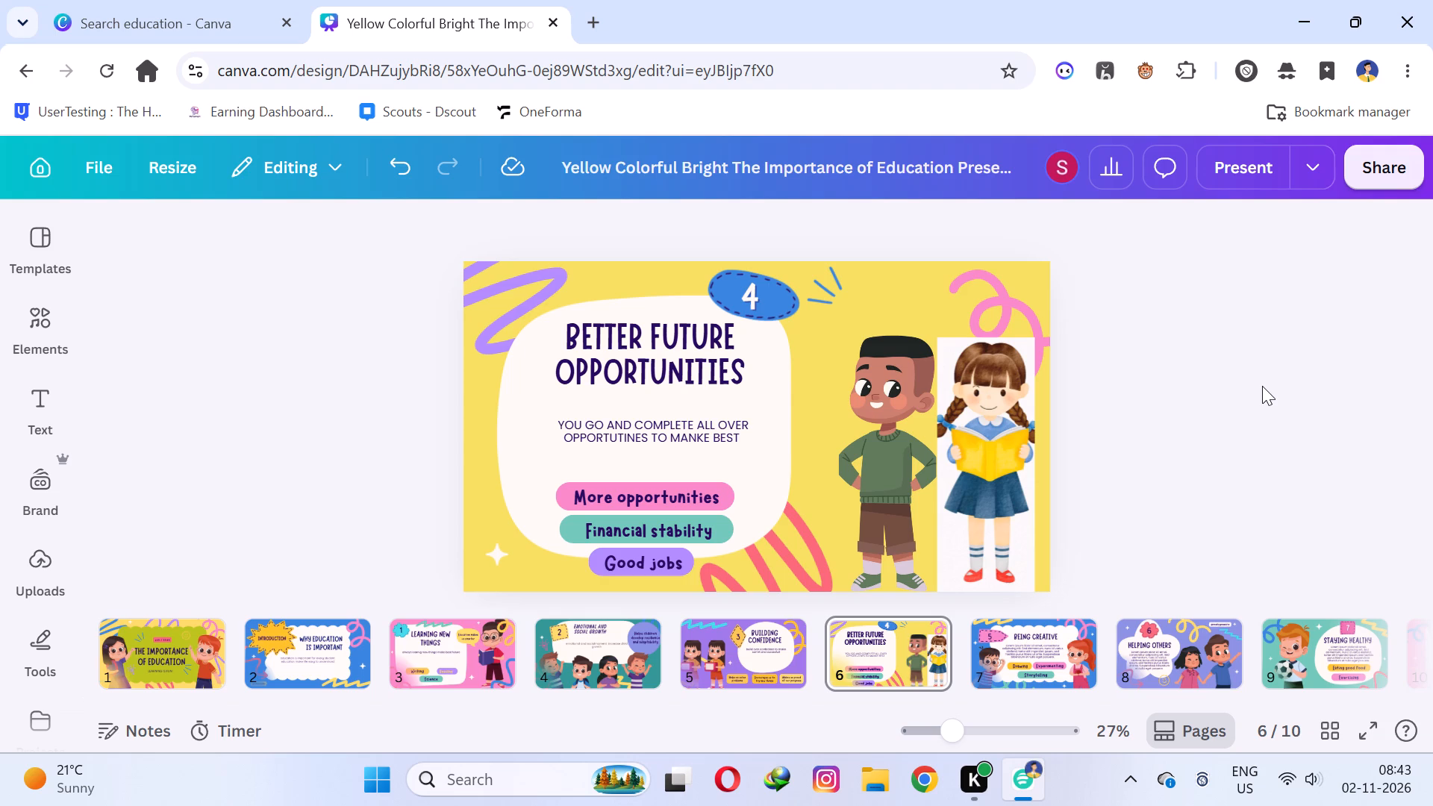
On slide 7, search colours for VIBRANT BLUE and set the background to the Blue Charmers palette's blue #6257e3.
click(1000, 651)
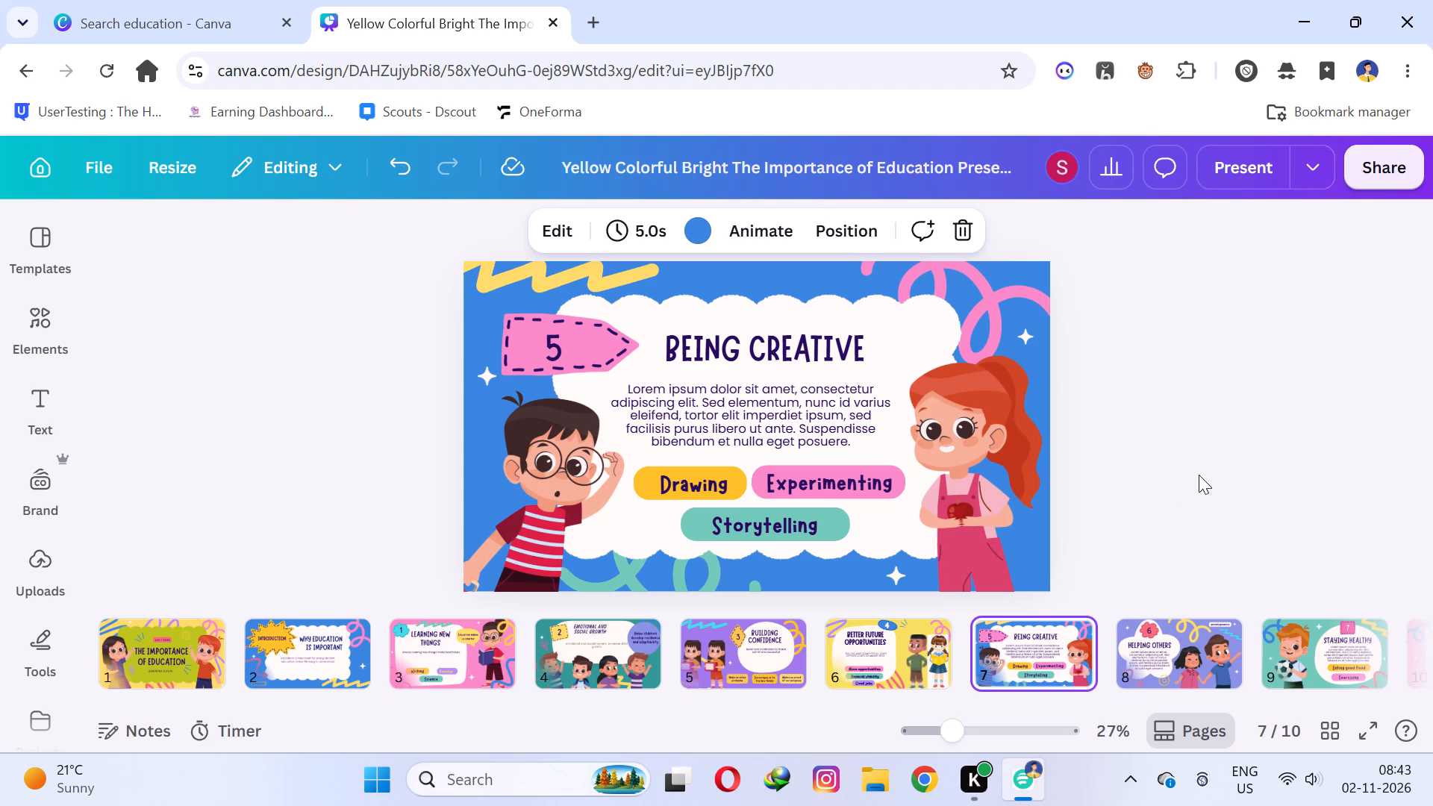
click(474, 418)
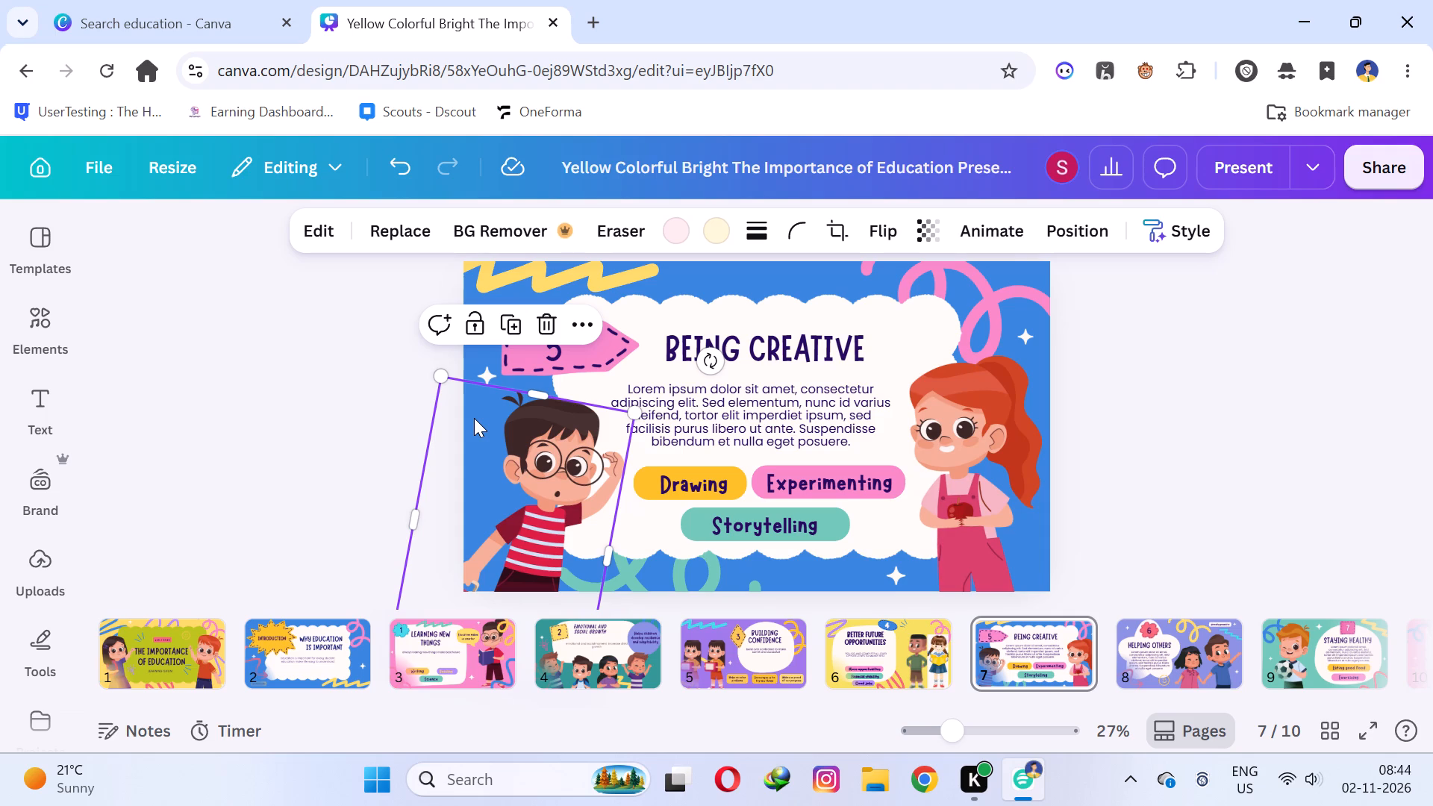
click(743, 278)
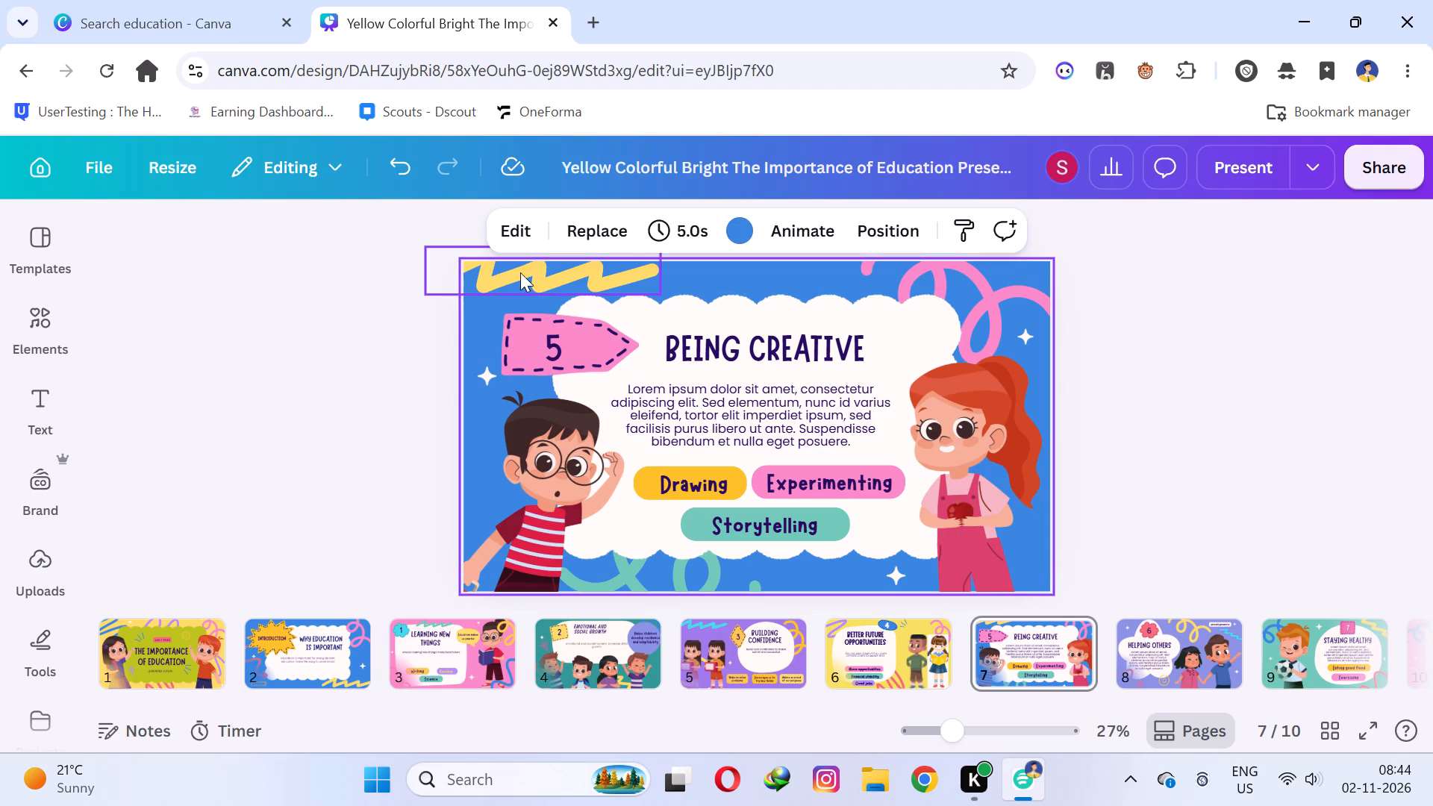
click(739, 233)
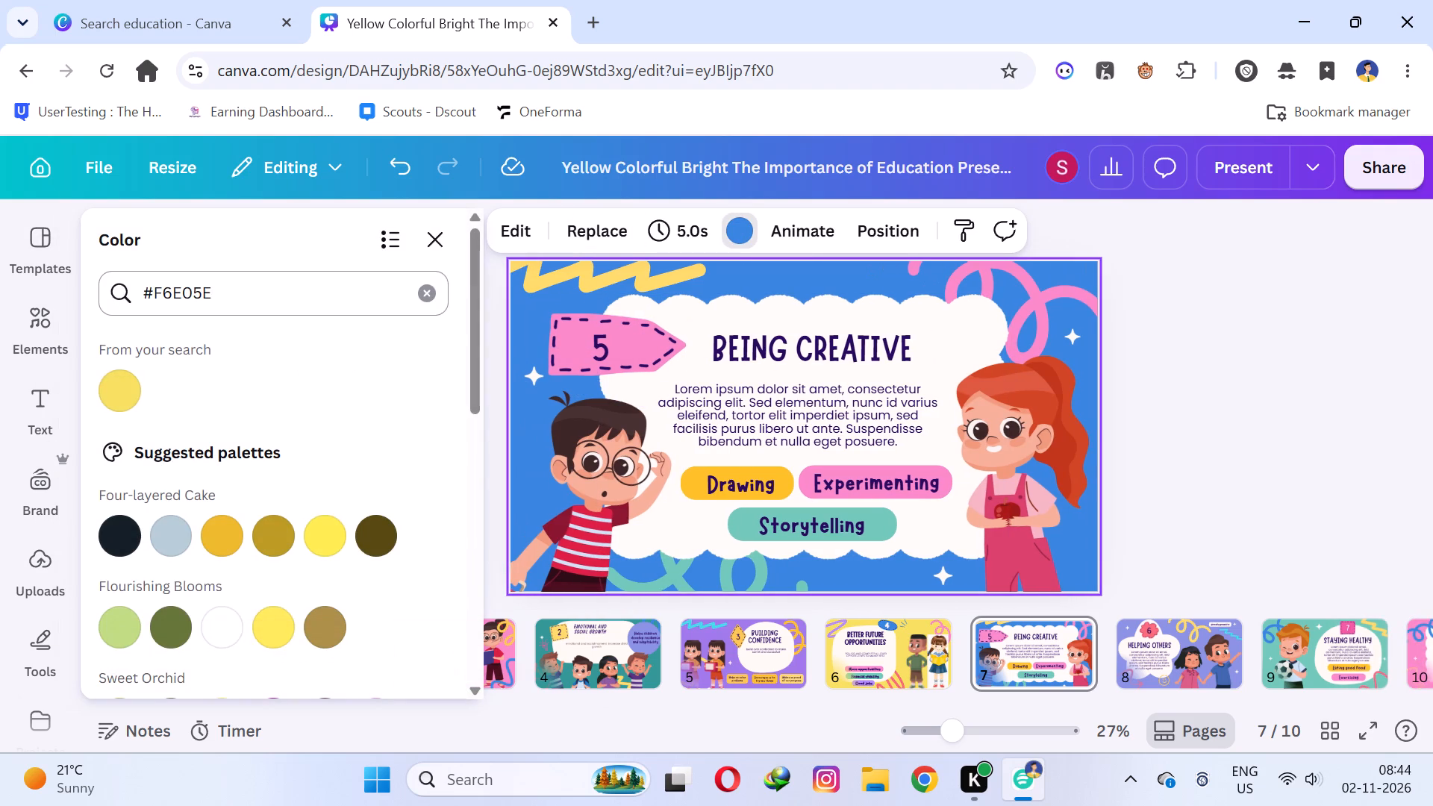
drag(300, 287, 0, 283)
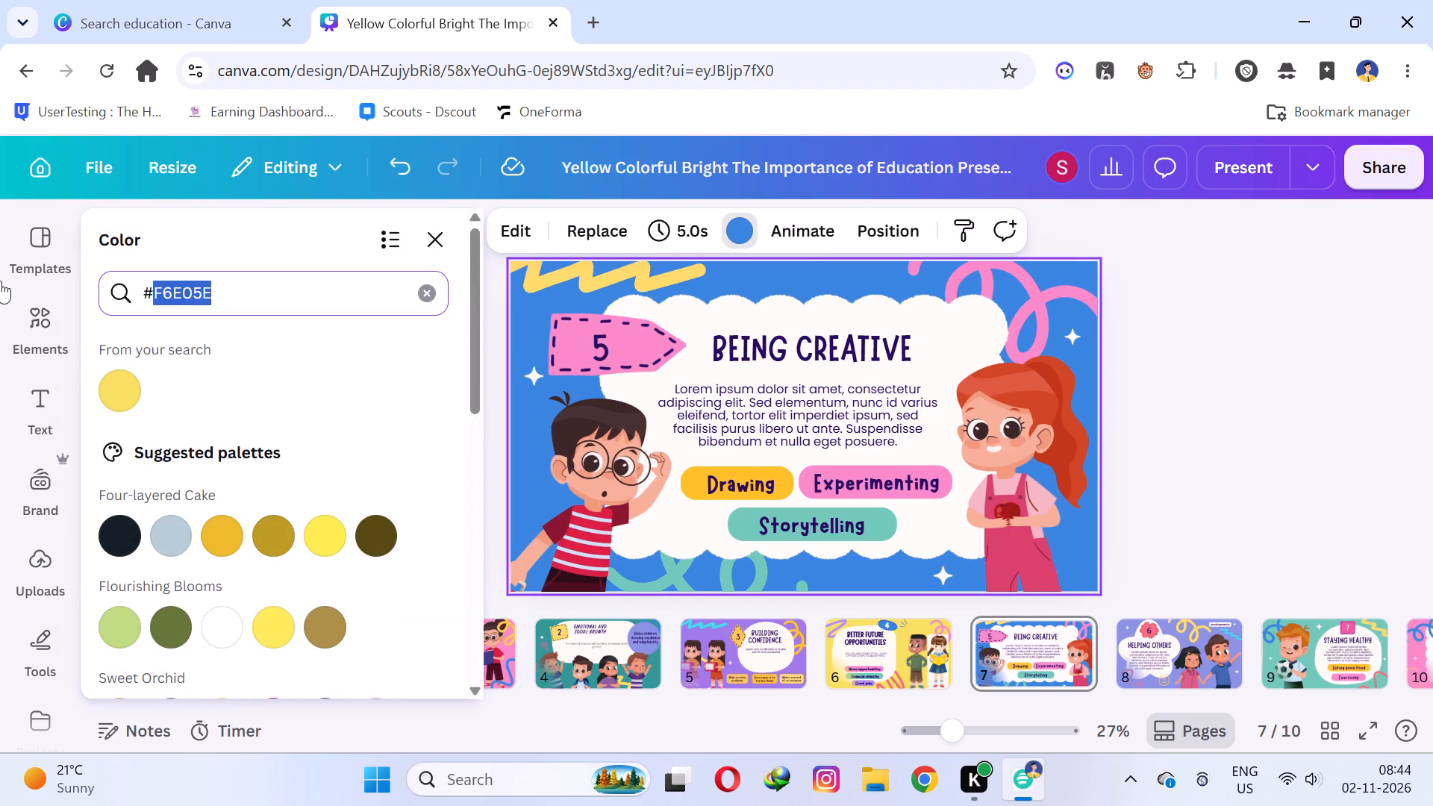
key(BackSpace)
key(BackSpace)
key(BackSpace)
key(BackSpace)
key(BackSpace)
key(BackSpace)
key(BackSpace)
key(BackSpace)
key(BackSpace)
text(VIBRANT BLUE)
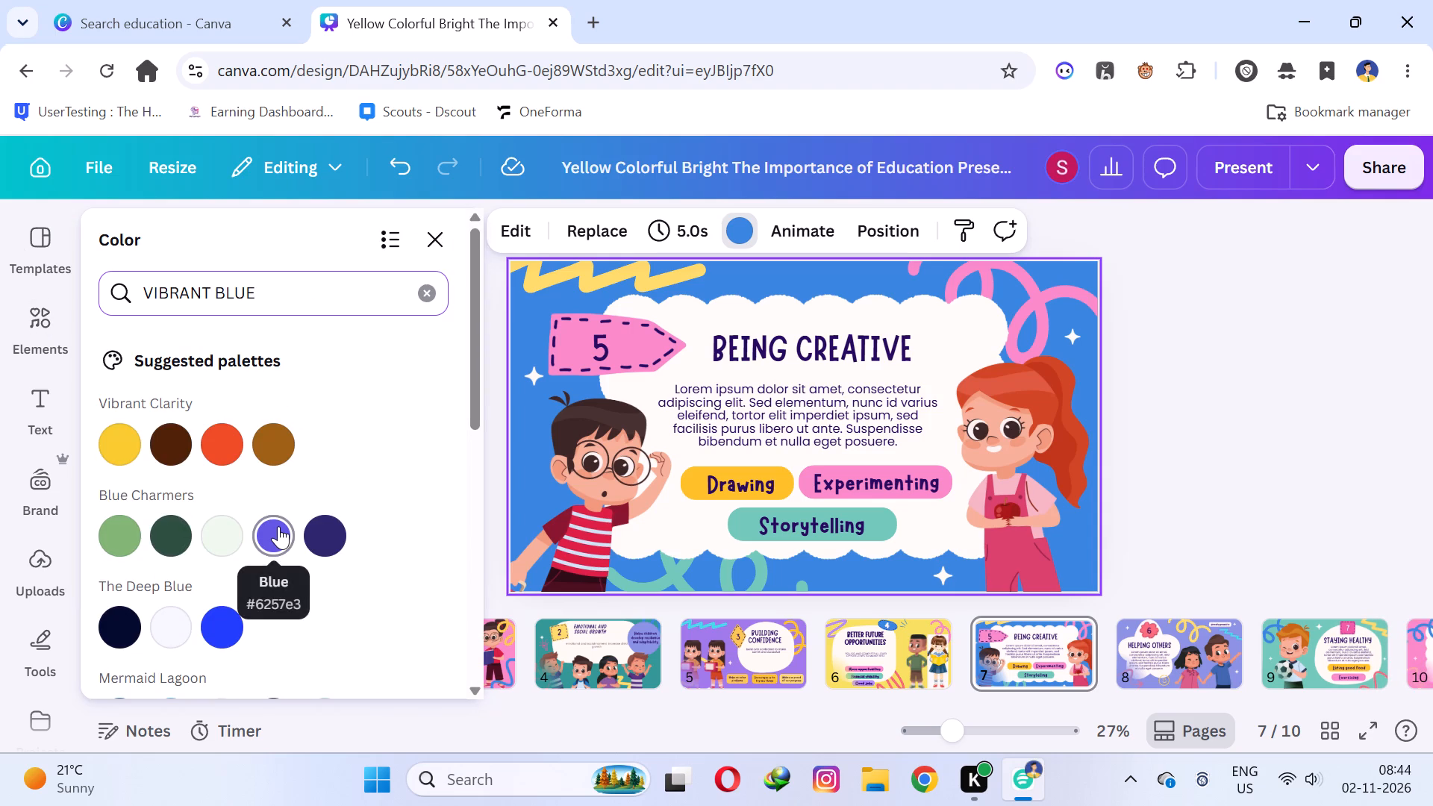
click(278, 532)
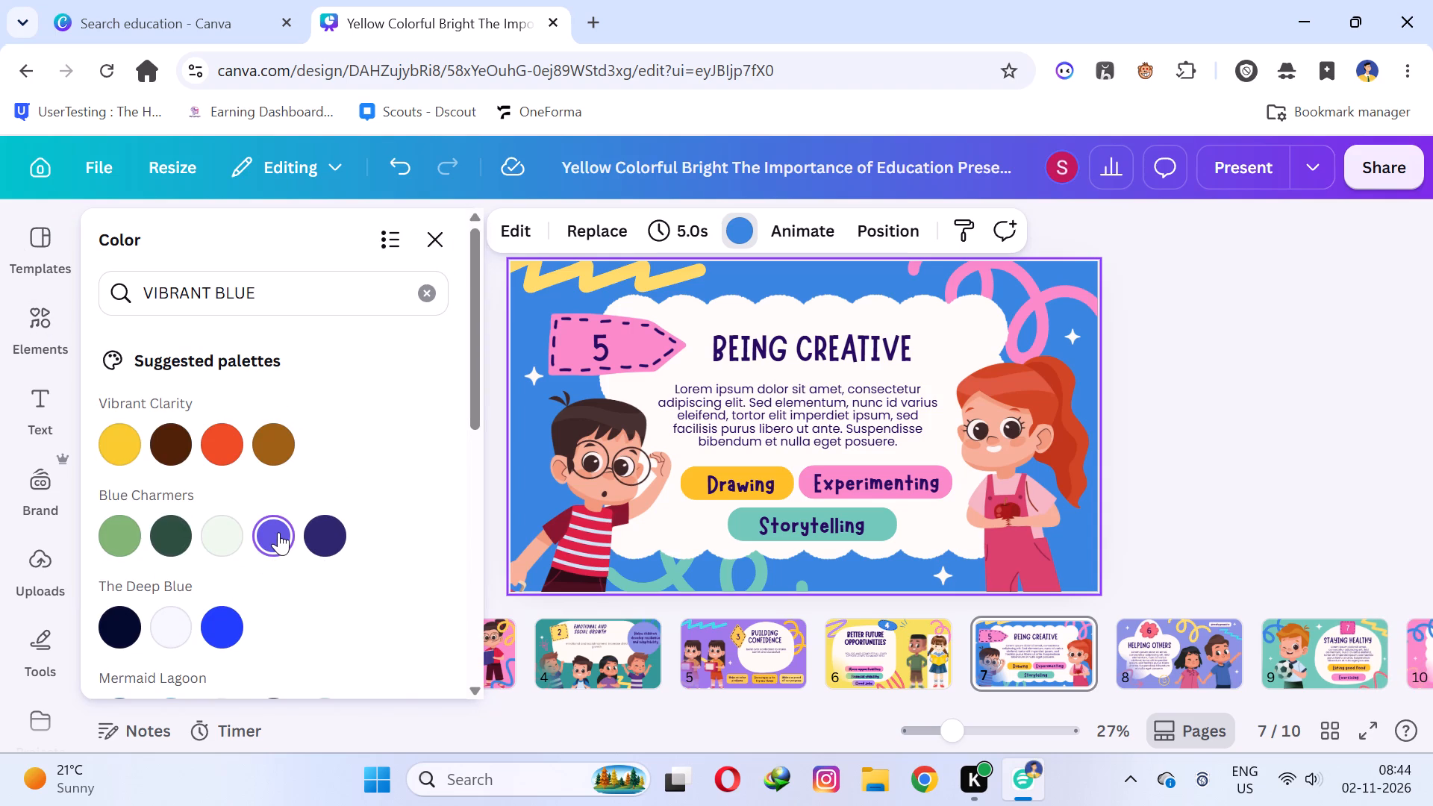
click(1314, 434)
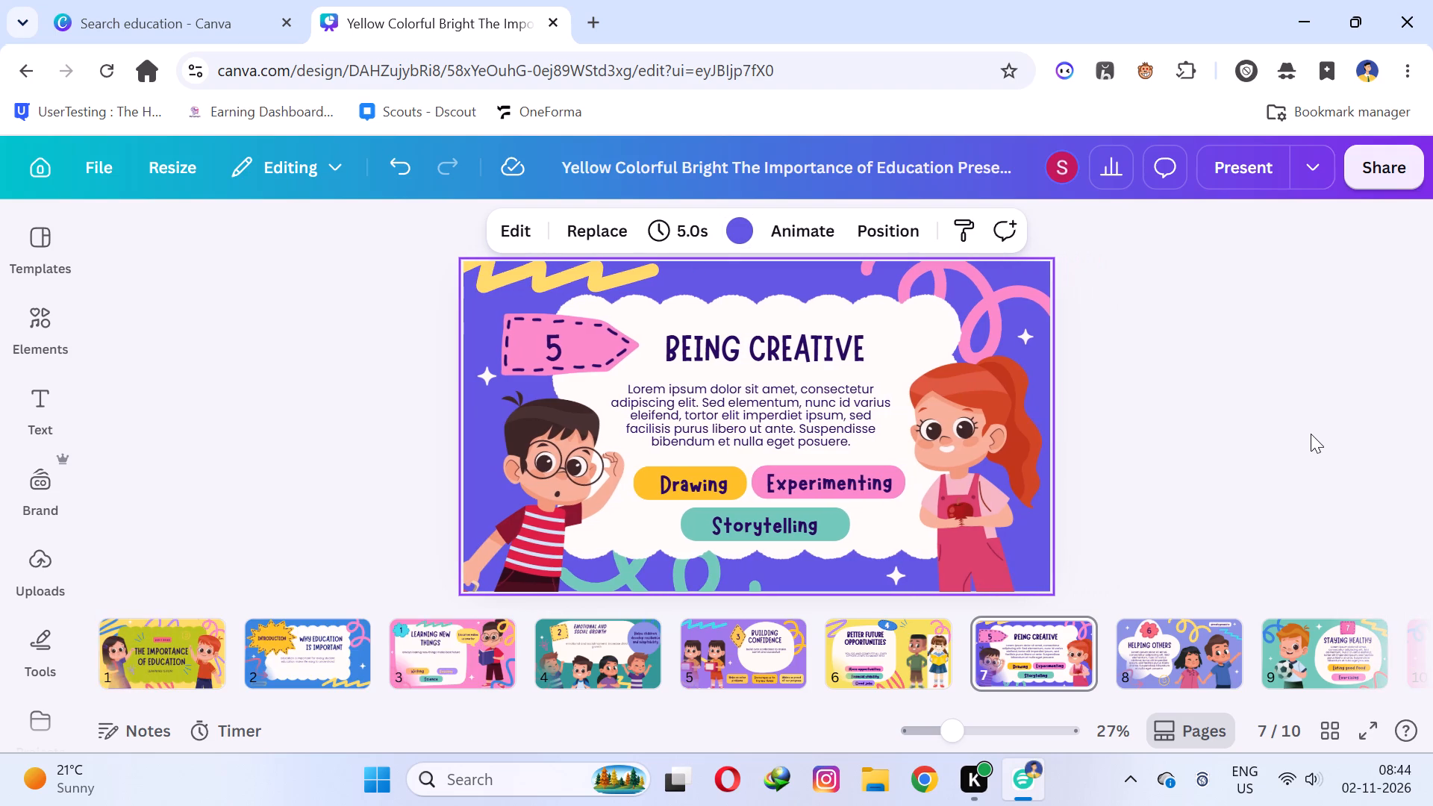
Search fonts for PLAYFUL and set slide 7's BEING CREATIVE heading to New Sun Playful.
click(748, 342)
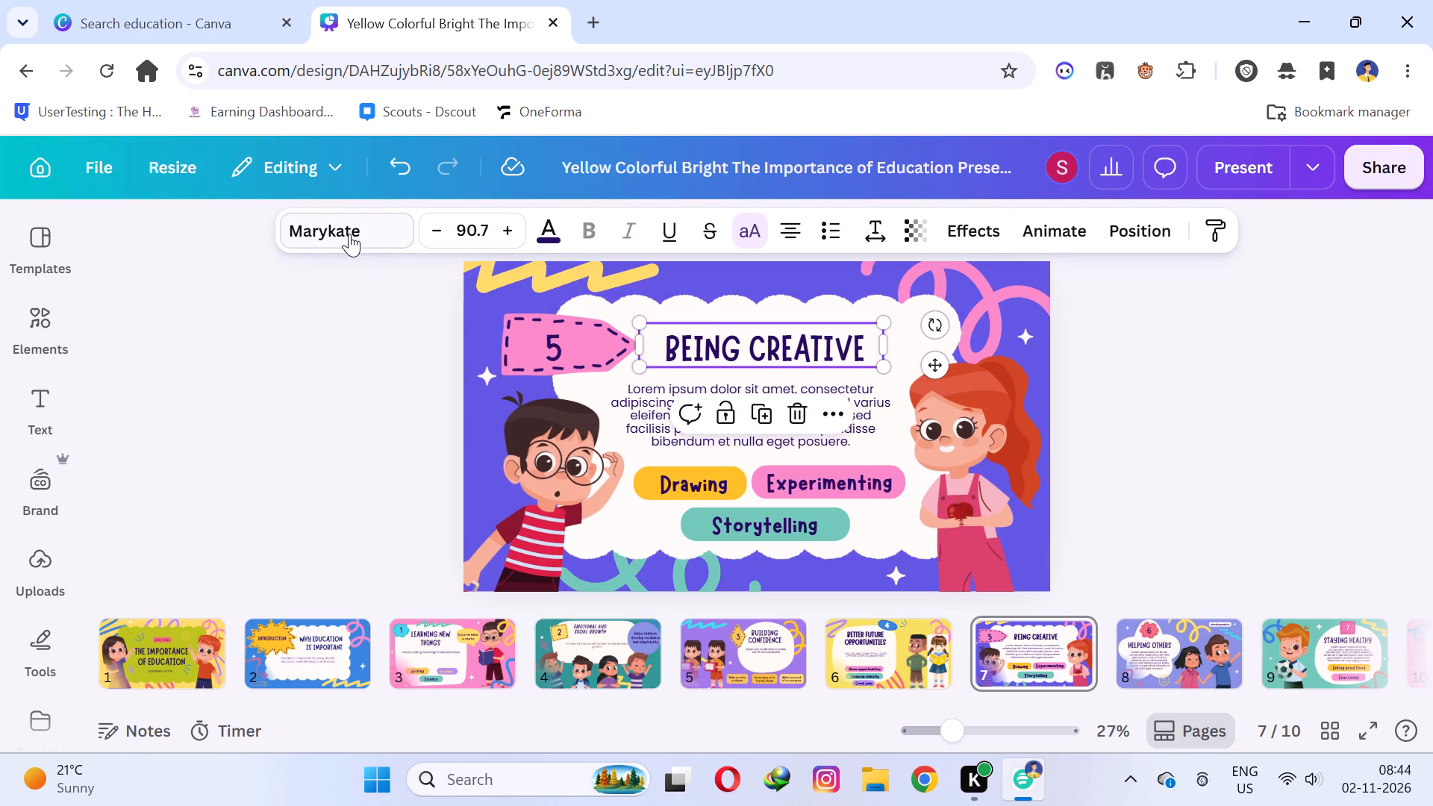
click(349, 234)
text(PLAY)
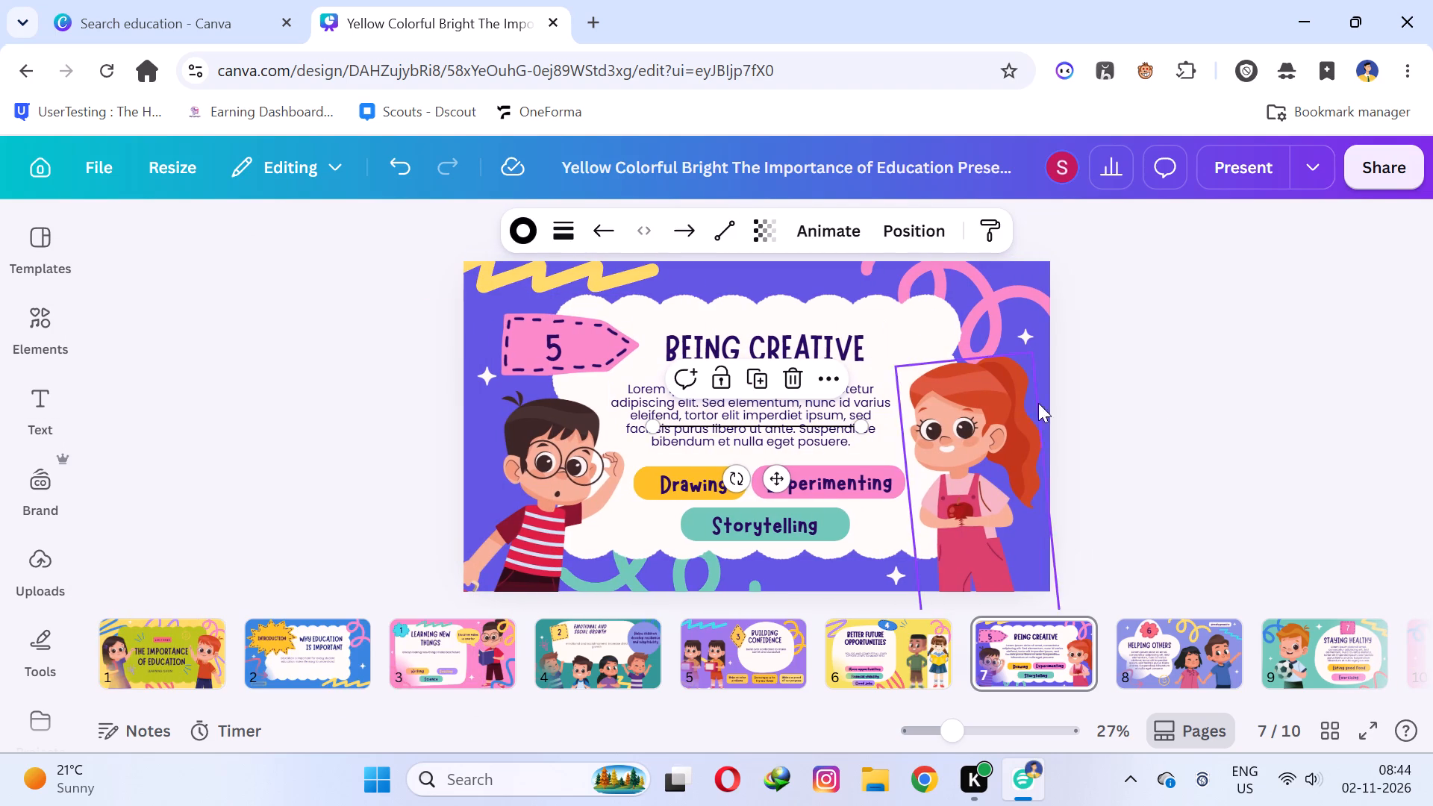
click(1263, 400)
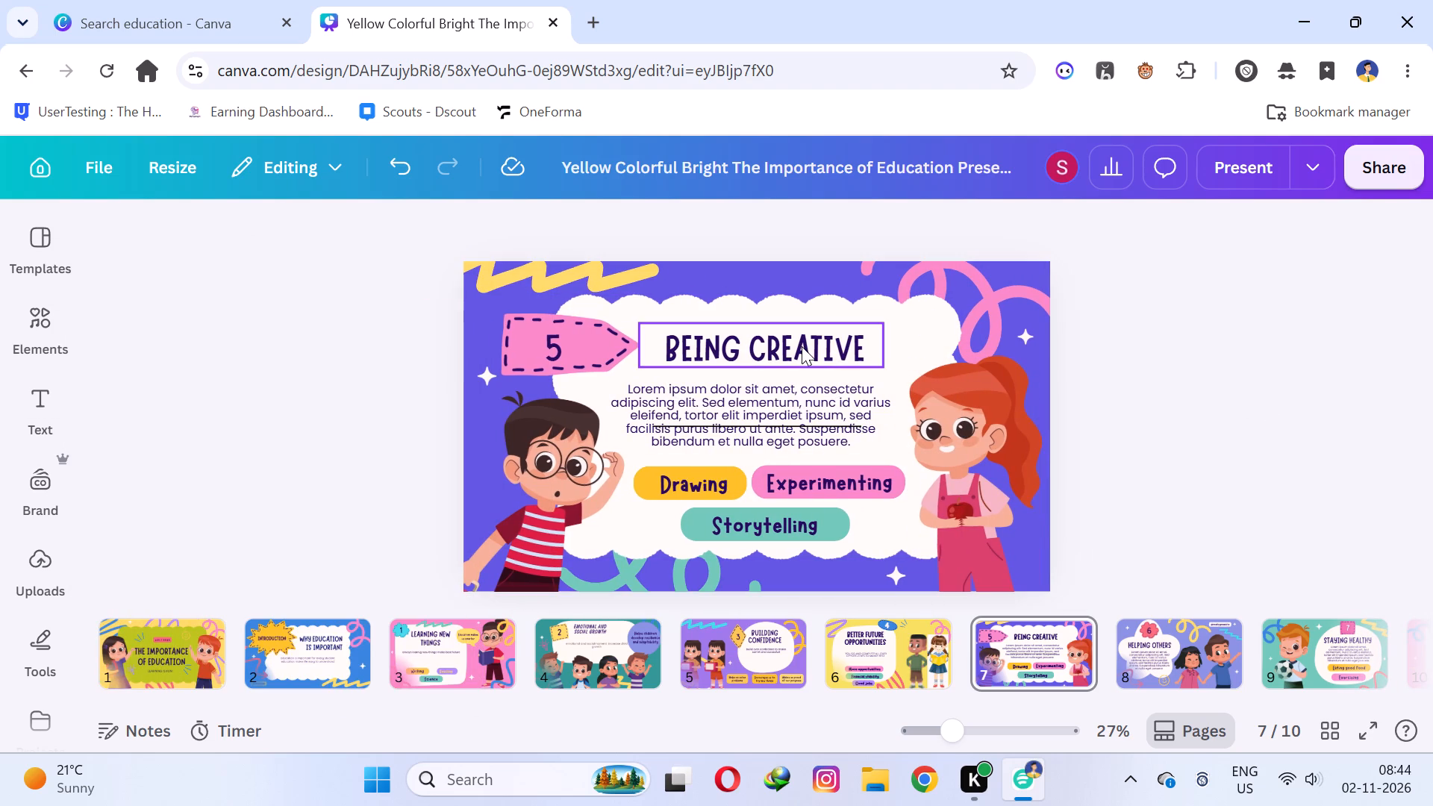
click(802, 346)
click(321, 233)
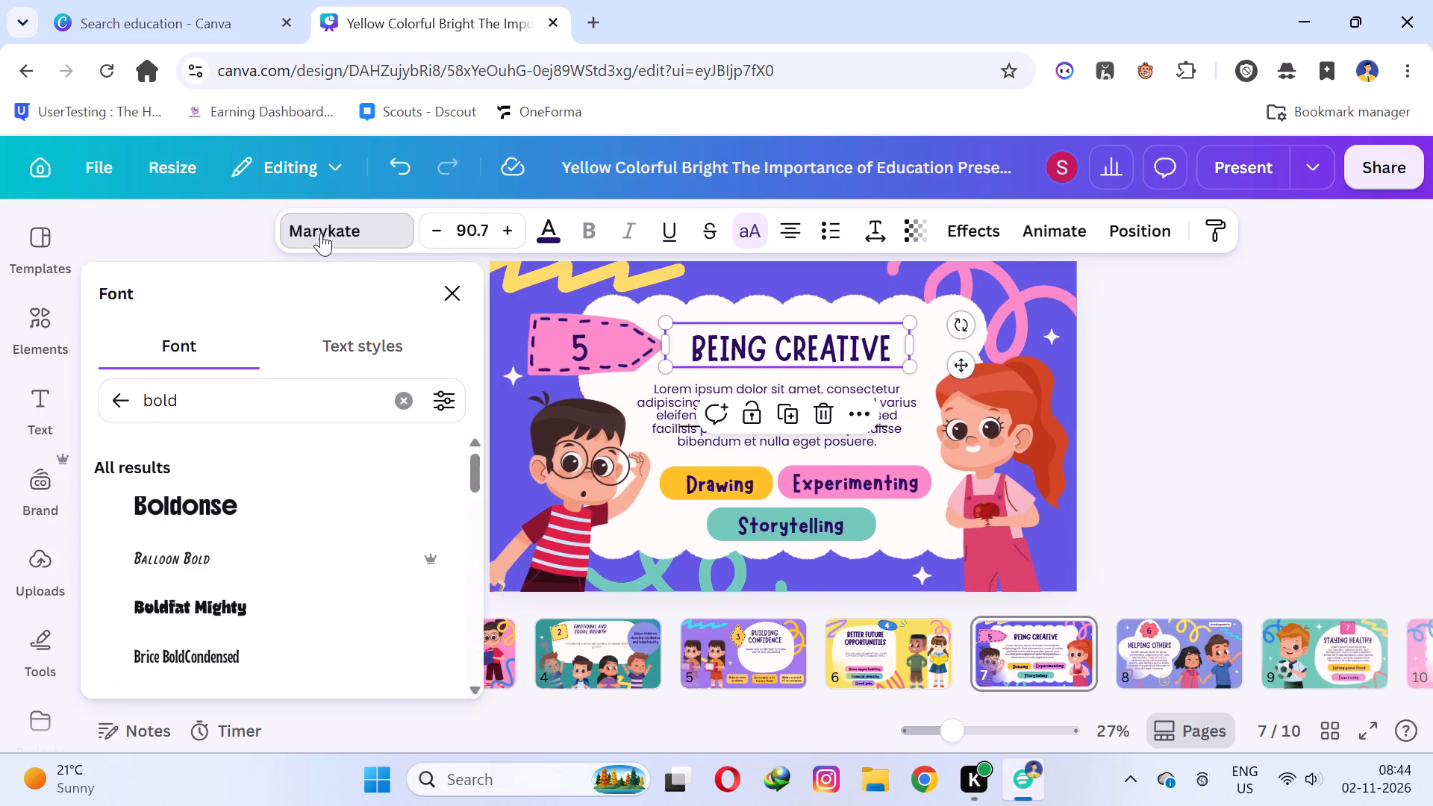
drag(218, 397, 0, 420)
text(PLAY)
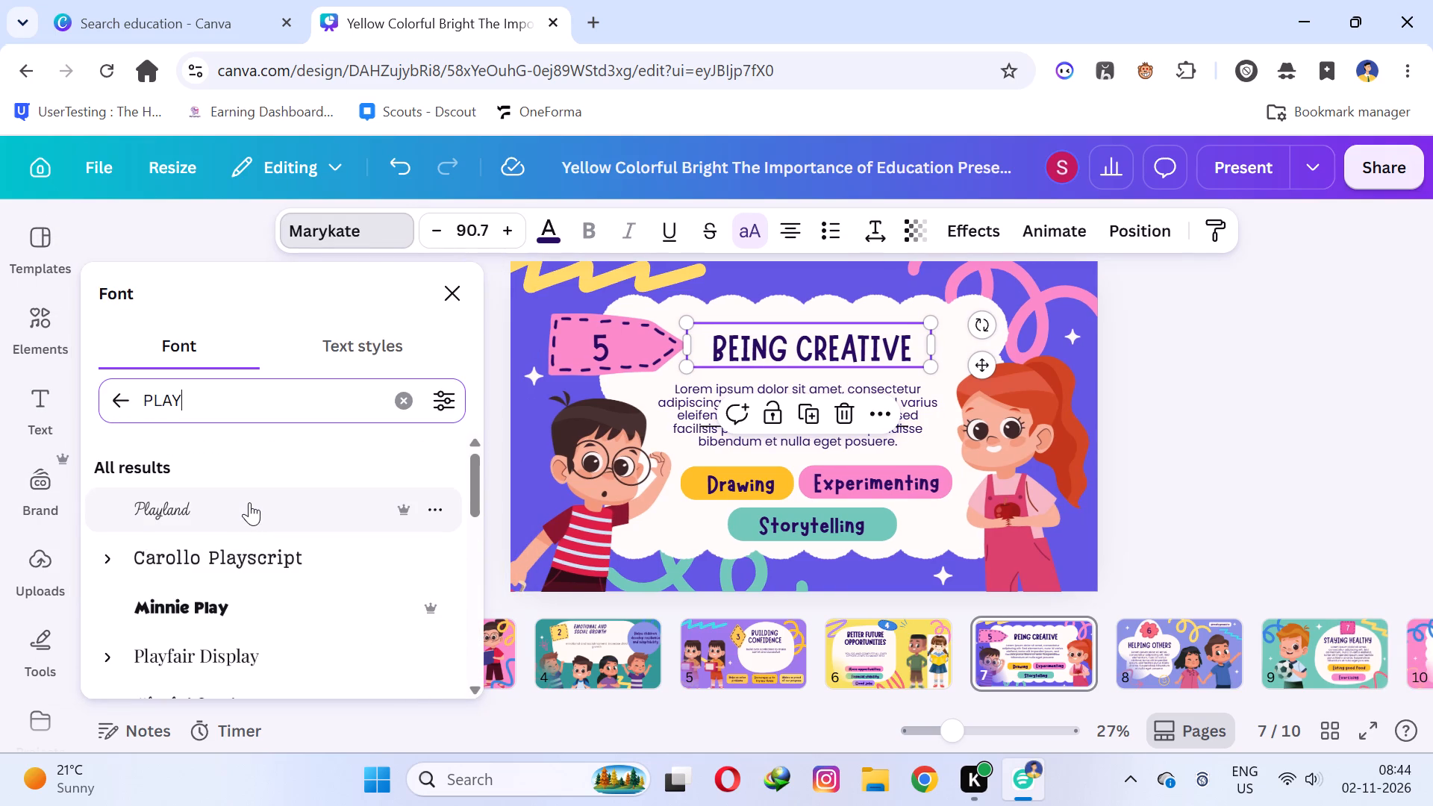
text(FUL)
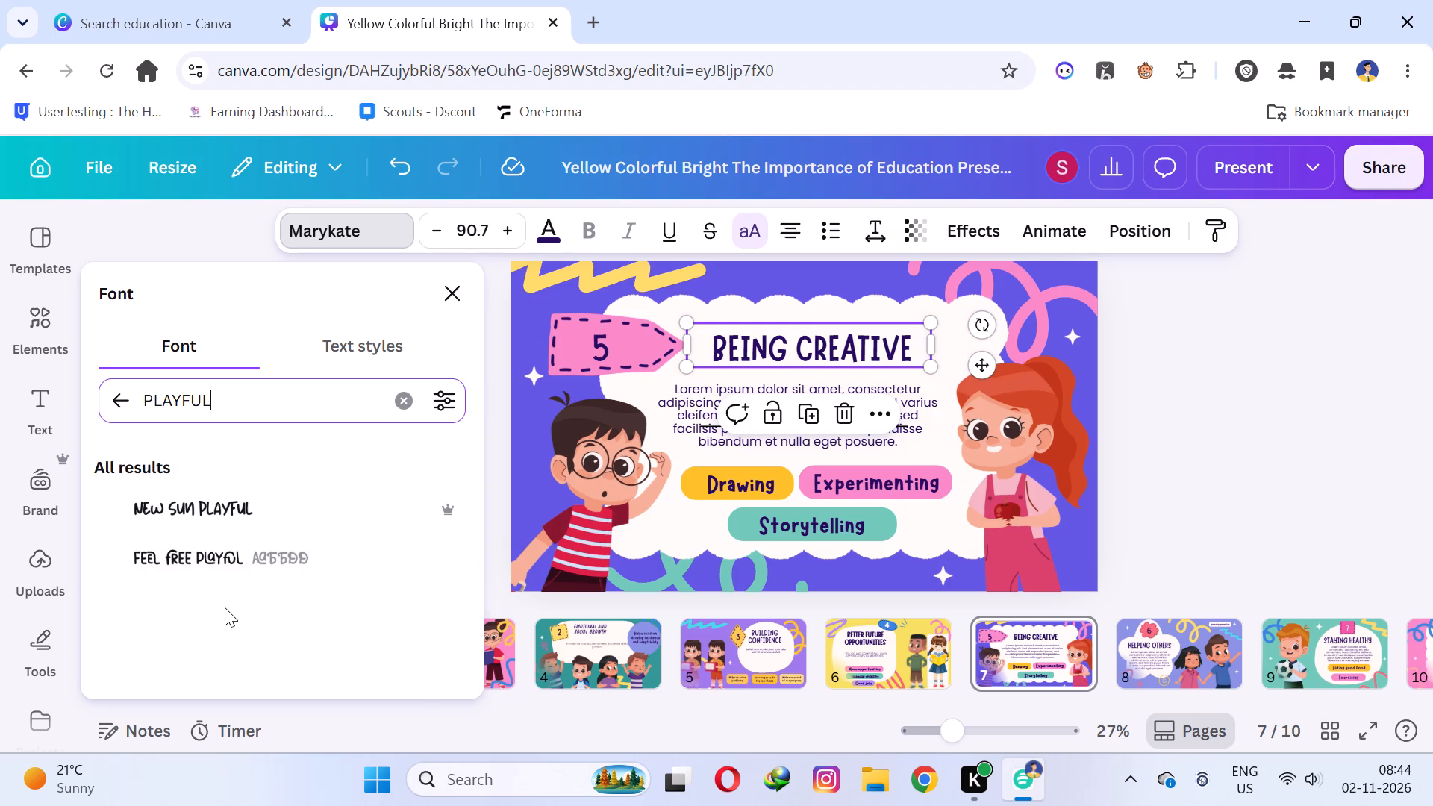
click(217, 514)
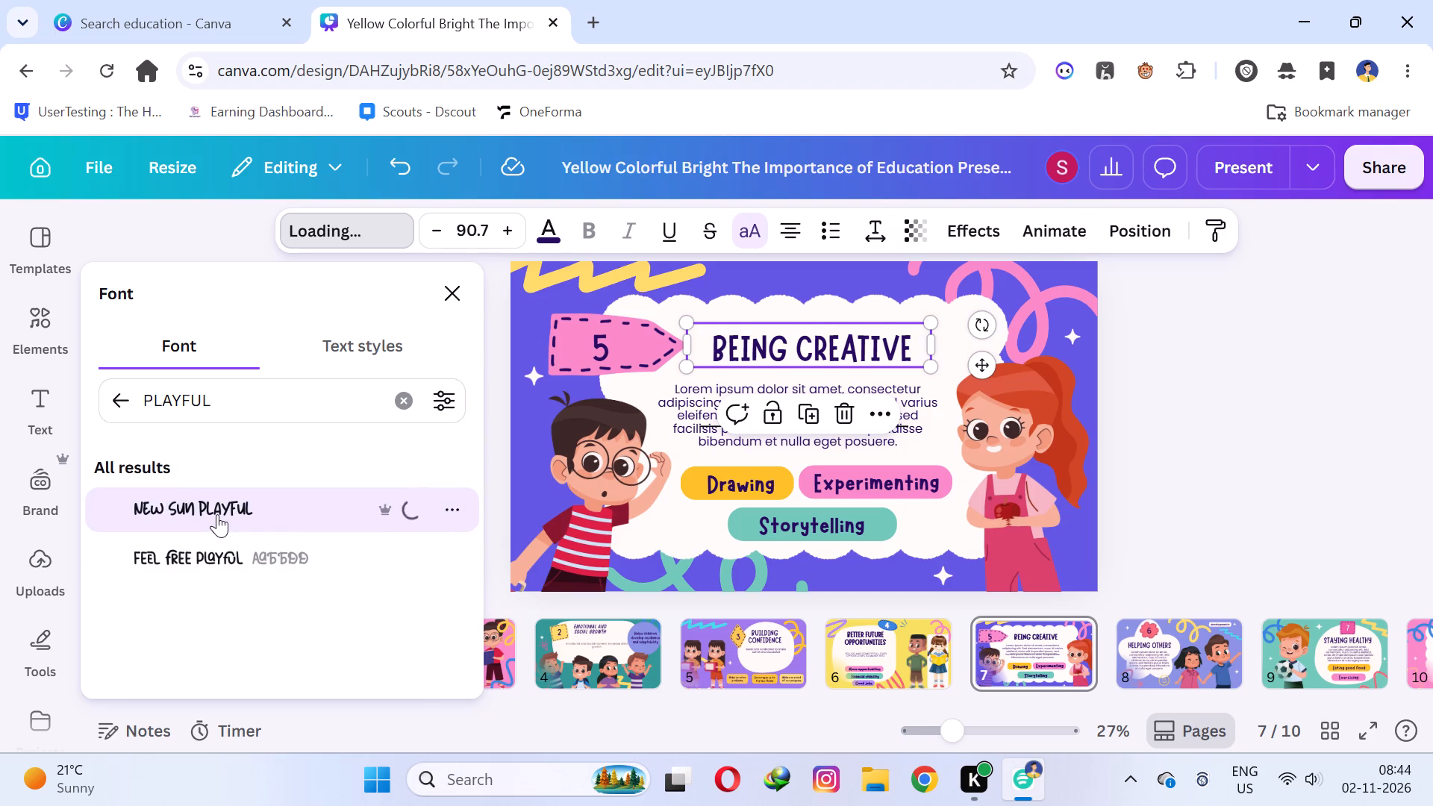
click(1204, 424)
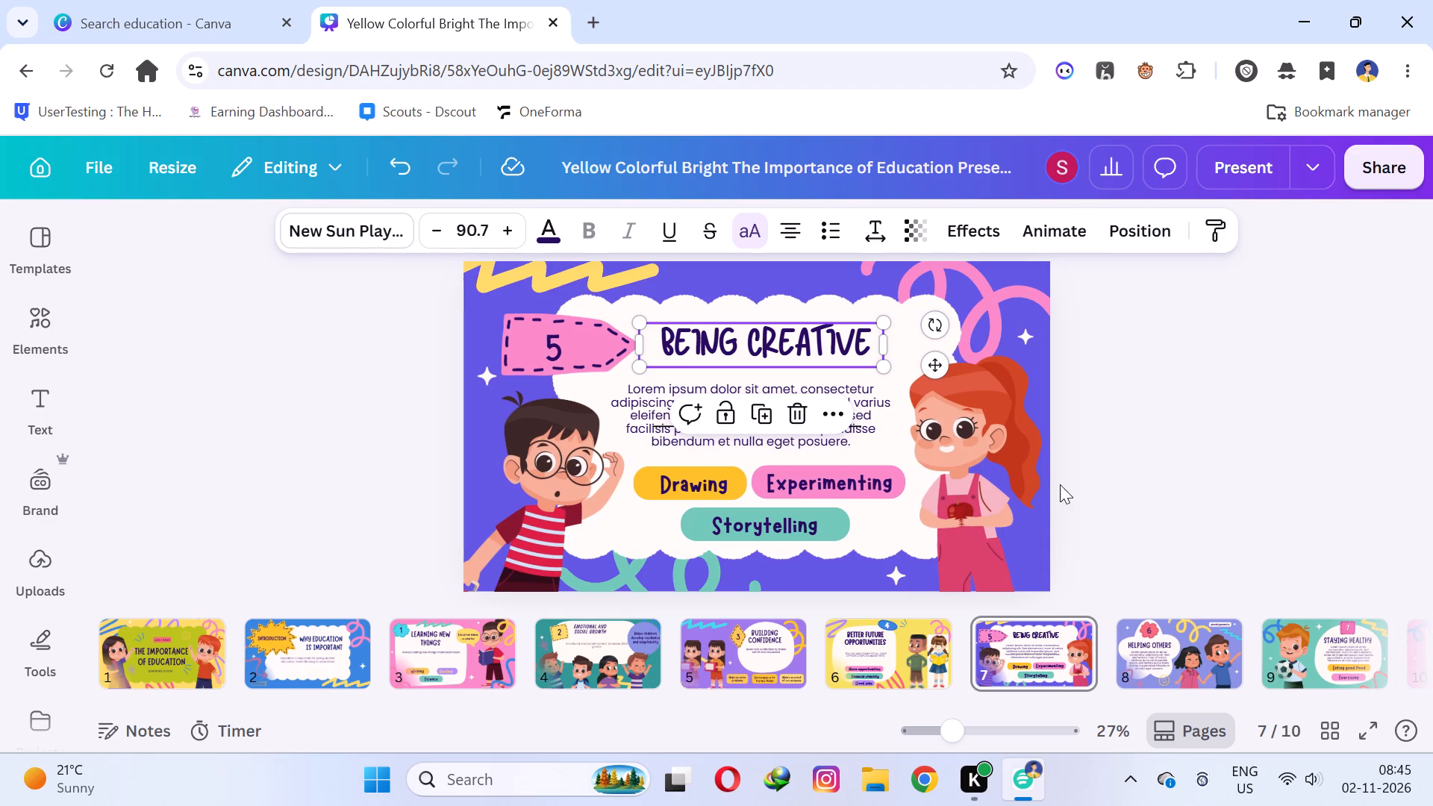
Shrink slide 7's boy illustration slightly and its red-haired girl illustration to about 401 wide by 884 high.
click(575, 493)
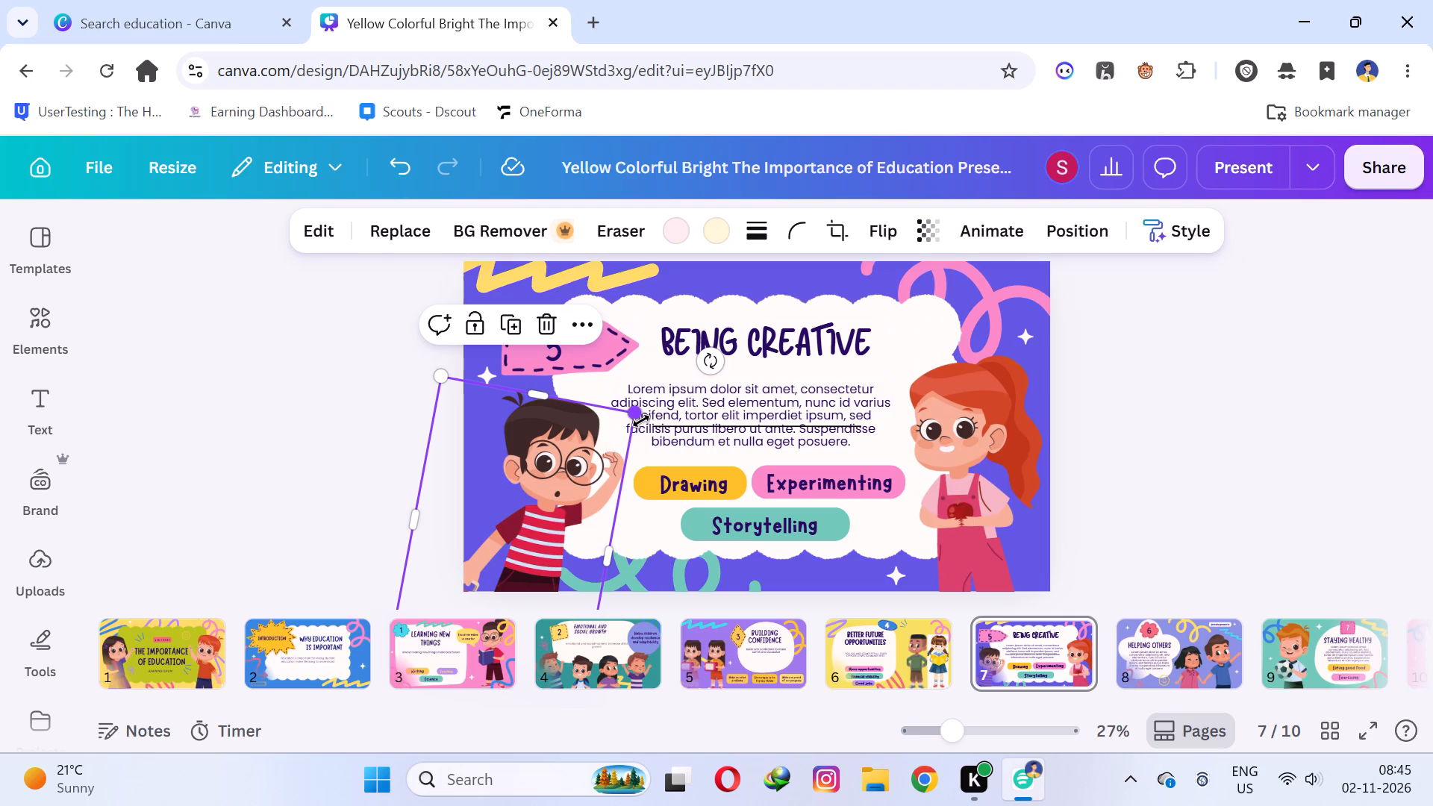
drag(641, 421, 598, 396)
click(946, 378)
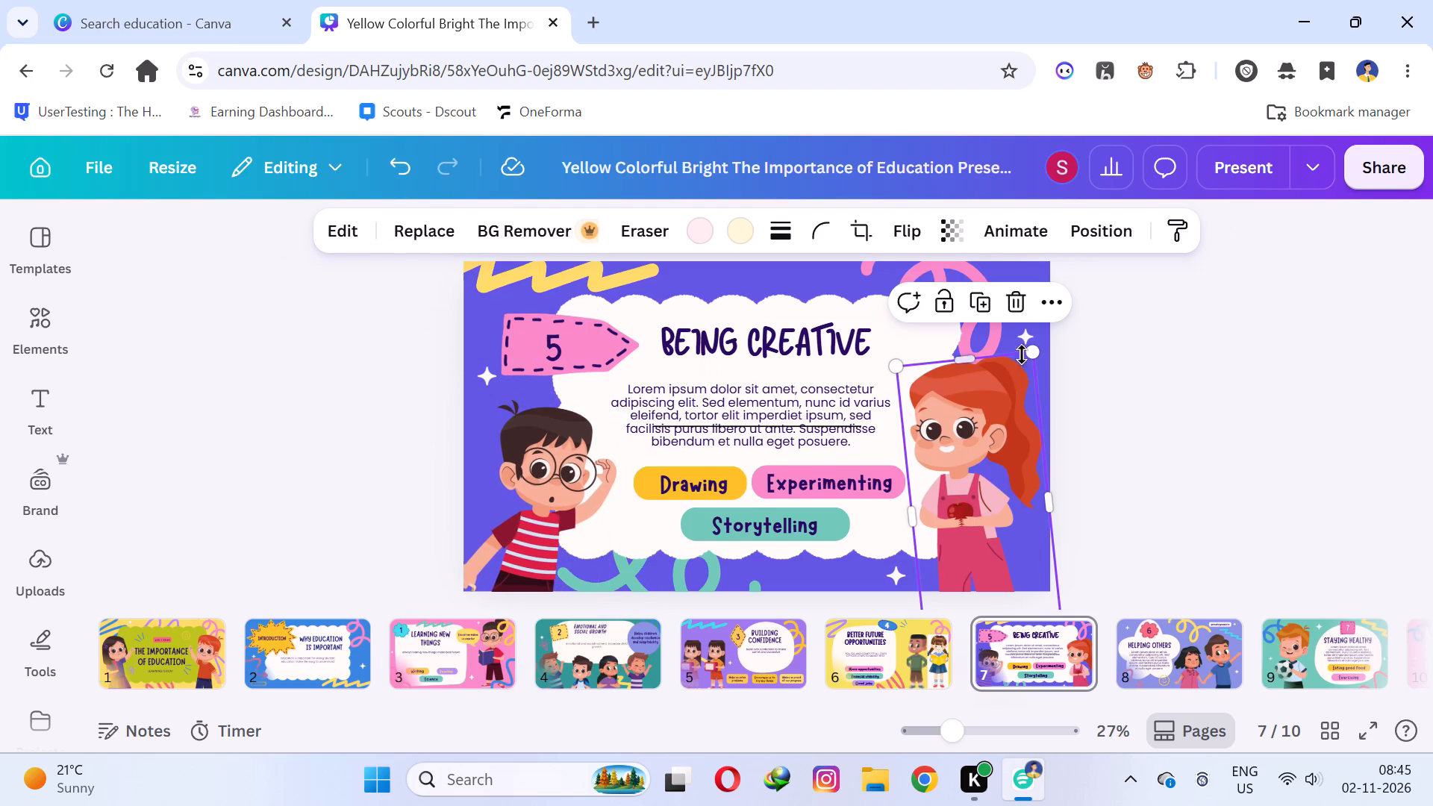
click(1034, 349)
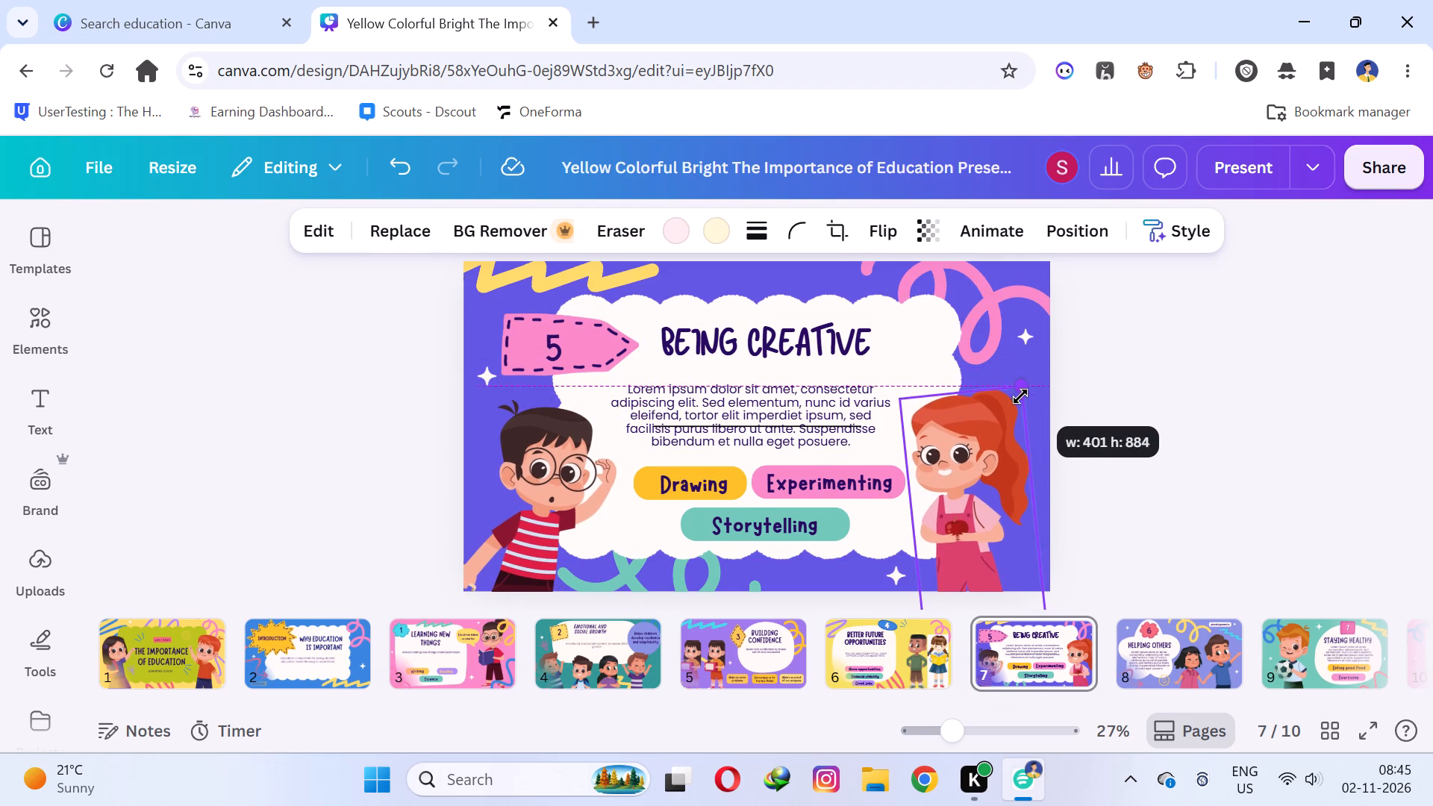